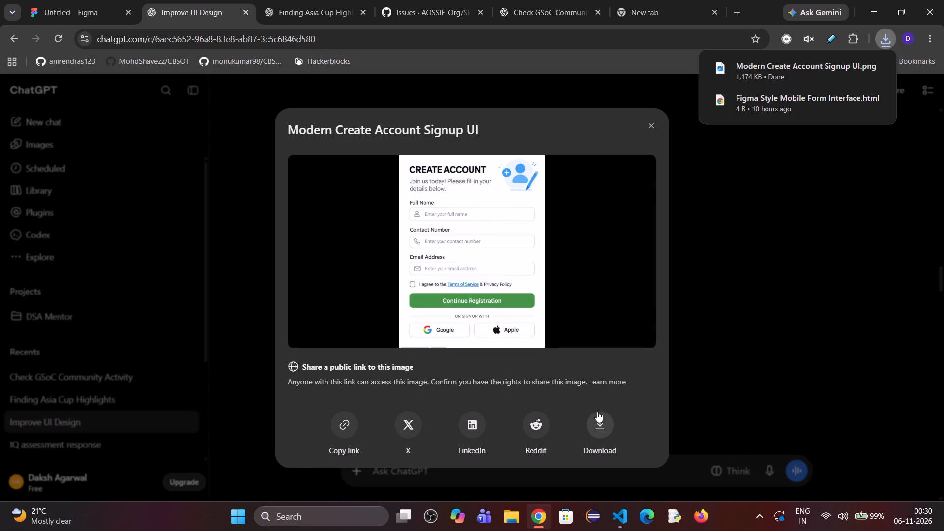
Switch from the ChatGPT image-sharing view to the empty new browser tab.
click(610, 0)
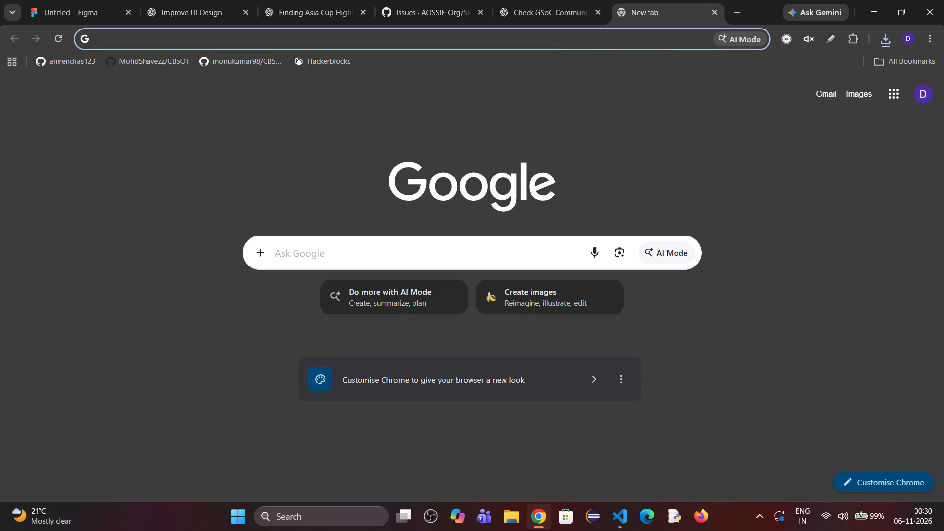
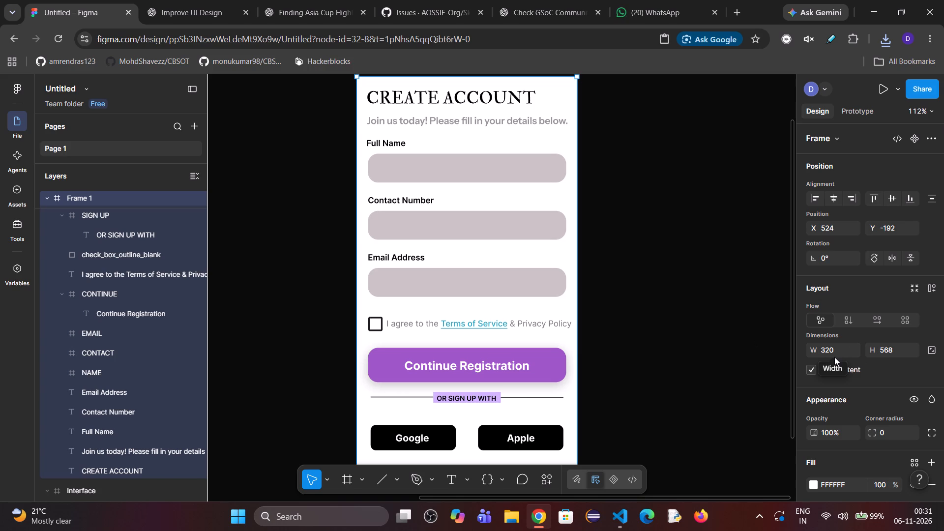
Open a new browser tab and close the WhatsApp tab.
click(741, 9)
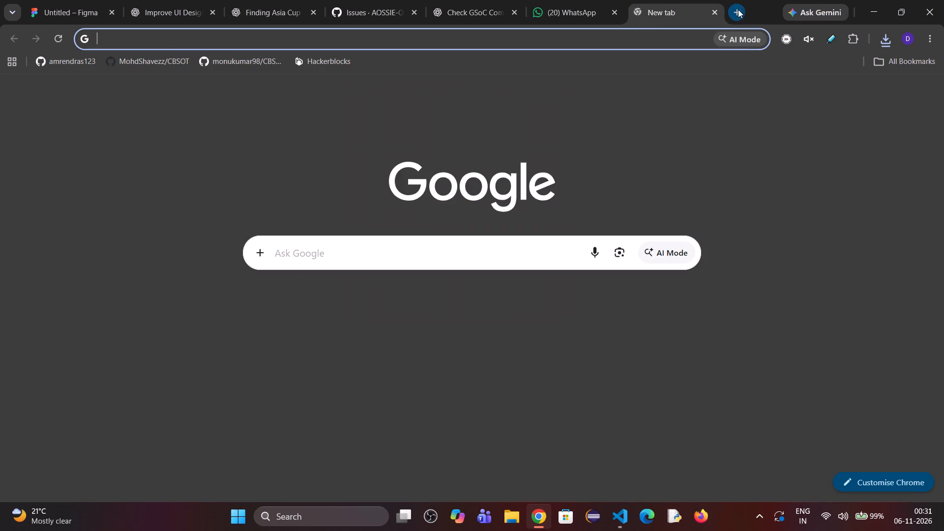
click(616, 14)
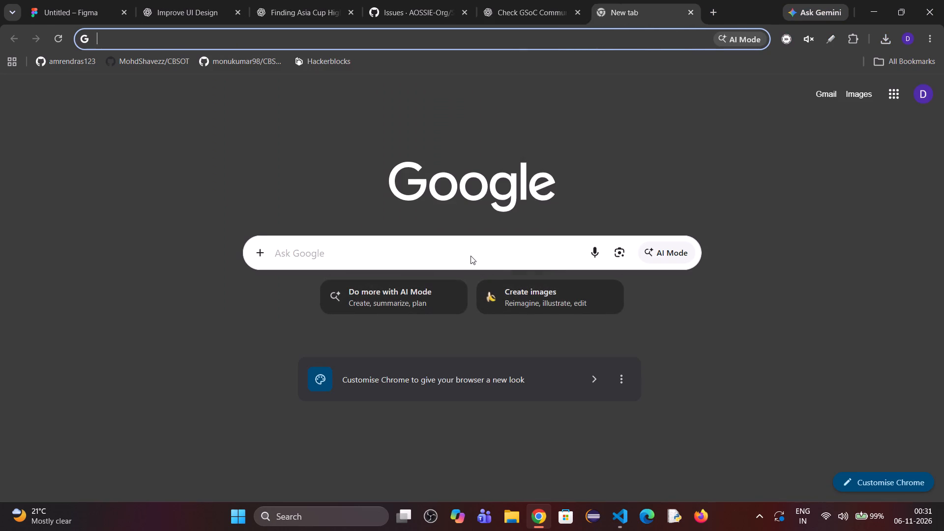
Search Google Images for "contact logo".
click(471, 256)
text(contact logo)
key(Return)
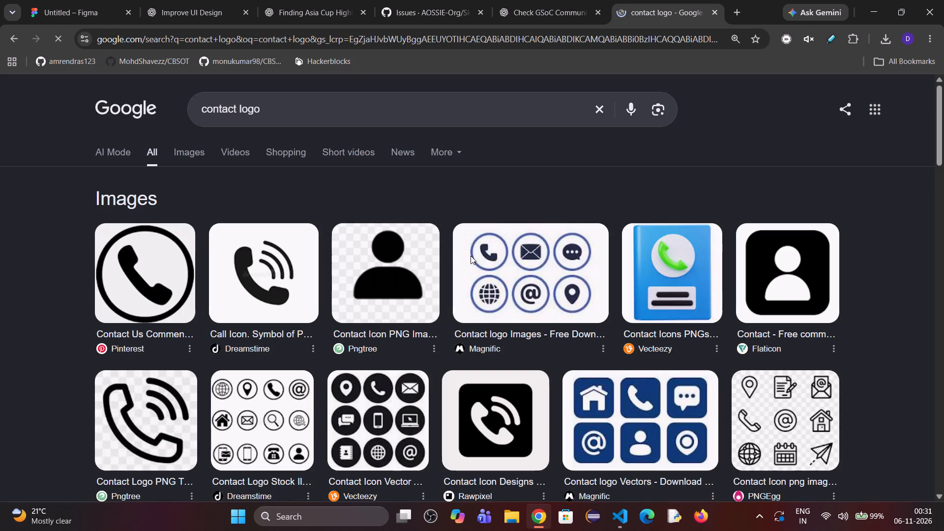
click(193, 151)
Look through the contact logo image results for an icon suited to the sign-up form.
scroll(360, 299, down, 1)
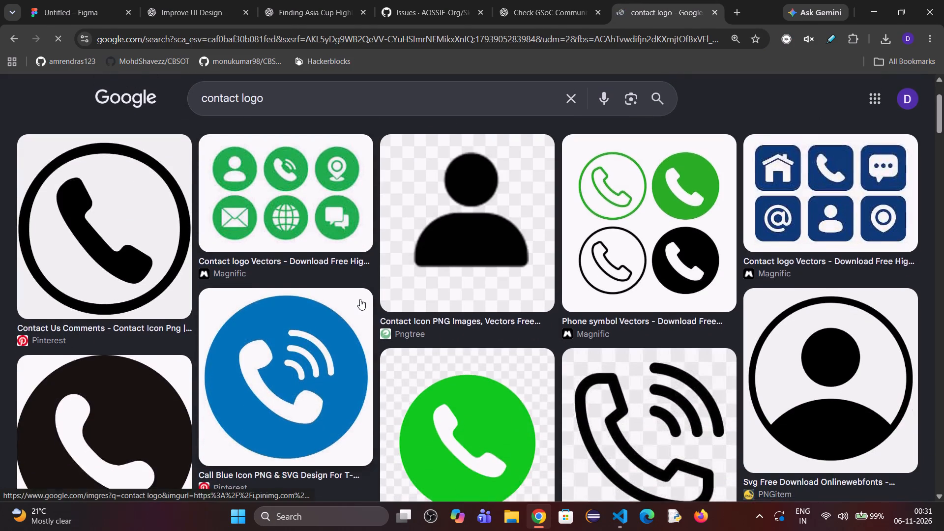
scroll(360, 299, down, 1)
scroll(360, 299, right, 3)
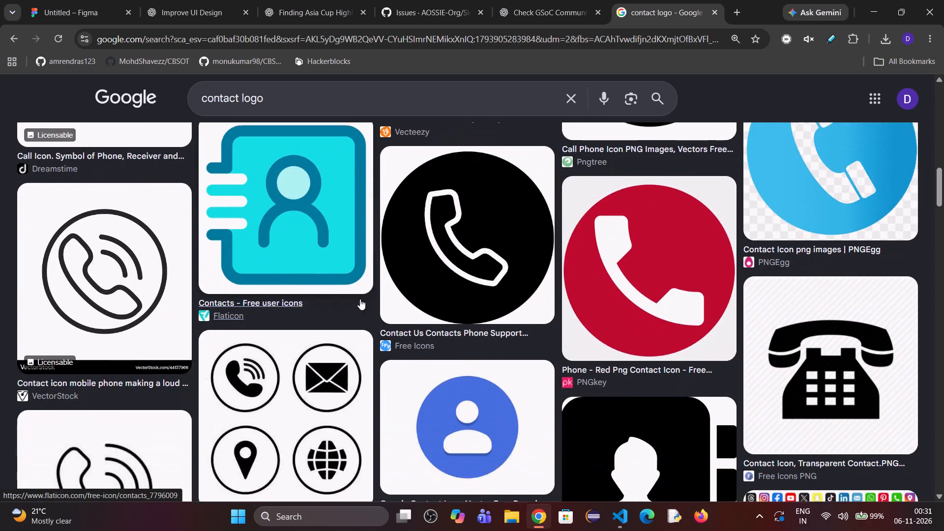
scroll(360, 299, right, 2)
scroll(360, 299, up, 1)
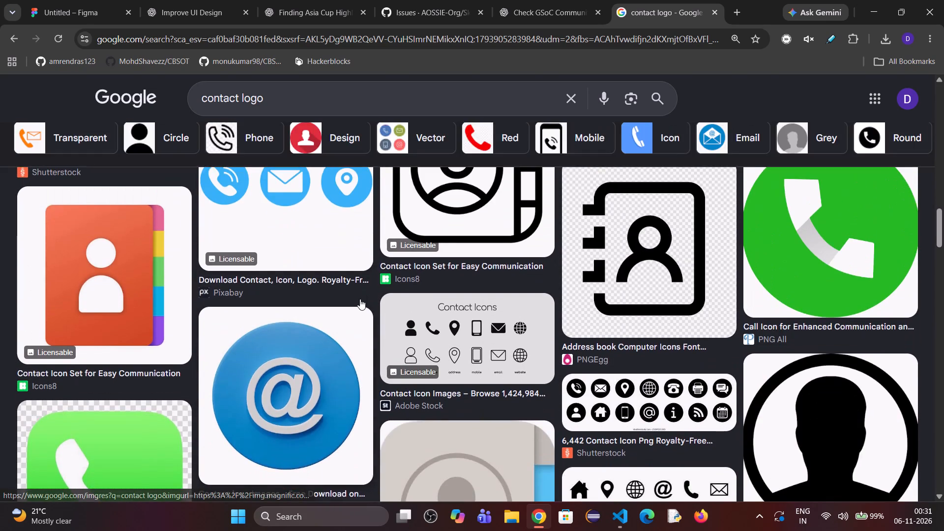
scroll(360, 299, down, 3)
scroll(360, 299, right, 2)
scroll(360, 299, down, 2)
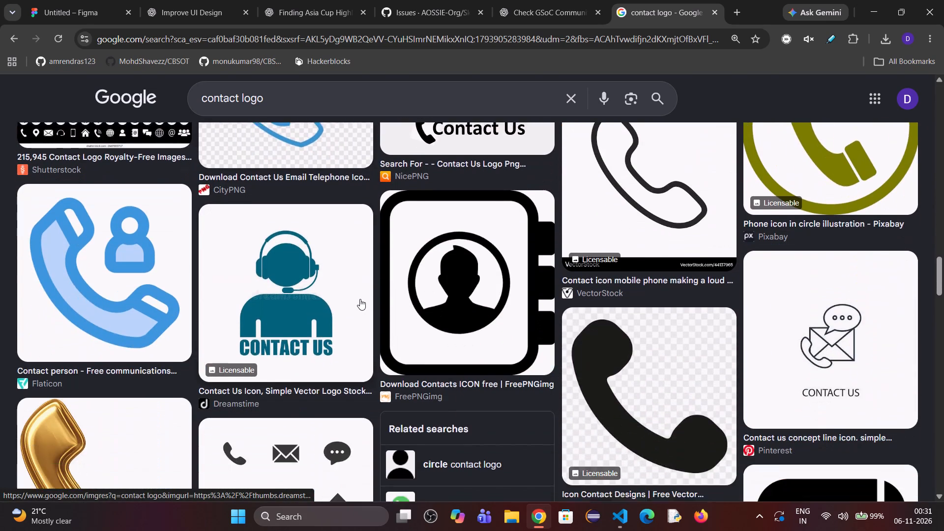
scroll(360, 299, down, 1)
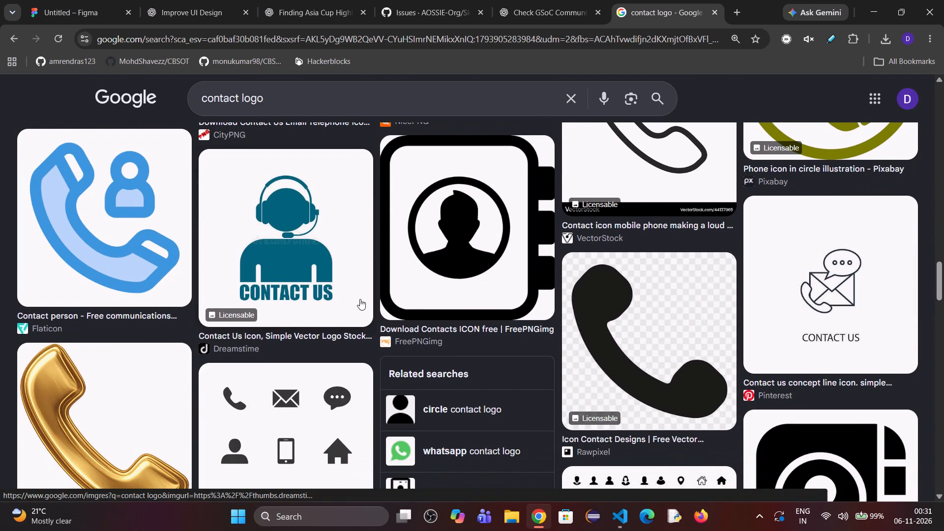
scroll(360, 299, down, 3)
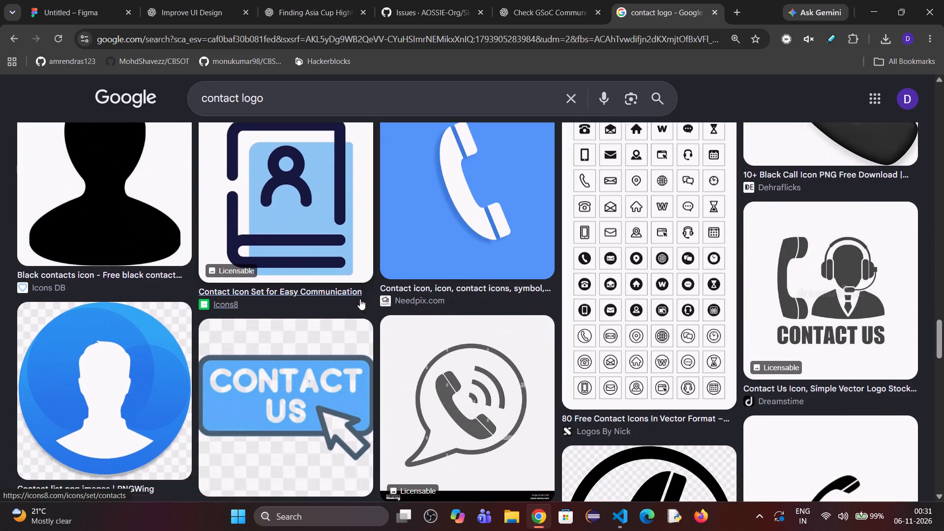
scroll(360, 299, down, 3)
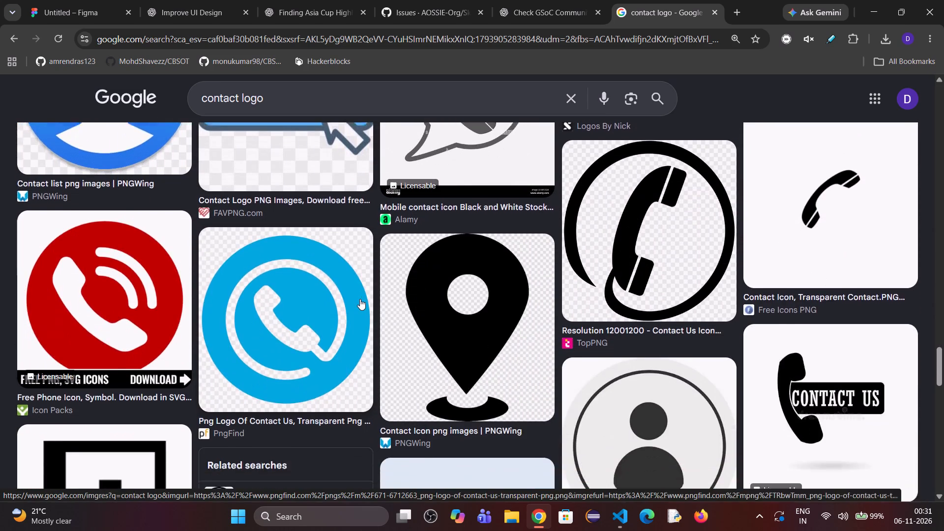
scroll(360, 299, up, 1)
scroll(360, 299, down, 1)
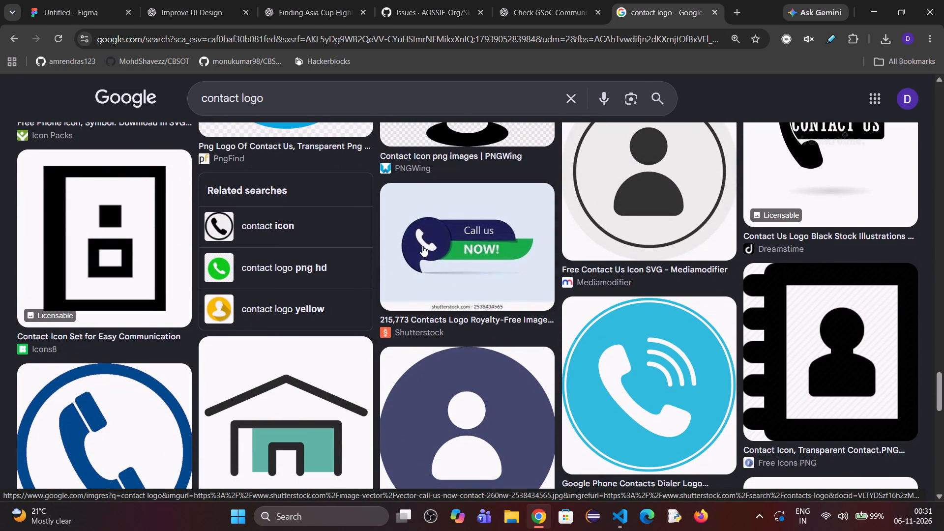
scroll(431, 424, down, 4)
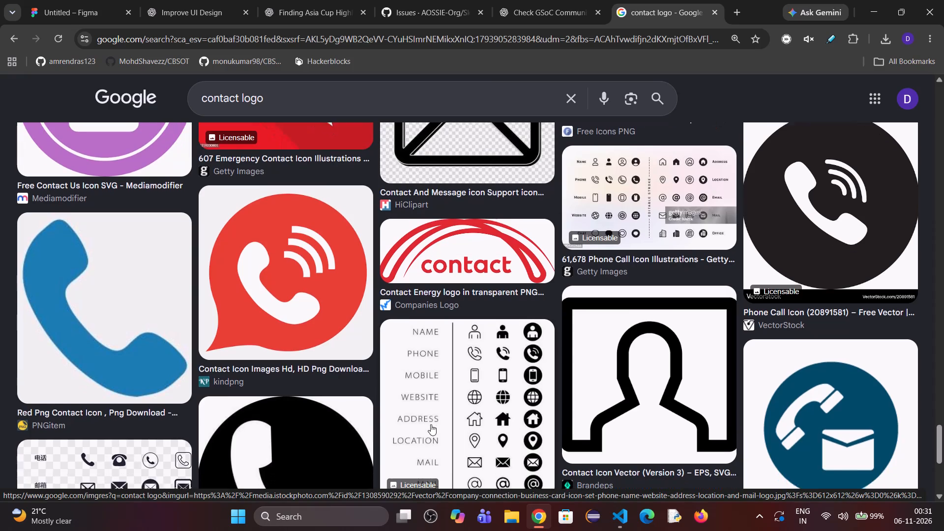
click(359, 90)
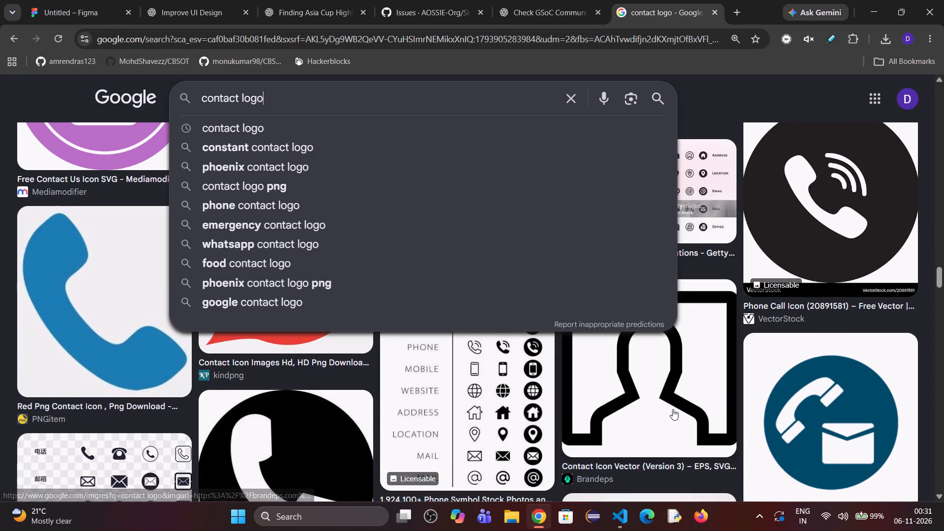
click(783, 107)
scroll(783, 107, up, 9)
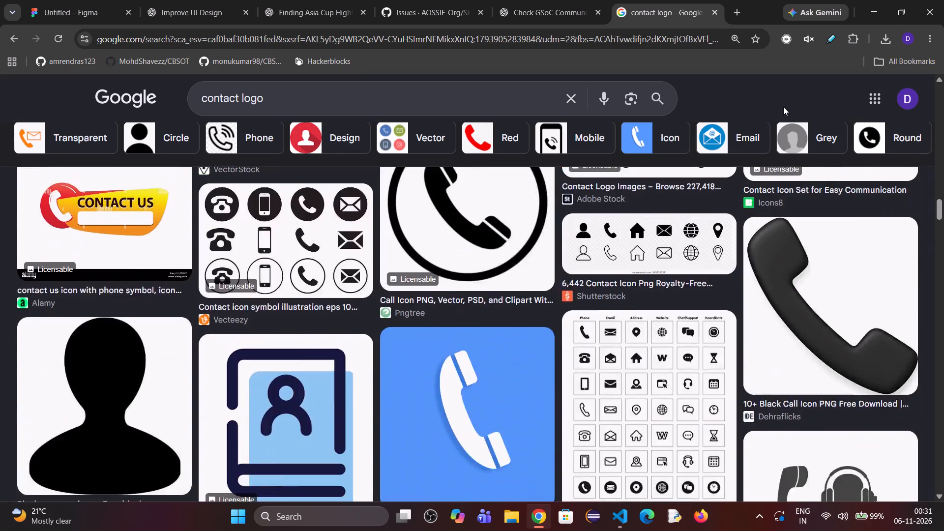
scroll(783, 107, up, 5)
Switch back to the Figma design and browse the available fonts for the CREATE ACCOUNT heading.
click(438, 0)
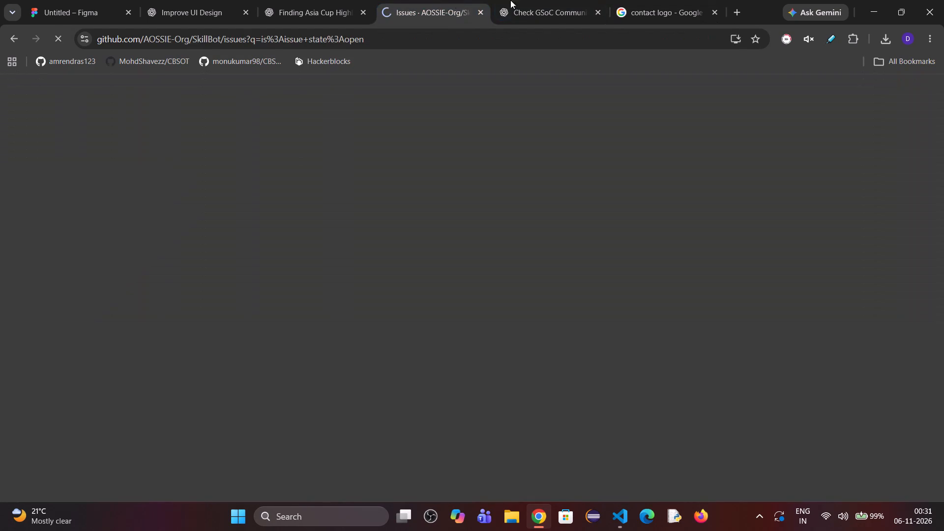
click(558, 0)
click(0, 0)
click(39, 0)
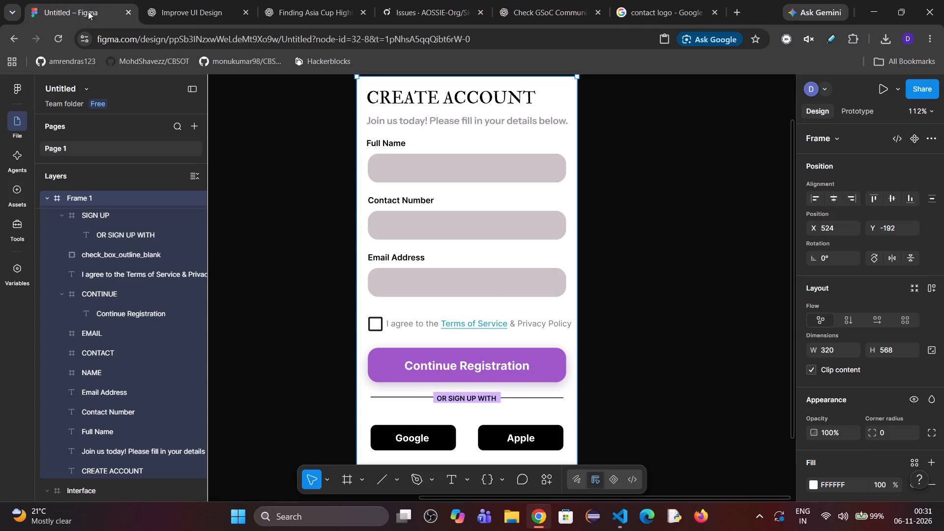
click(468, 103)
triple_click(468, 103)
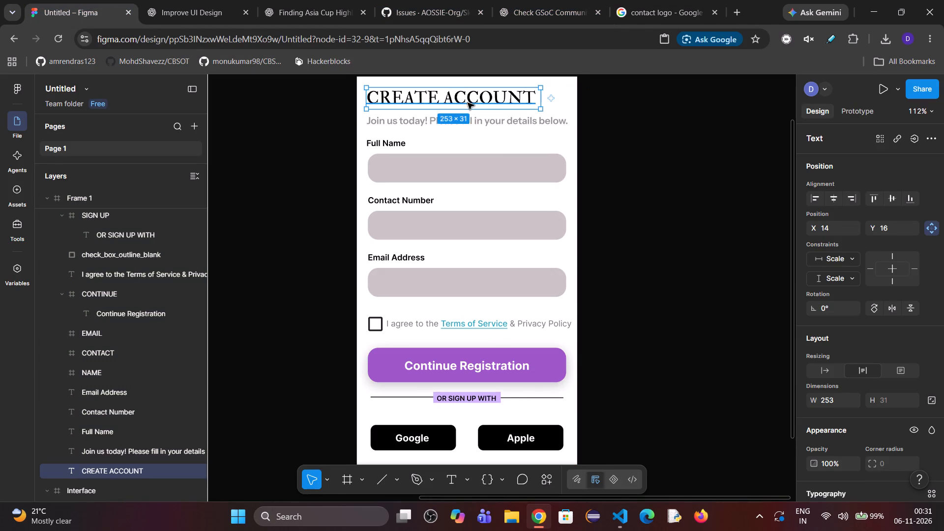
scroll(836, 403, down, 2)
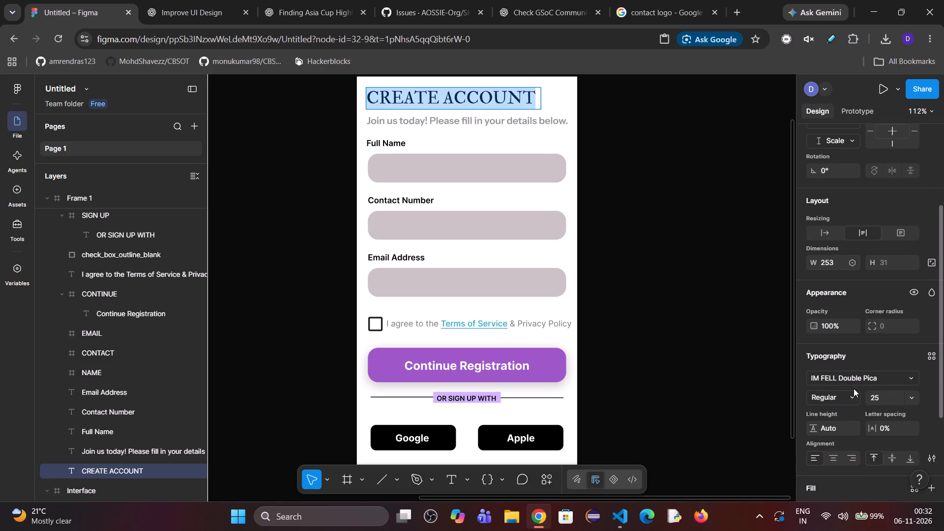
click(874, 378)
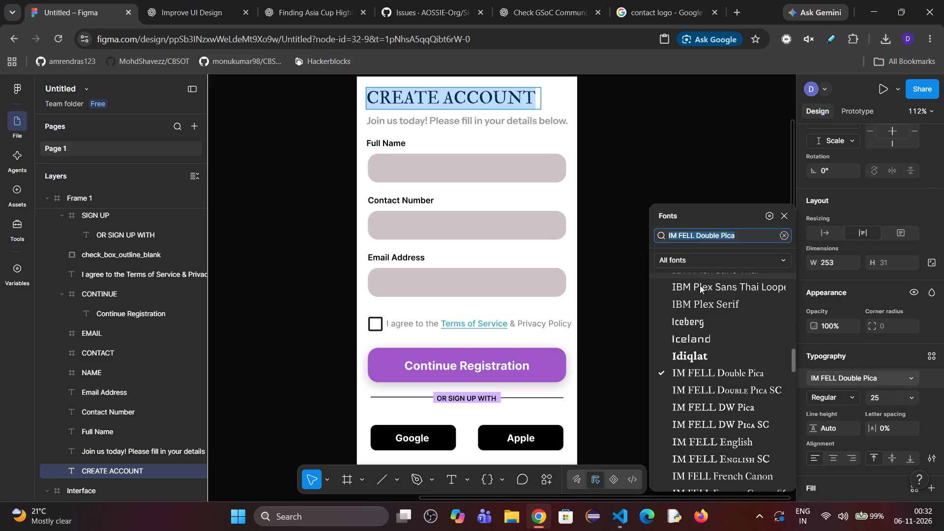
scroll(704, 335, up, 10)
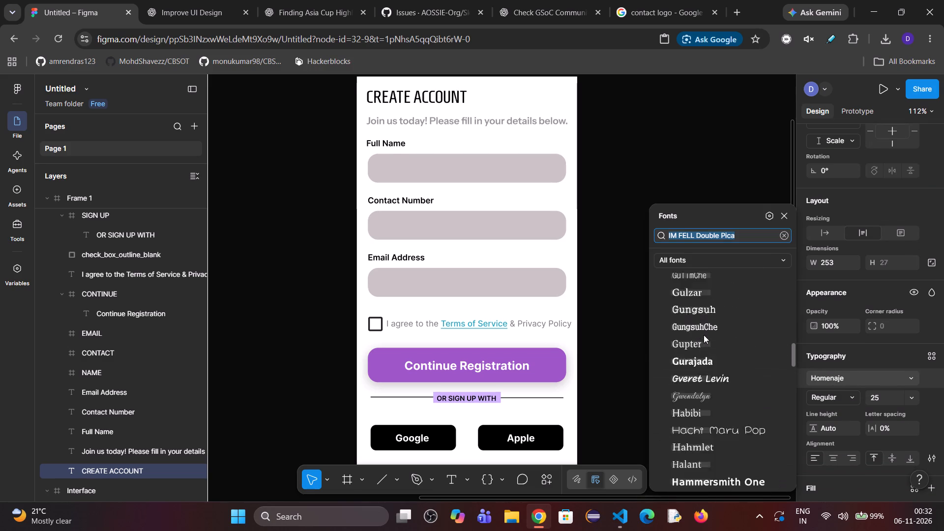
scroll(704, 335, up, 19)
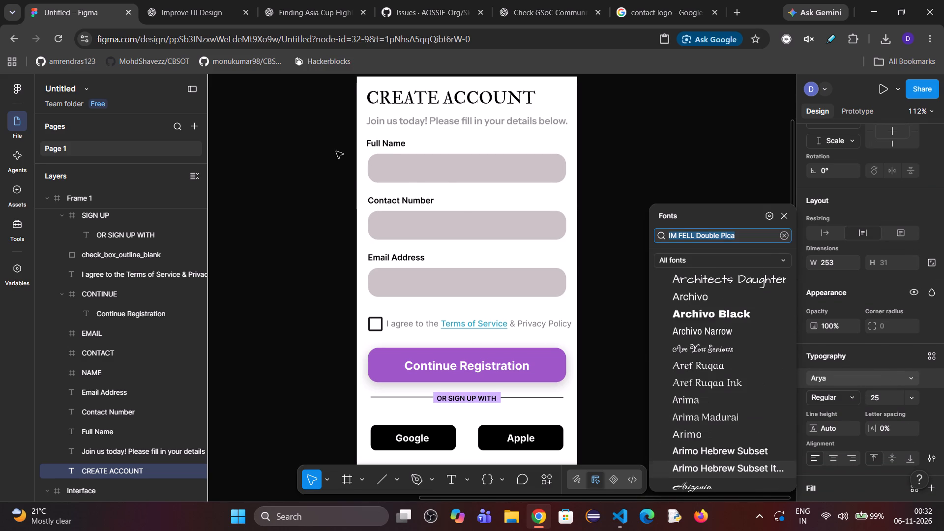
Check which font the Contact Number label uses.
double_click(391, 202)
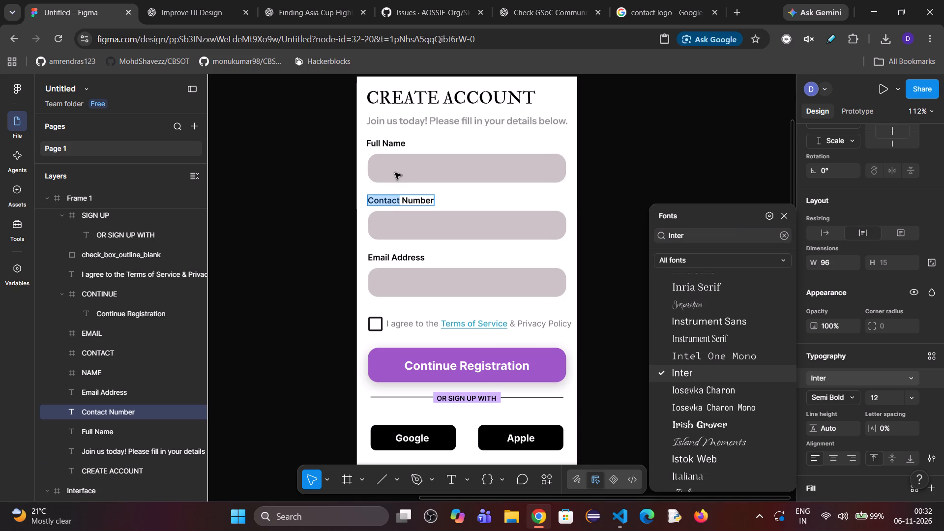
Change the font of the whole CREATE ACCOUNT heading to Inter.
double_click(405, 92)
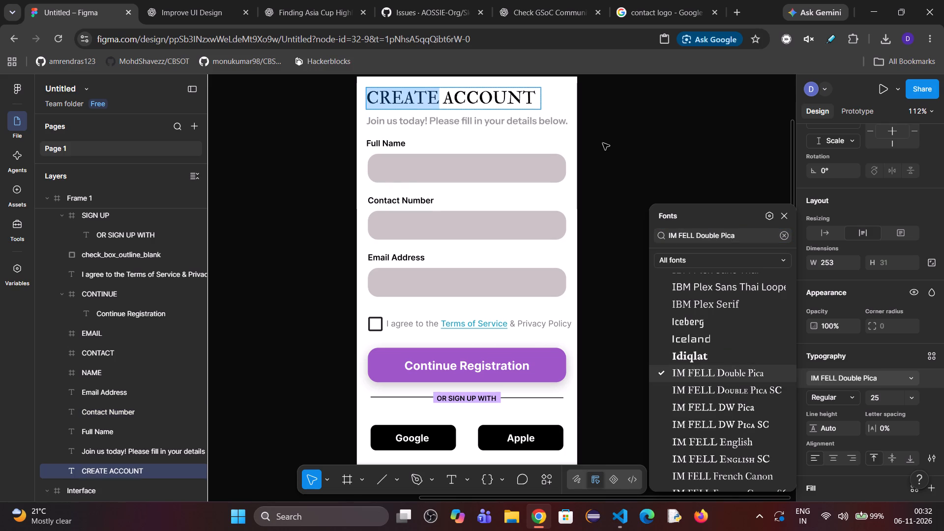
key(ctrl+a)
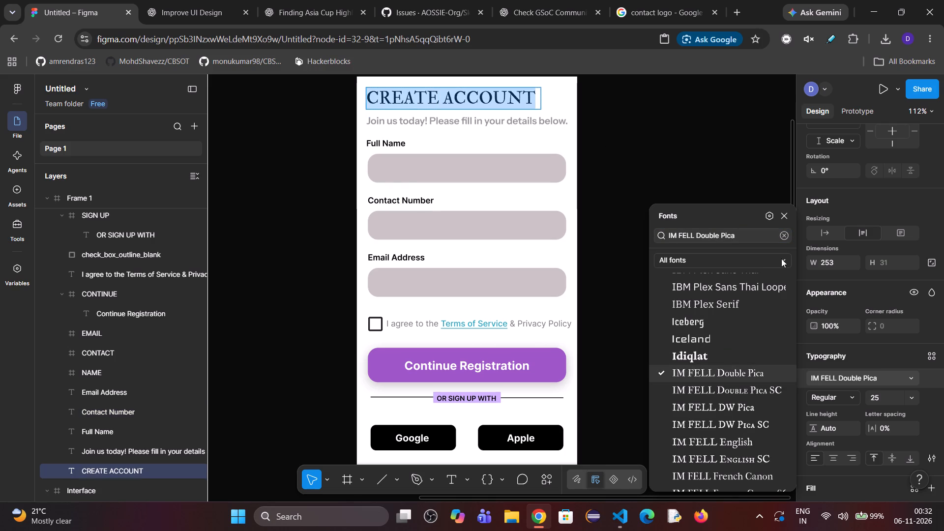
click(740, 242)
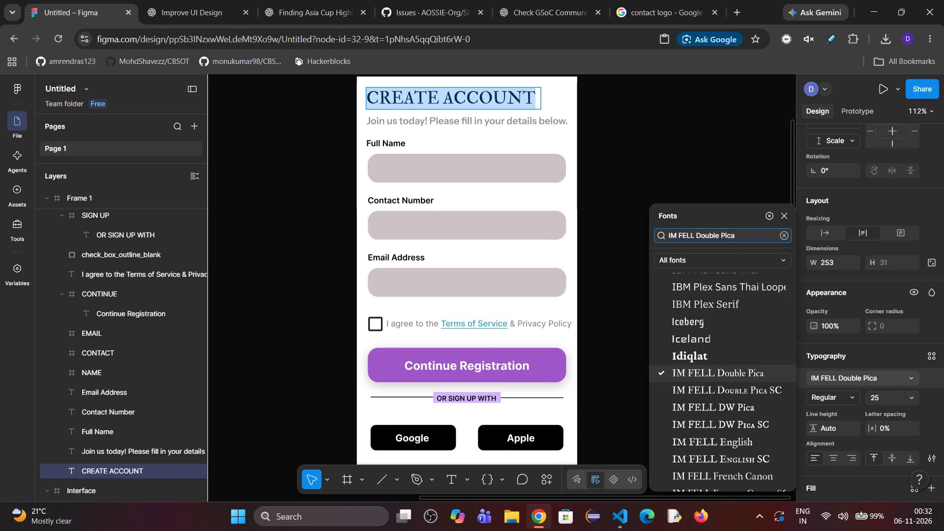
text(In)
key(BackSpace)
key(BackSpace)
key(BackSpace)
key(BackSpace)
key(BackSpace)
key(BackSpace)
key(BackSpace)
key(BackSpace)
key(BackSpace)
key(BackSpace)
key(BackSpace)
key(BackSpace)
key(BackSpace)
key(BackSpace)
key(BackSpace)
key(BackSpace)
key(BackSpace)
key(BackSpace)
key(BackSpace)
key(BackSpace)
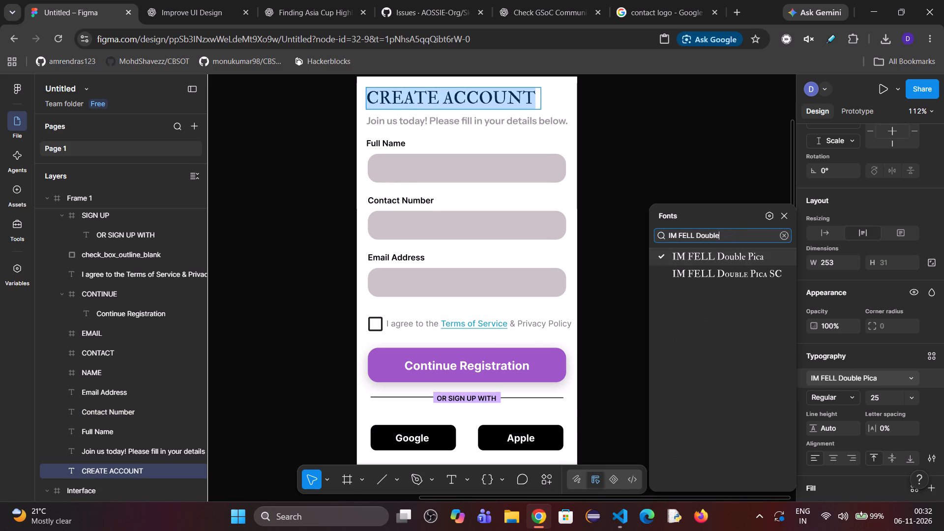
text(In)
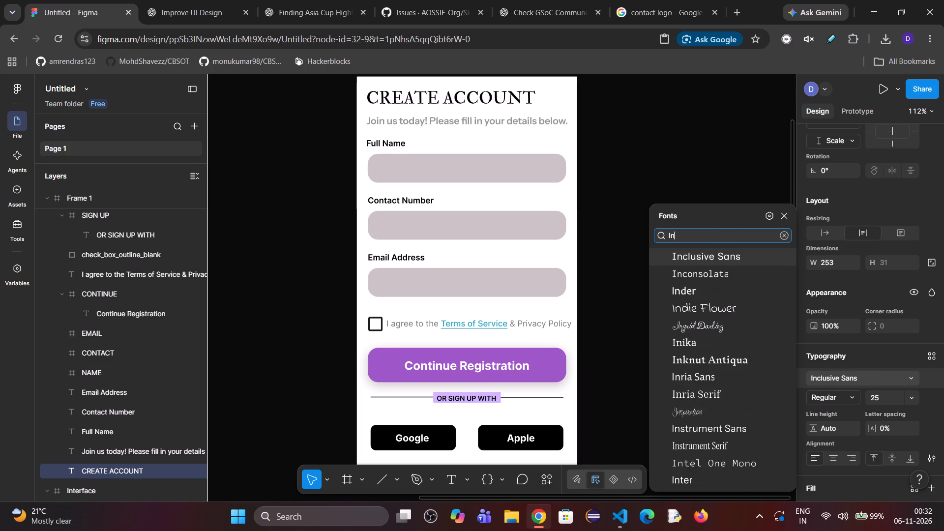
text(te)
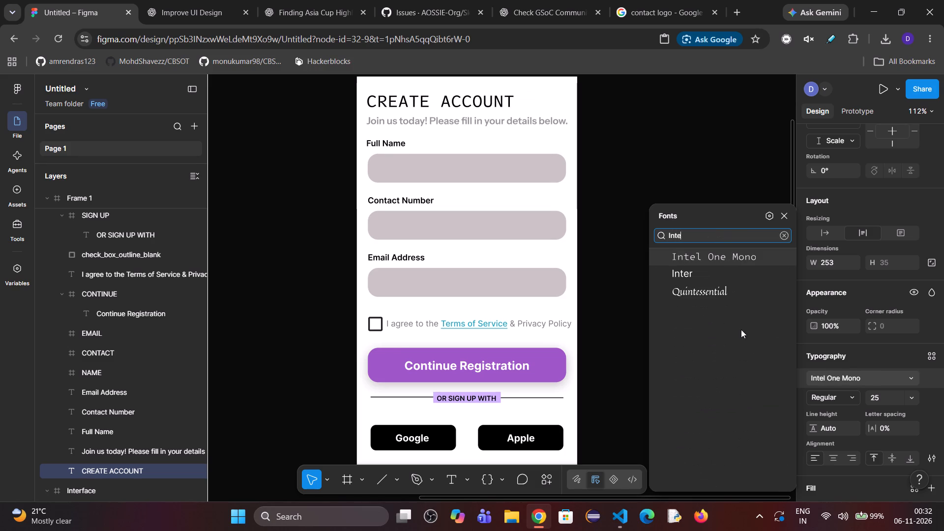
click(702, 271)
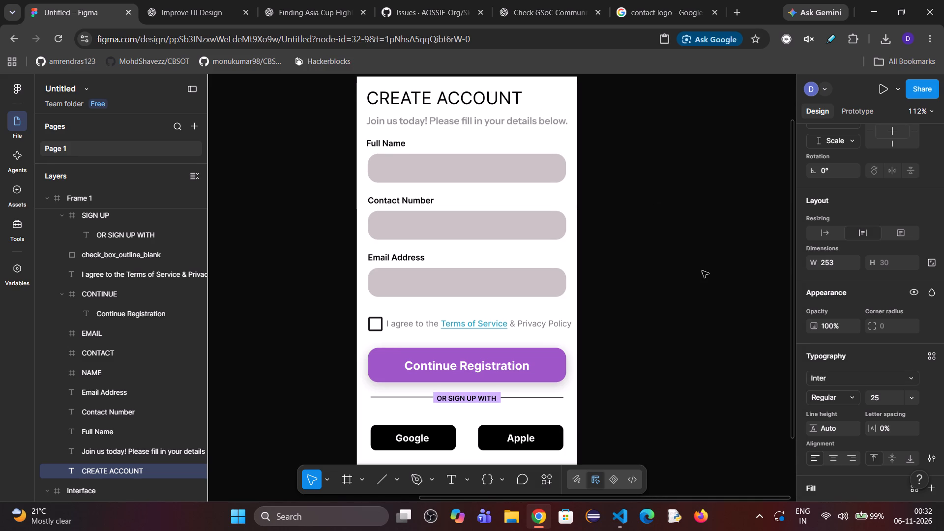
Set the CREATE ACCOUNT heading's font weight to Semi Bold.
click(841, 402)
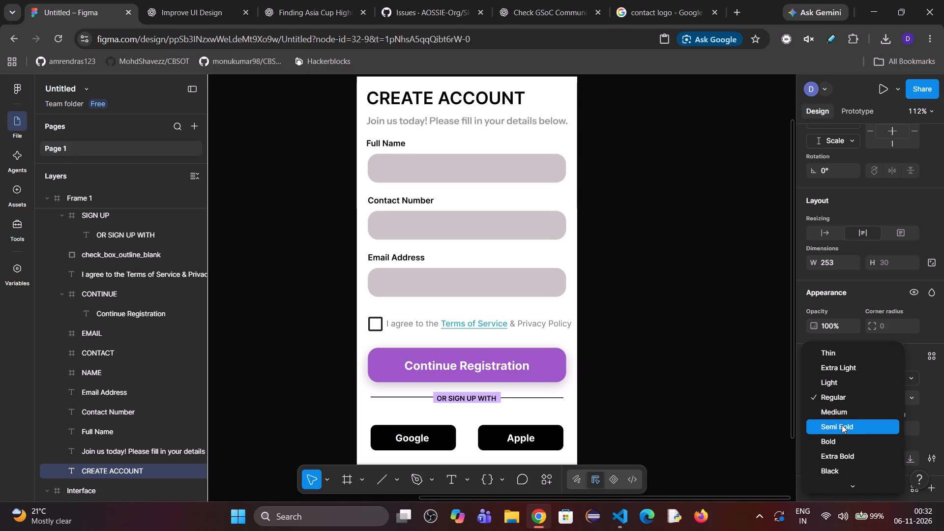
click(842, 425)
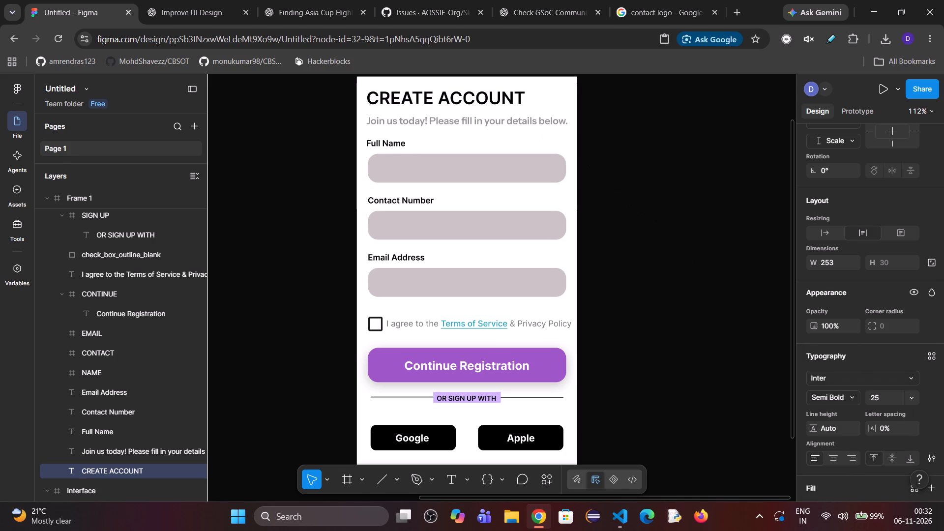
Set the font size of the full CREATE ACCOUNT heading to 20.
click(490, 103)
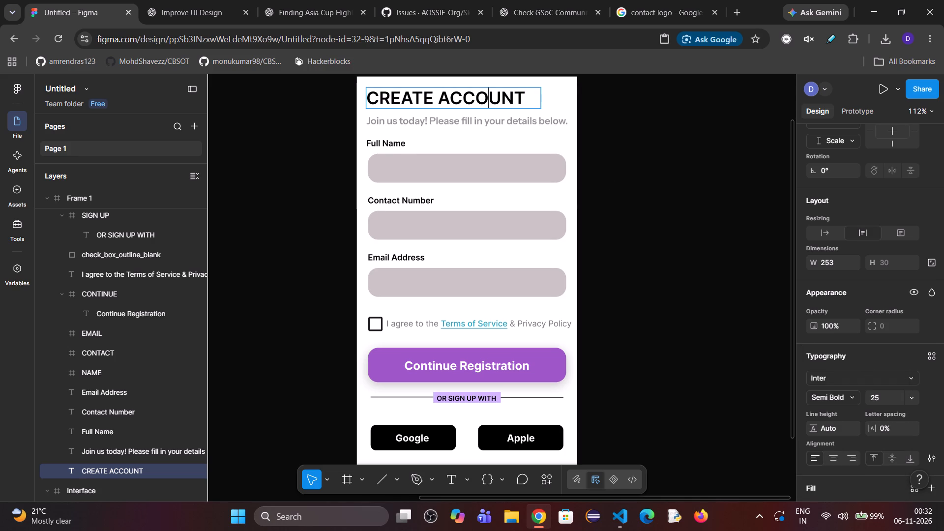
double_click(490, 103)
key(ctrl+a)
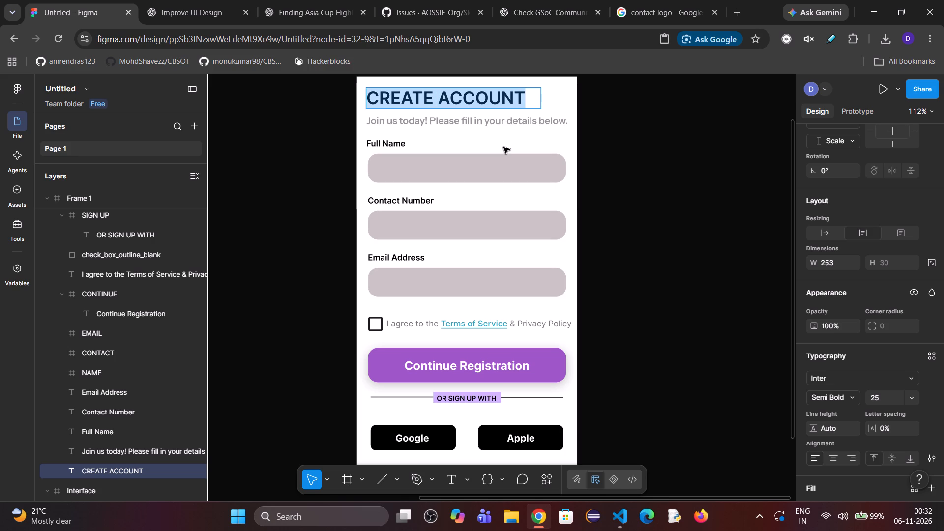
click(877, 400)
key(Down)
key(Down)
key(Down)
key(Down)
key(Down)
key(Down)
key(Down)
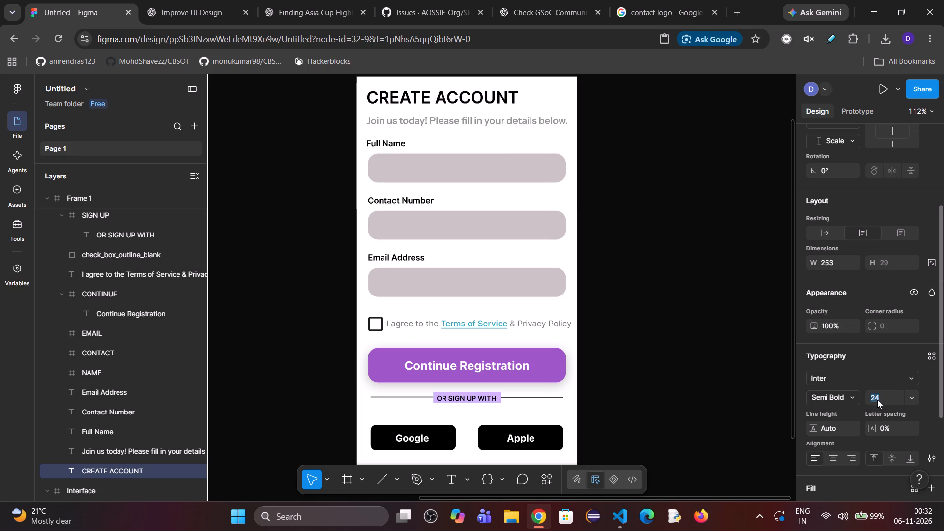
key(Up)
key(Up)
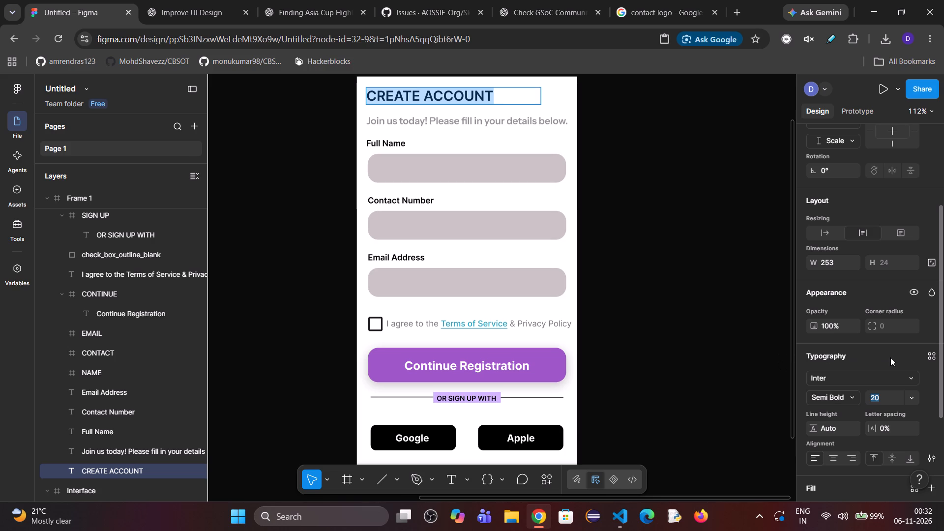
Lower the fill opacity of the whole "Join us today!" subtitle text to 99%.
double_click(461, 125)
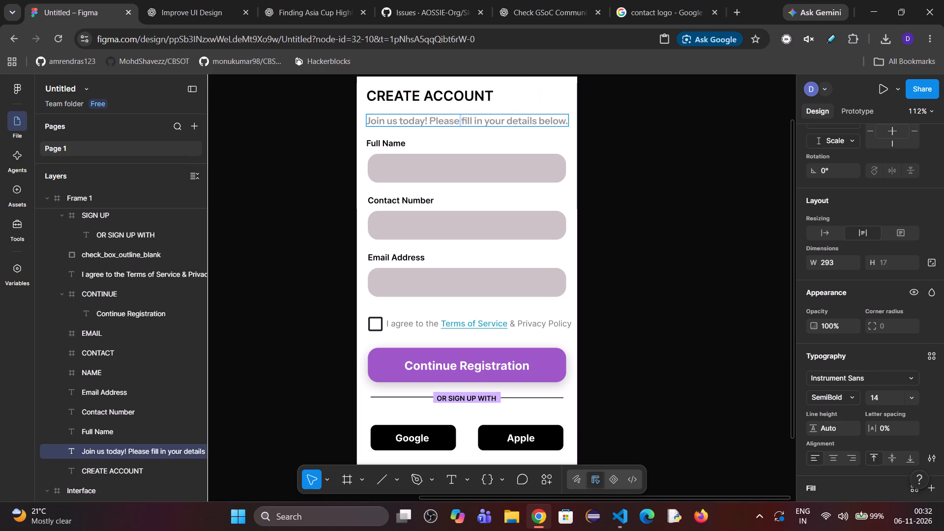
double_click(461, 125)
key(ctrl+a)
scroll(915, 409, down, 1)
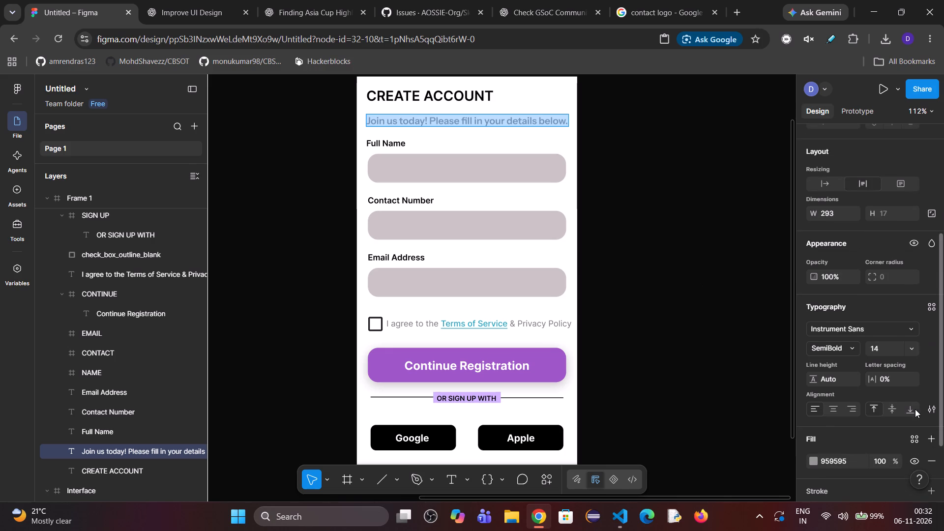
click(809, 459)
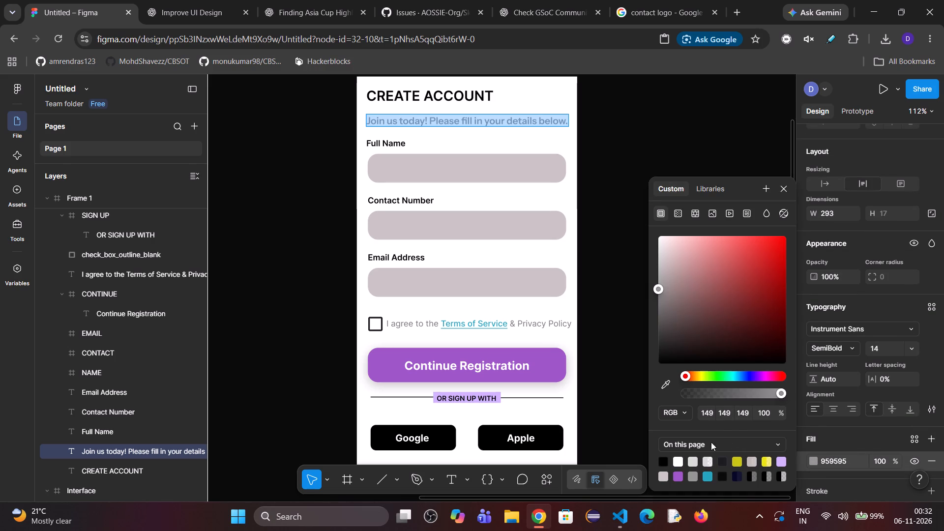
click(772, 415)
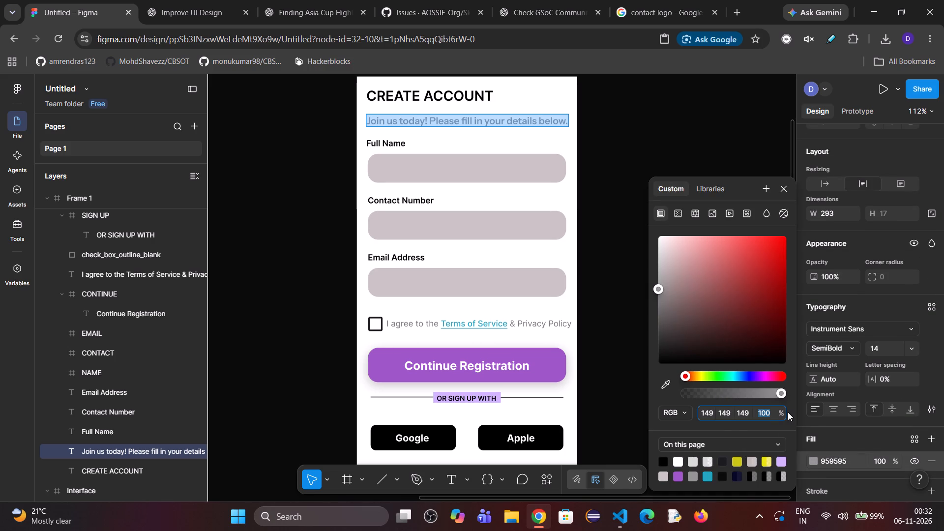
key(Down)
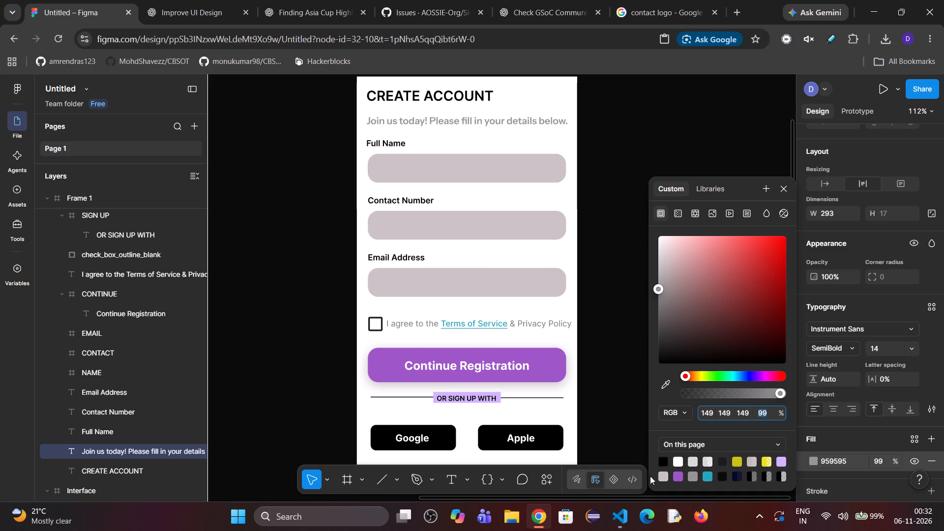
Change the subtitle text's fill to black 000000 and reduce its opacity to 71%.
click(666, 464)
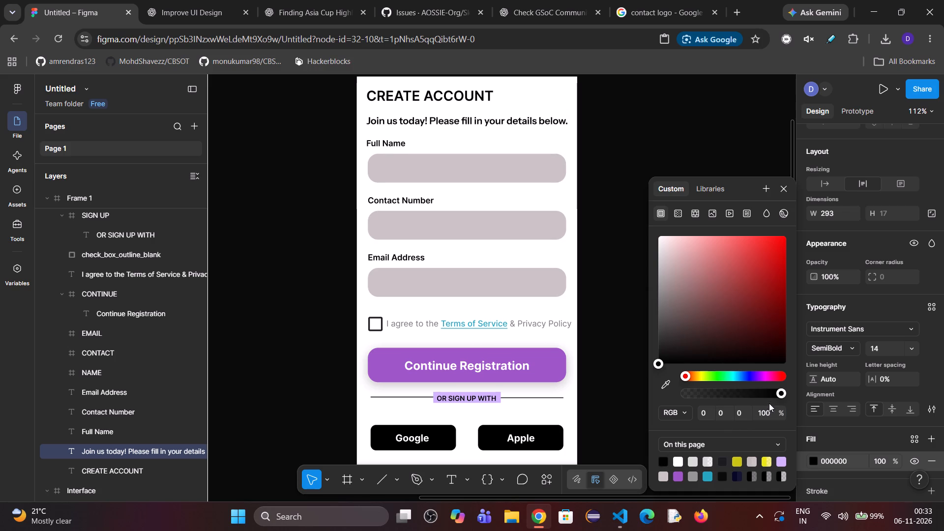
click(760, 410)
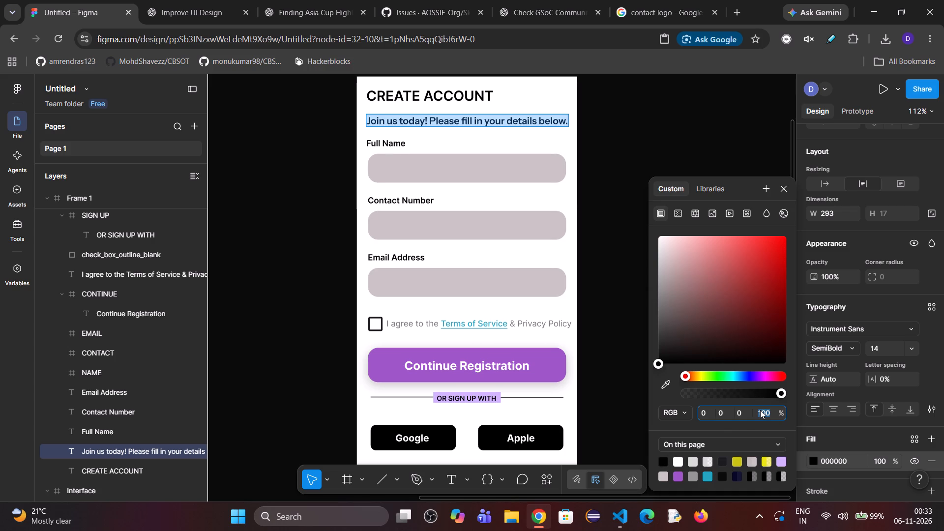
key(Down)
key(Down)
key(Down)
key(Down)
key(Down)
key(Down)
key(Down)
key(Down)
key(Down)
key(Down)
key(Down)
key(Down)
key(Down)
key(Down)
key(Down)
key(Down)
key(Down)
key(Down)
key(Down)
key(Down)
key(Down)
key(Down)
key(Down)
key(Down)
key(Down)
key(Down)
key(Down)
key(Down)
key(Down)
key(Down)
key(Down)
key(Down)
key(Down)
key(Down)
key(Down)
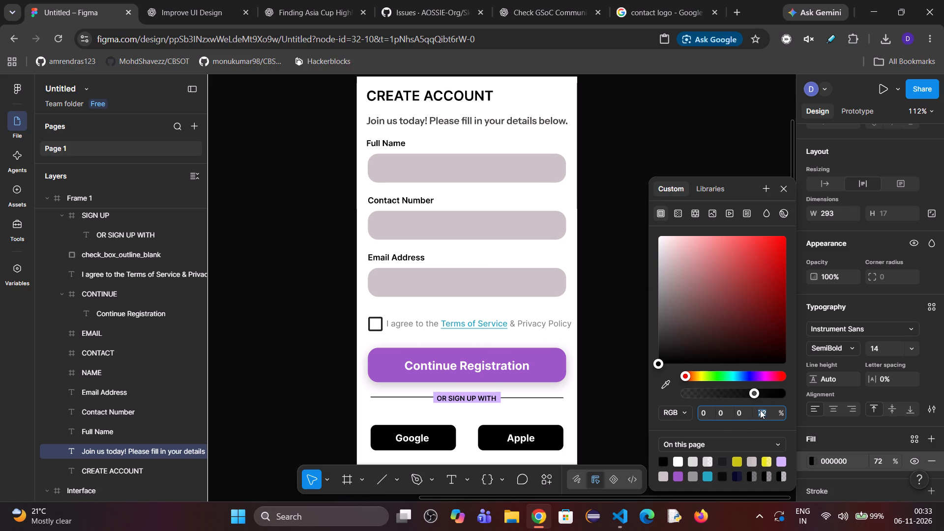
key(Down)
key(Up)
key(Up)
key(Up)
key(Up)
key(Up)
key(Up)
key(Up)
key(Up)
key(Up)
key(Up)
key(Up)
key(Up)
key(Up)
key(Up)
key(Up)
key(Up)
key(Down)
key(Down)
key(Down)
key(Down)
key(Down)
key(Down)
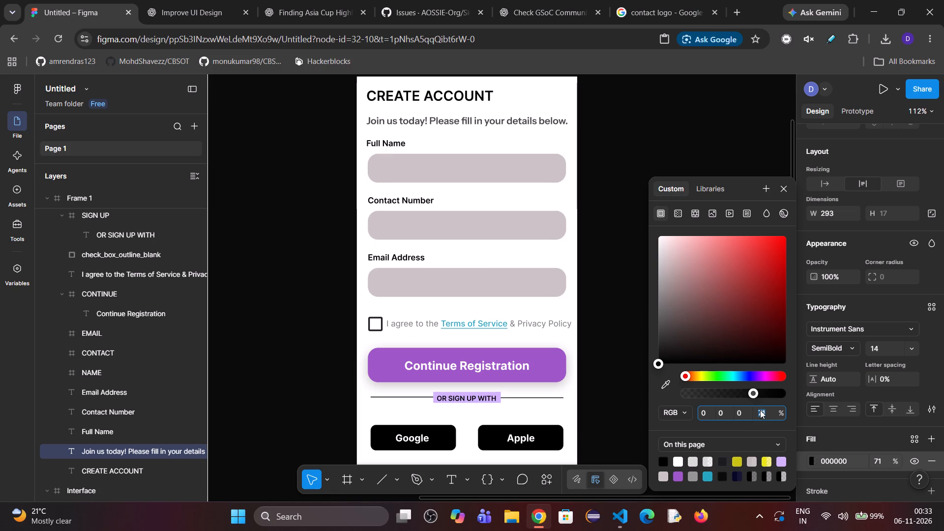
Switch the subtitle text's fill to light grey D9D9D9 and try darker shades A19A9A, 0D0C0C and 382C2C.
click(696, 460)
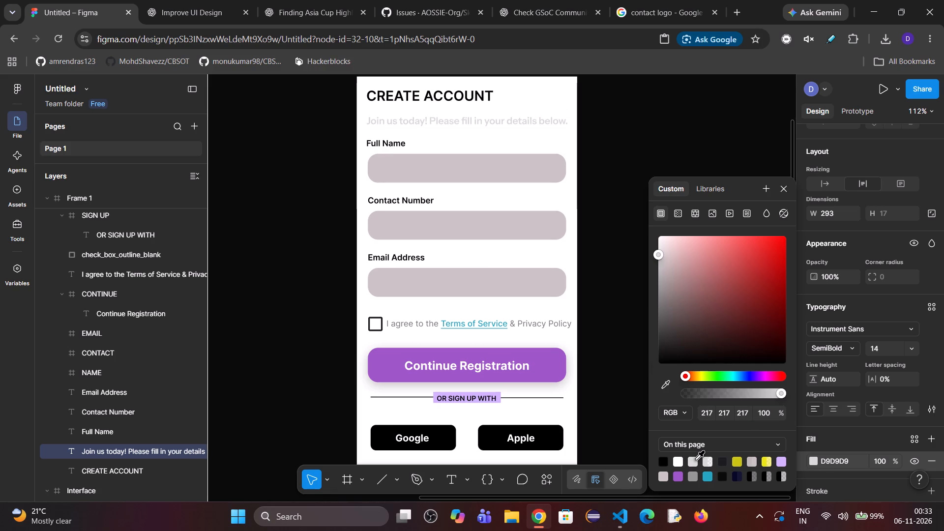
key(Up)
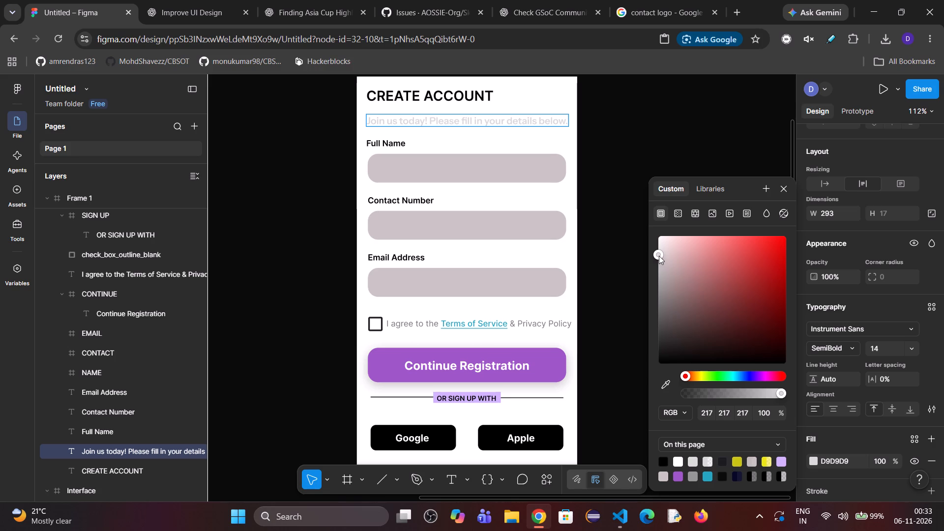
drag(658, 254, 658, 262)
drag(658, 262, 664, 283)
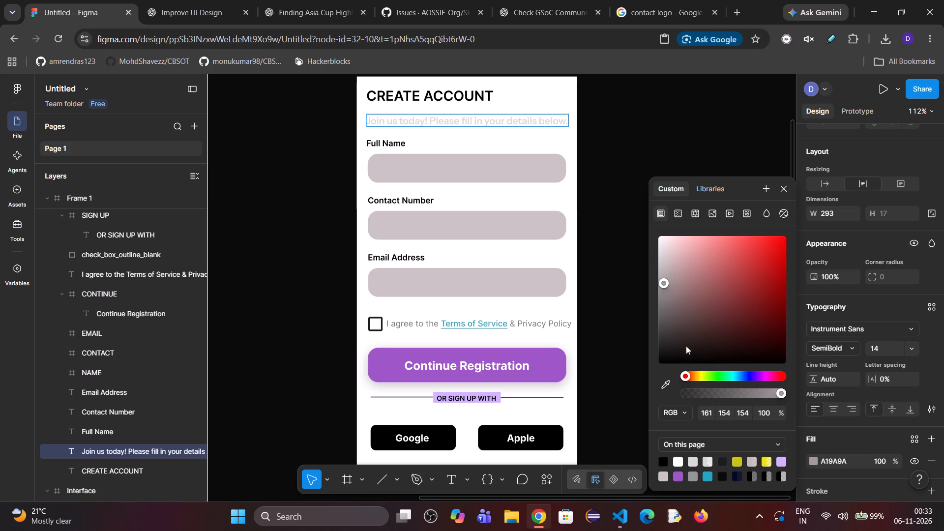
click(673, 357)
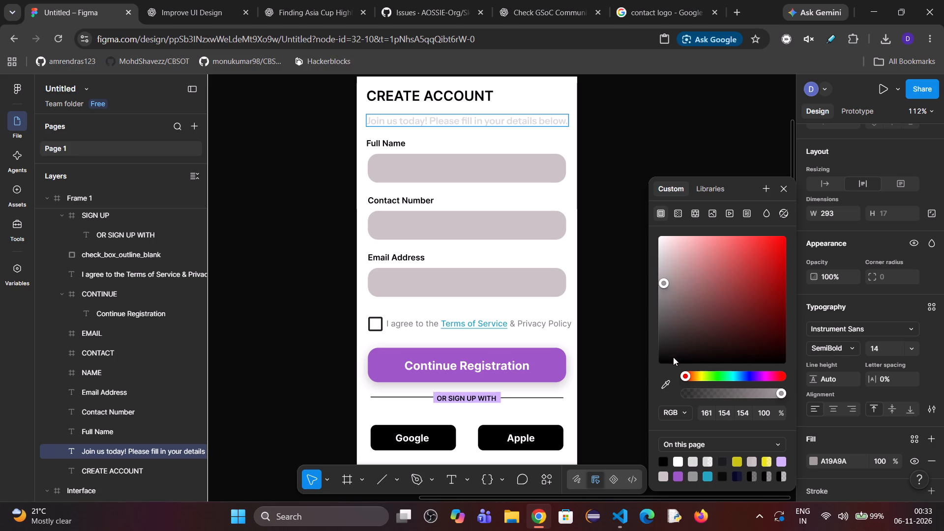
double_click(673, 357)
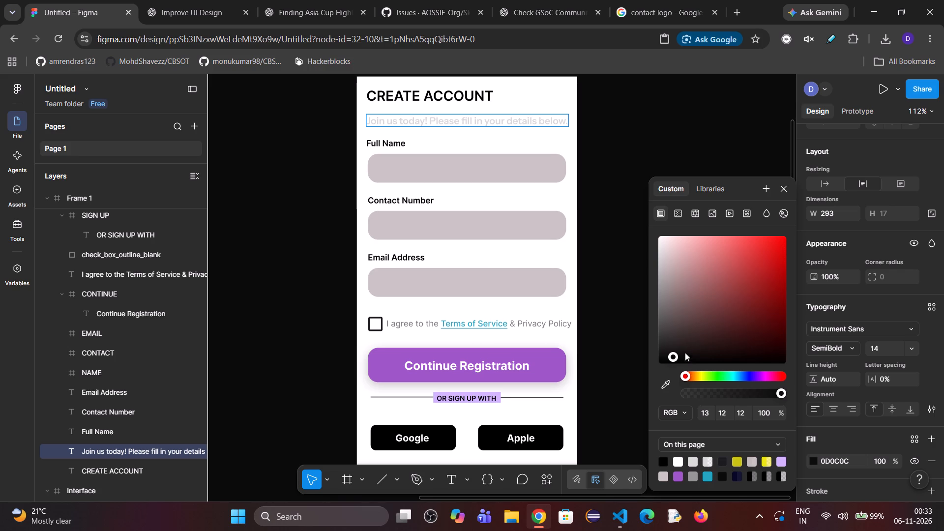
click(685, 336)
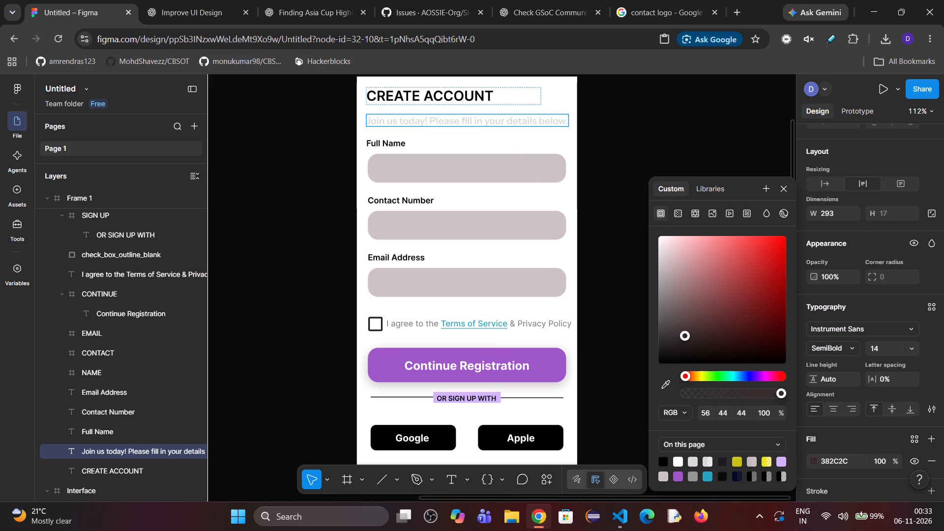
Set the fill of the whole subtitle text to the muted grey-brown 7E6A6A.
click(502, 128)
triple_click(505, 125)
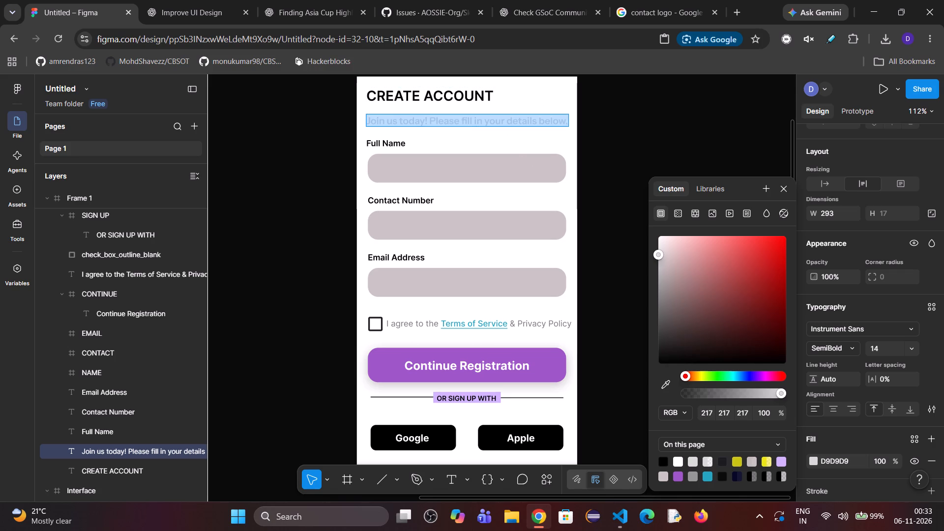
click(678, 300)
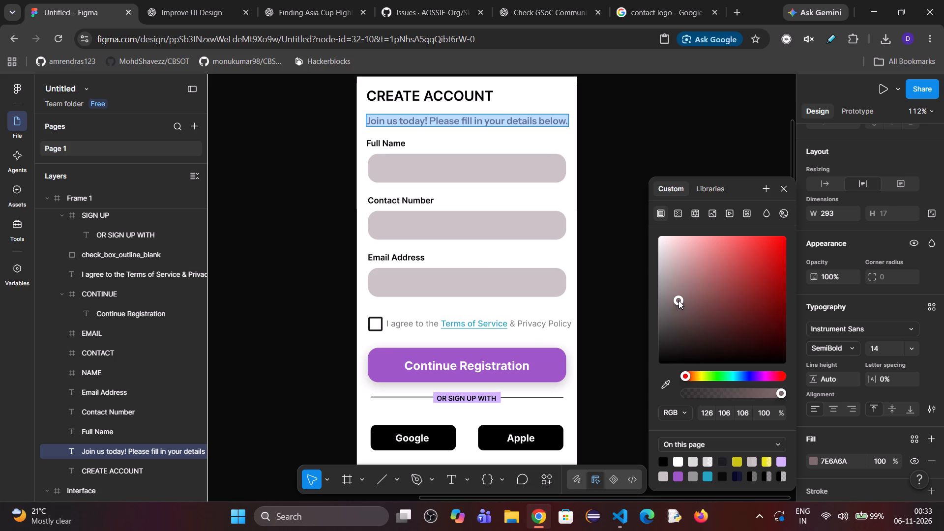
click(607, 123)
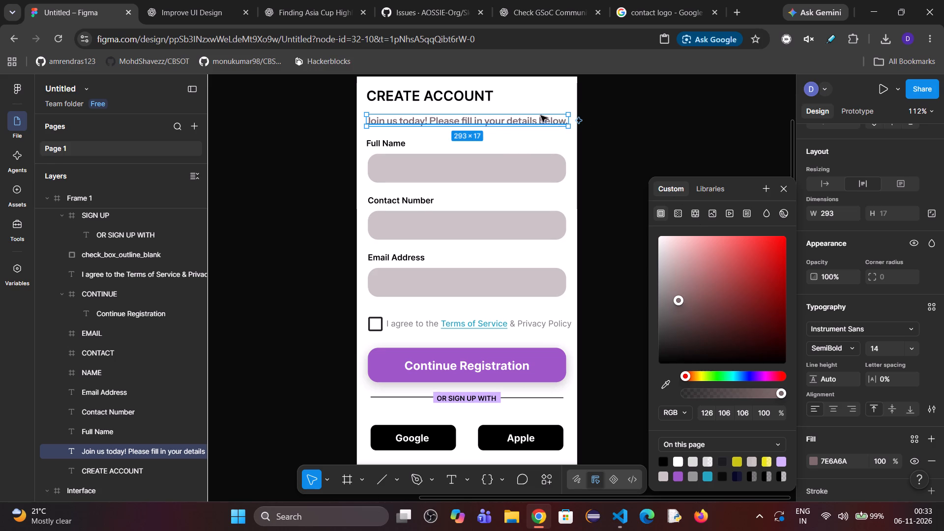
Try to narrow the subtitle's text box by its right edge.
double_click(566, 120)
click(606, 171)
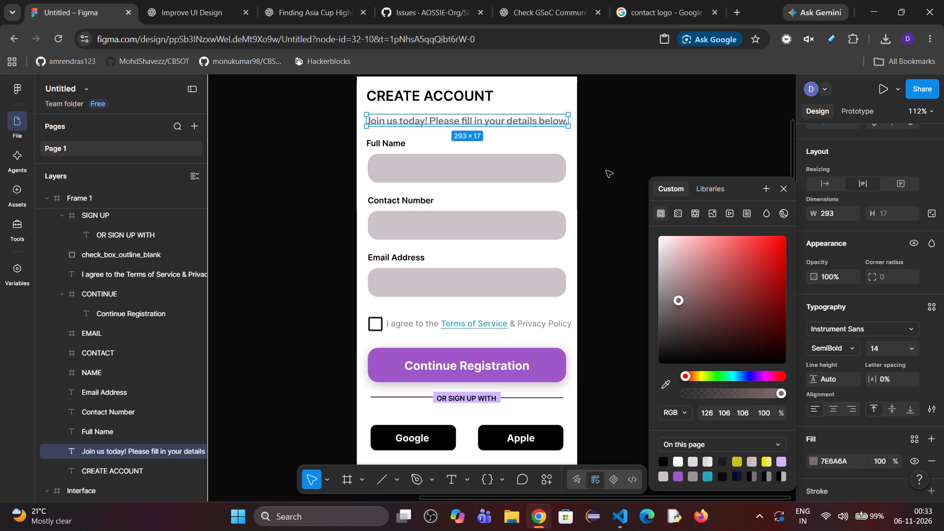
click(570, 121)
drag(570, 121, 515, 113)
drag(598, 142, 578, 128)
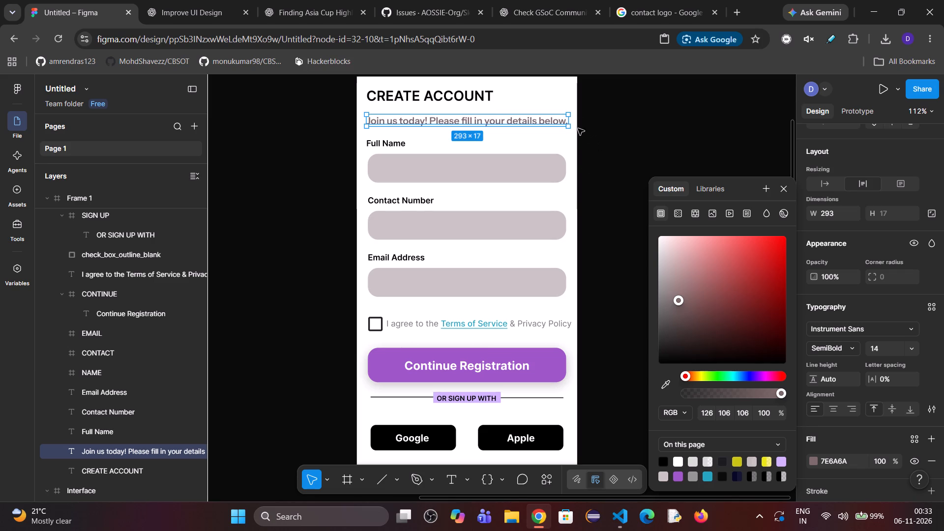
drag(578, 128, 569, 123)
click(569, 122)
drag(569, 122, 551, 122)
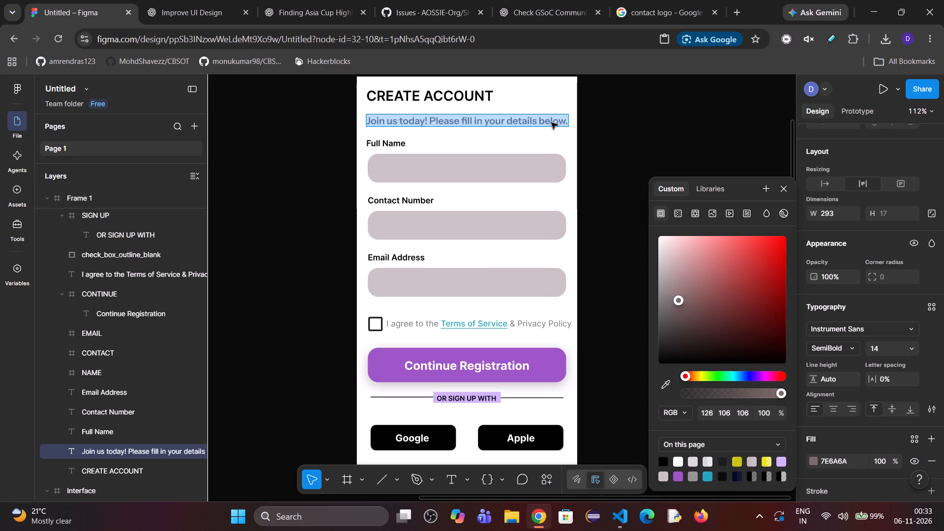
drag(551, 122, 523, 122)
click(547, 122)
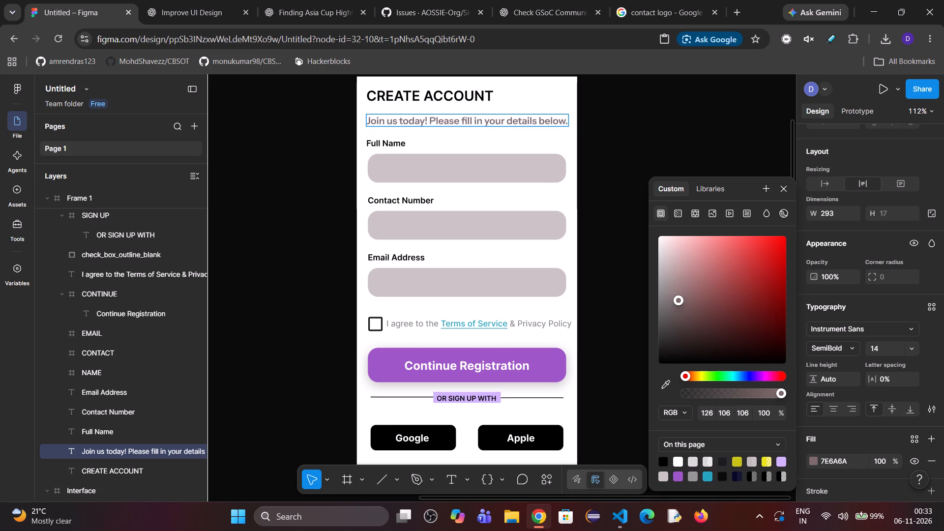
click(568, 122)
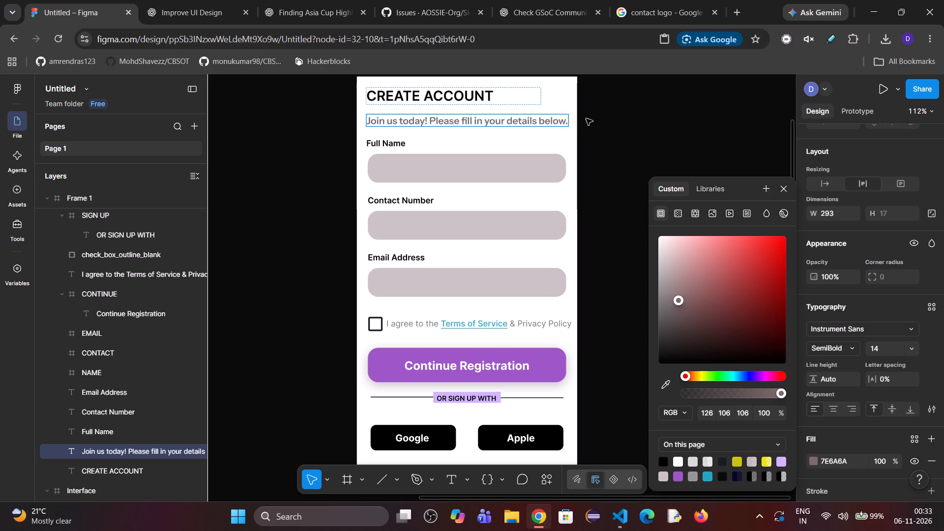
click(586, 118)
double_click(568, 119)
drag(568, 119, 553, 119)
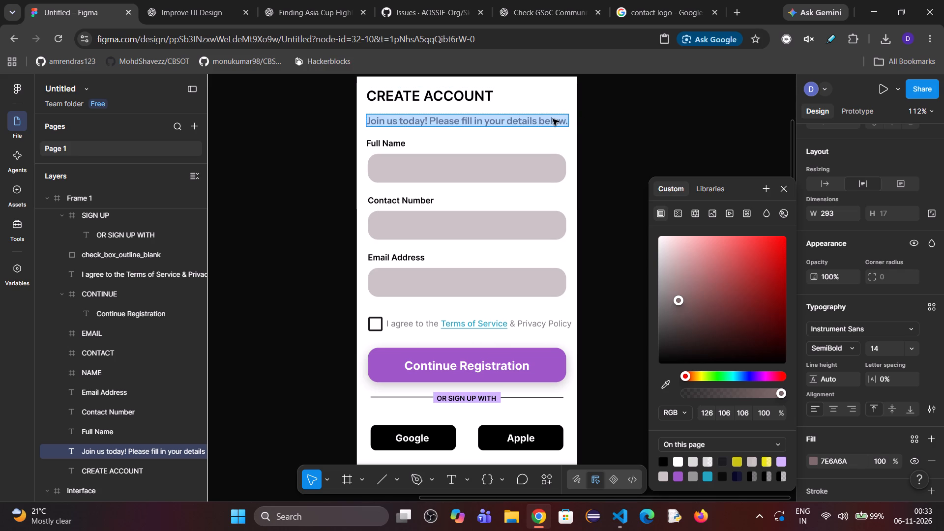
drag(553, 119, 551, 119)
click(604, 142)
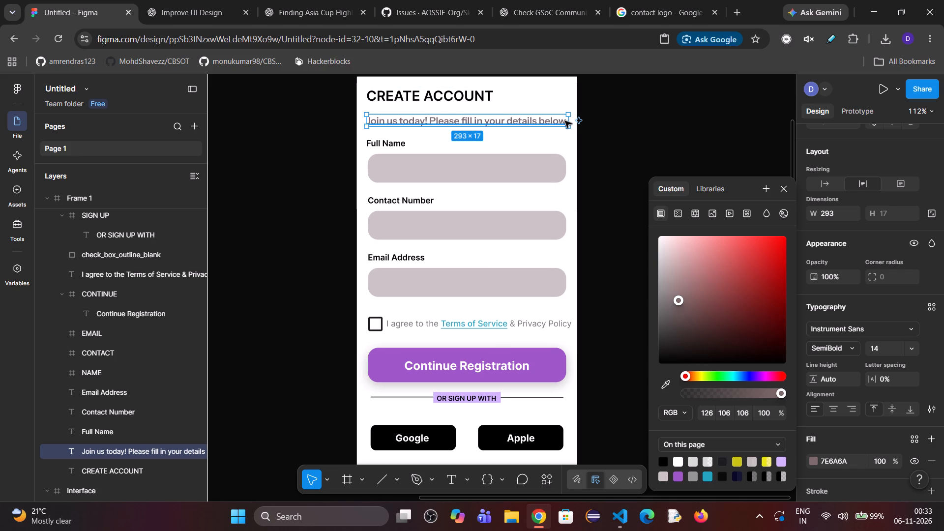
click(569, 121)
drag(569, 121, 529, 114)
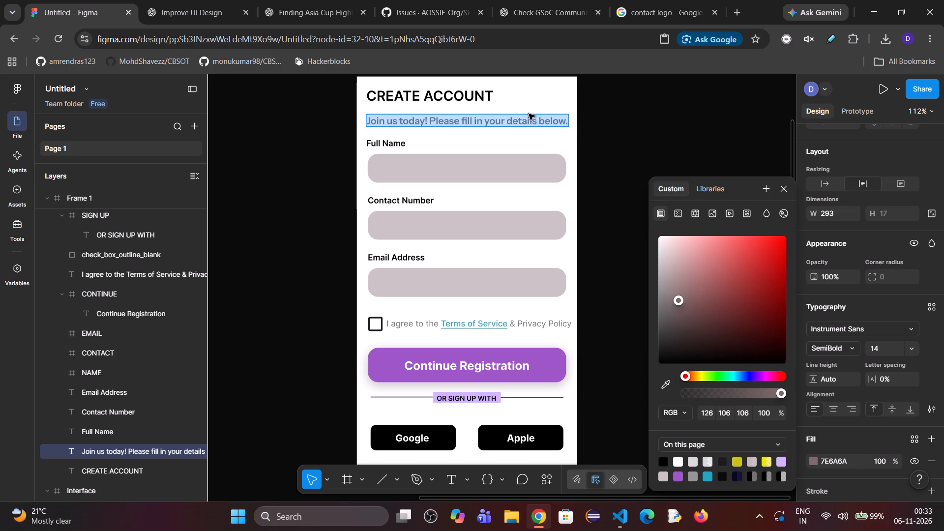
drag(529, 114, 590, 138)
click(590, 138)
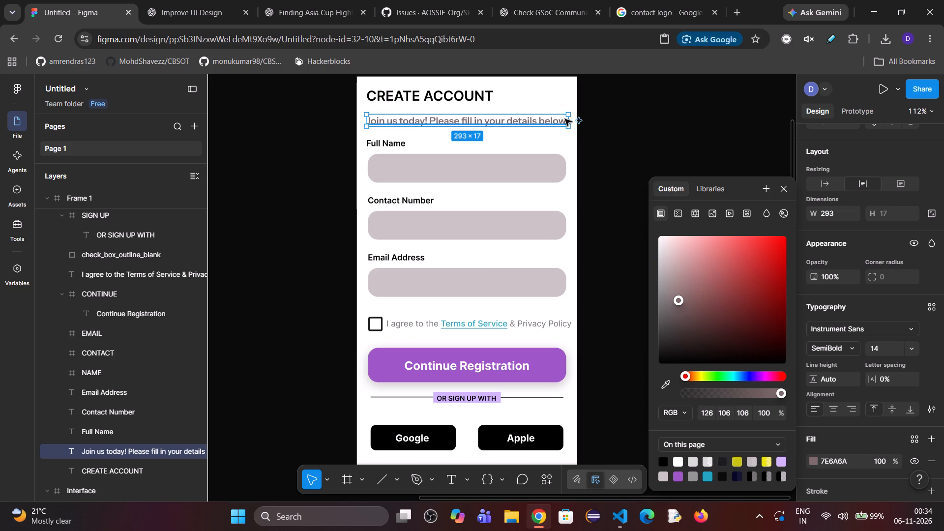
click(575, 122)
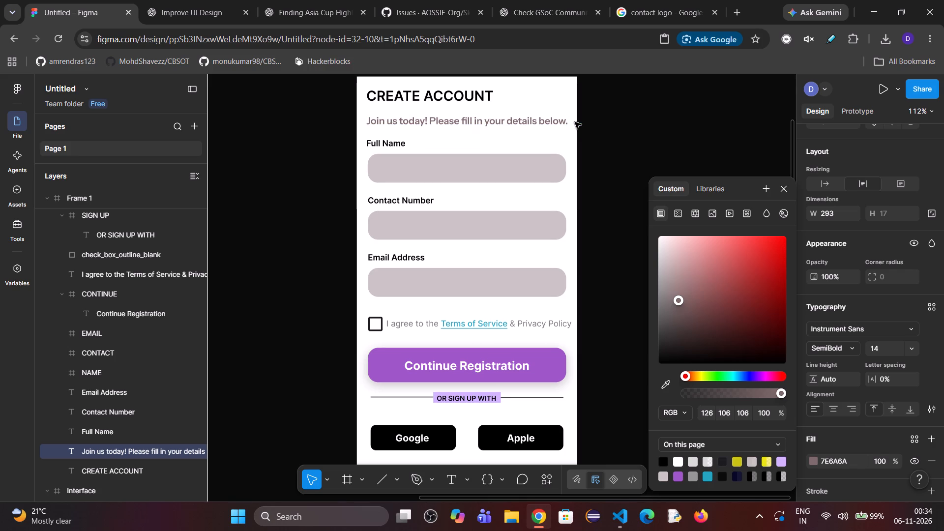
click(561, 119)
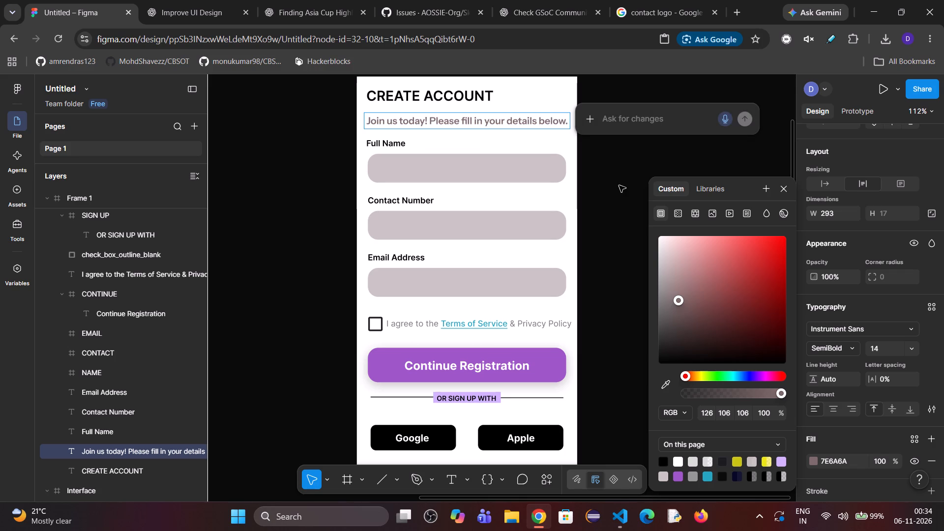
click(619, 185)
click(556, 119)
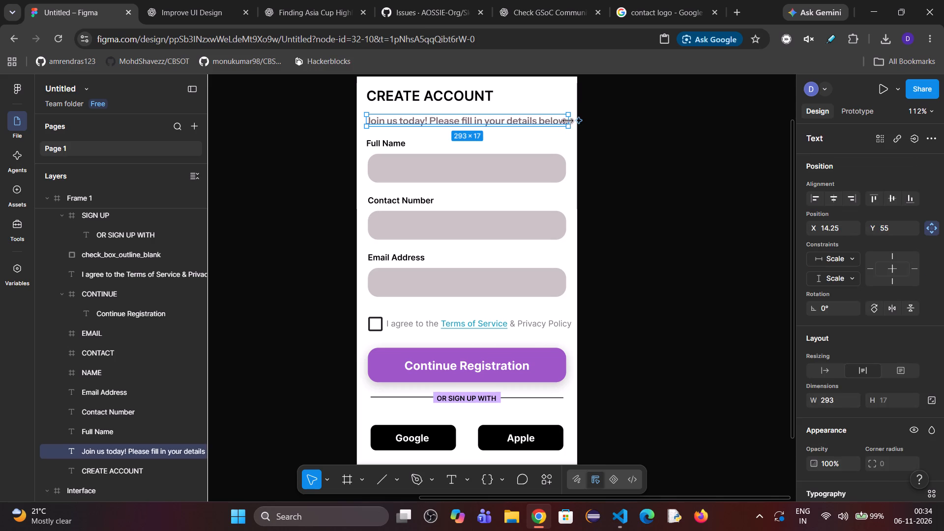
Narrow the subtitle's text box from its right edge to a width of about 204, wrapping it onto two lines.
drag(570, 121, 496, 121)
click(496, 121)
drag(496, 121, 508, 123)
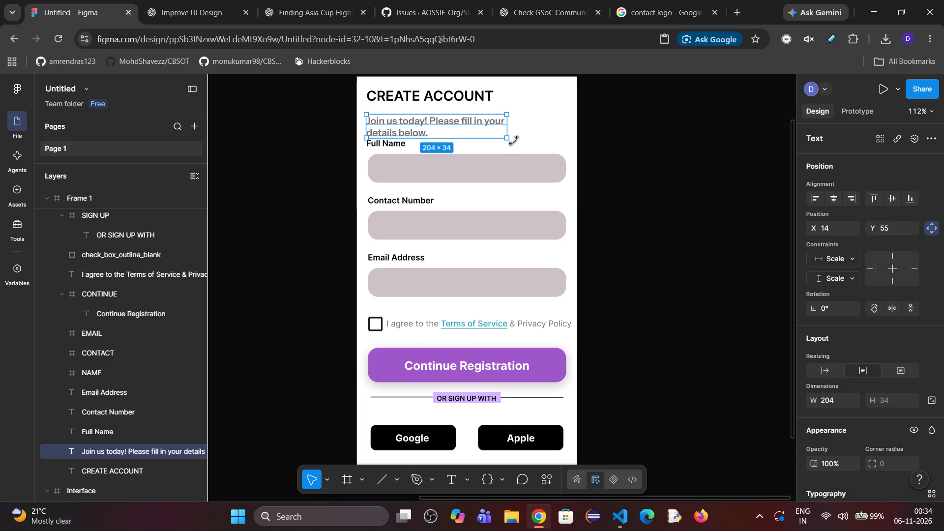
Search the Material Symbols plugin for "contact" and insert the solid contacts_product person icon onto the canvas.
click(541, 486)
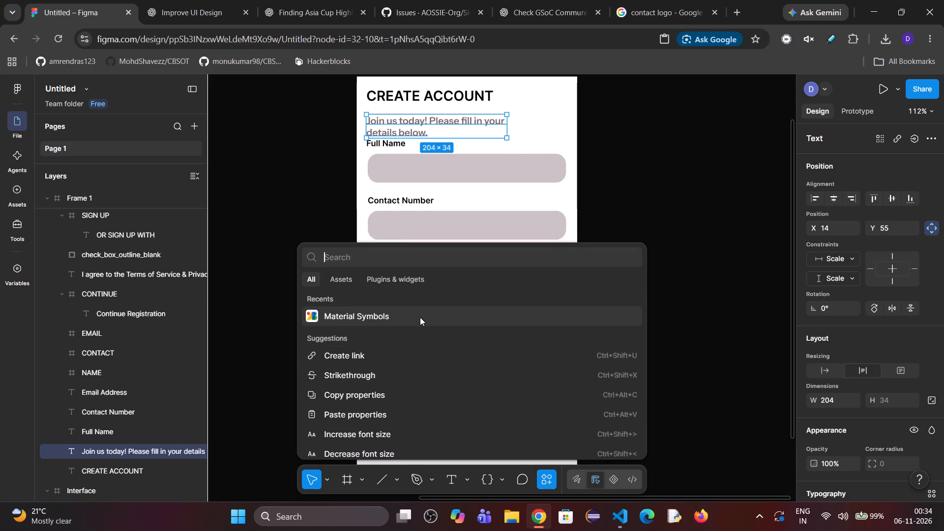
click(420, 317)
click(509, 131)
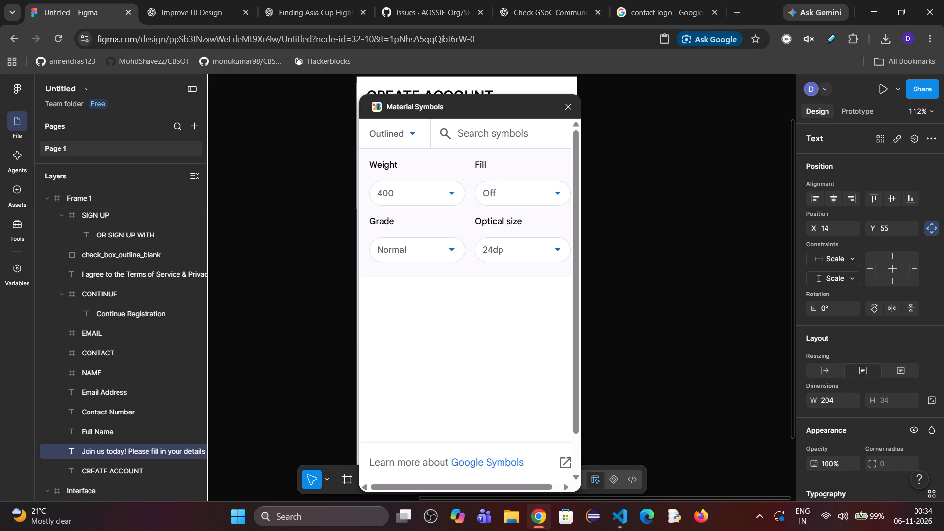
text(con)
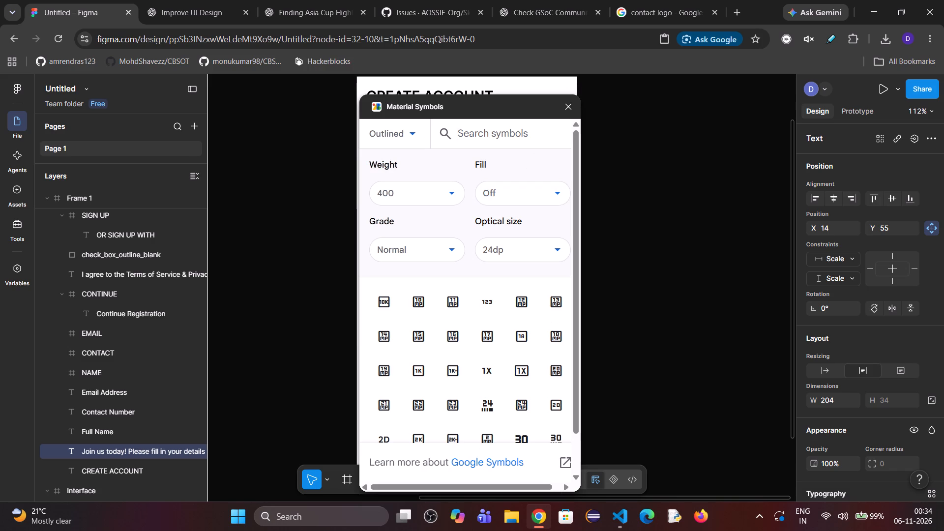
click(477, 137)
text(co)
text(nt)
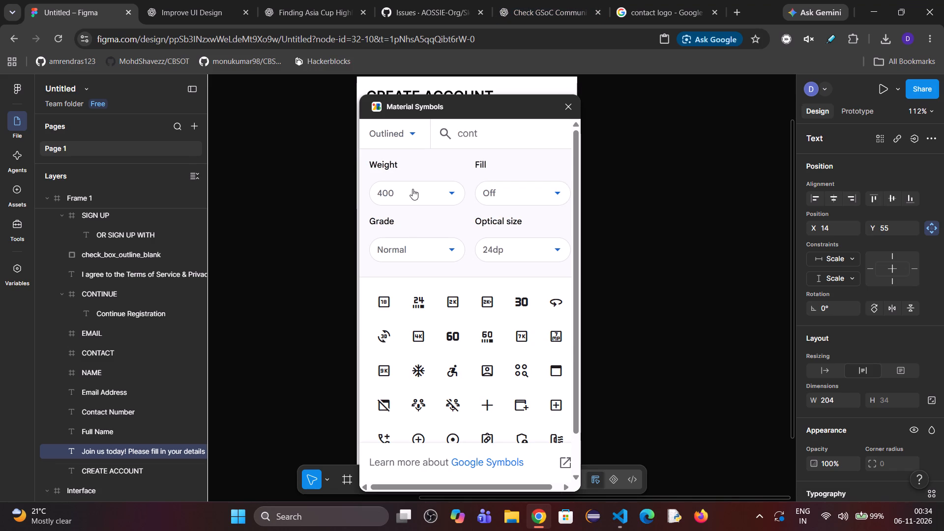
scroll(493, 368, down, 1)
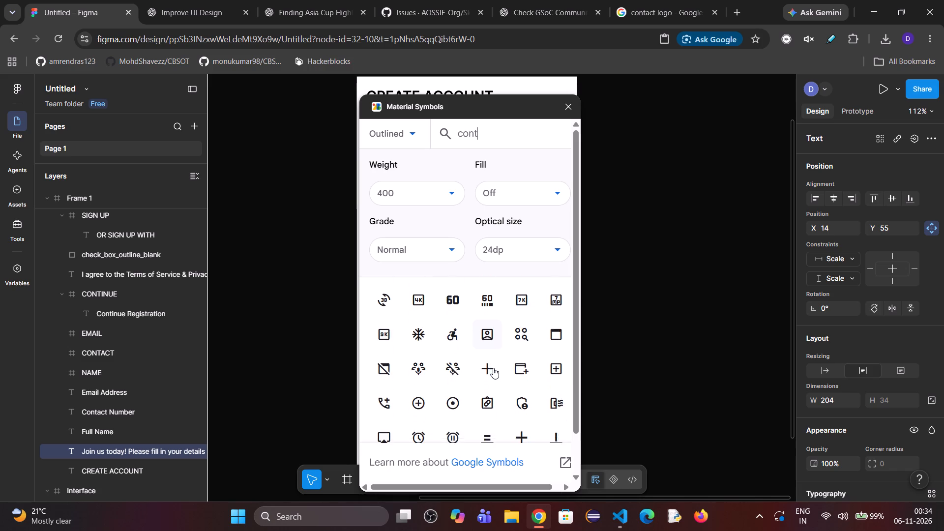
scroll(493, 368, down, 1)
scroll(493, 368, right, 1)
scroll(493, 368, up, 2)
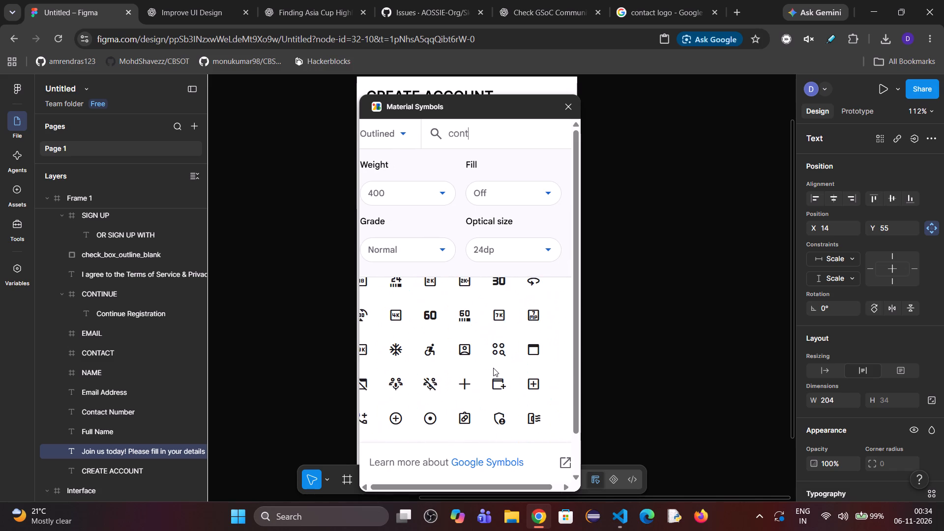
text(act)
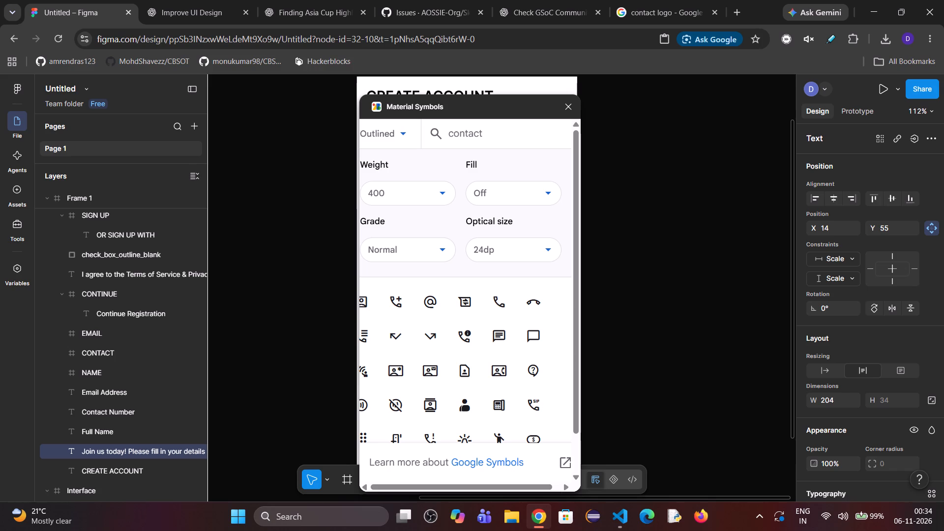
click(463, 414)
drag(564, 102, 565, 106)
click(565, 106)
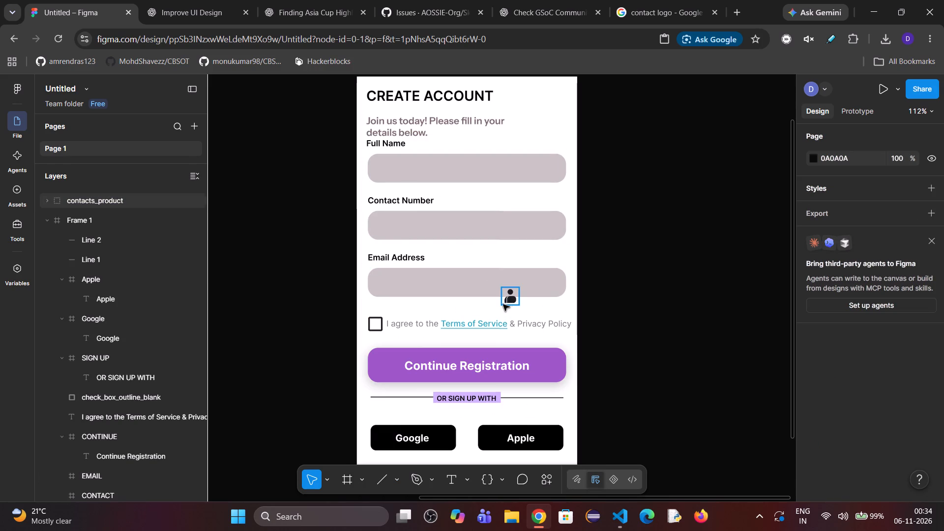
Move the person icon up beside the CREATE ACCOUNT heading, to about X 755, Y -175.
click(506, 302)
key(shift+Up)
key(shift+Up)
key(shift+Up)
key(shift+Up)
key(shift+Up)
key(shift+Up)
key(shift+Up)
key(shift+Up)
key(shift+Up)
key(shift+Up)
key(shift+Up)
key(shift+Up)
key(shift+Up)
key(shift+Up)
key(shift+Up)
key(shift+Up)
key(shift+Up)
key(shift+Up)
key(shift+Up)
key(shift+Up)
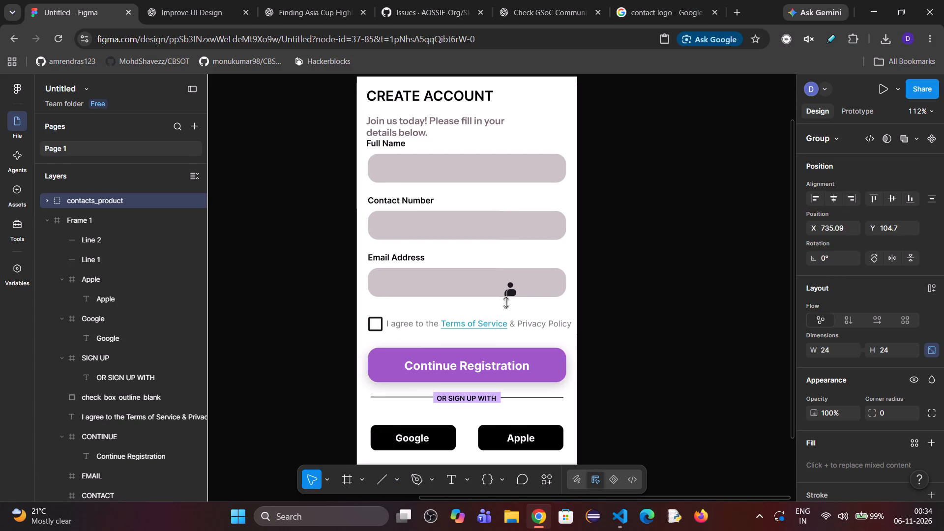
key(shift+Right)
key(shift+Right)
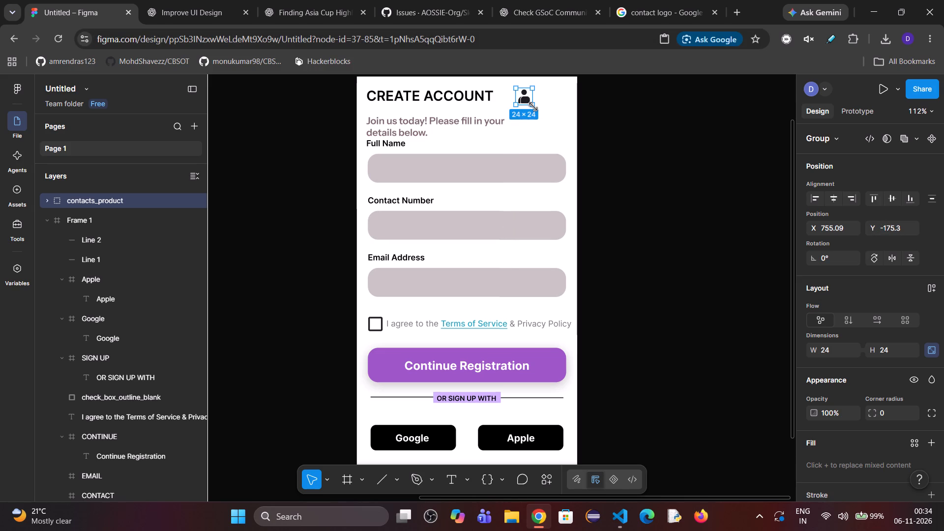
Enlarge the person icon proportionally from its lower corner to about 72 × 72.
drag(533, 107, 545, 136)
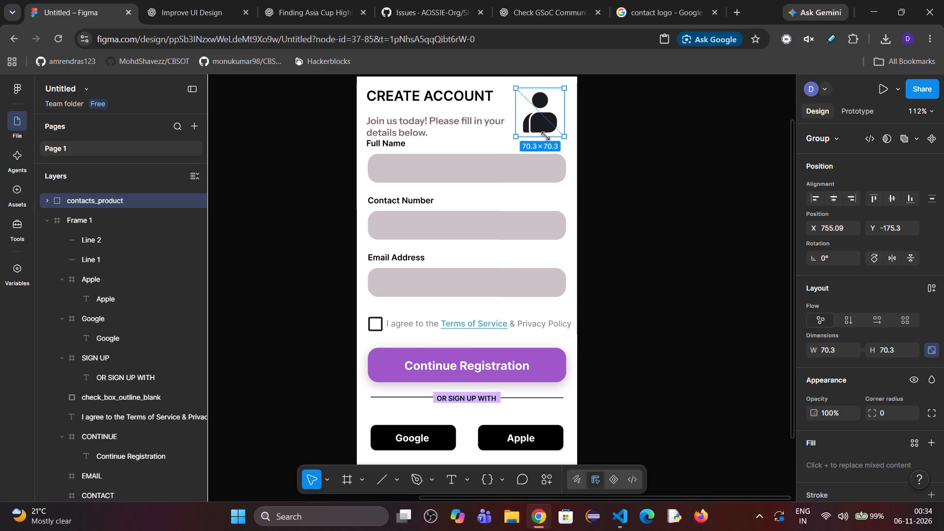
drag(545, 136, 547, 138)
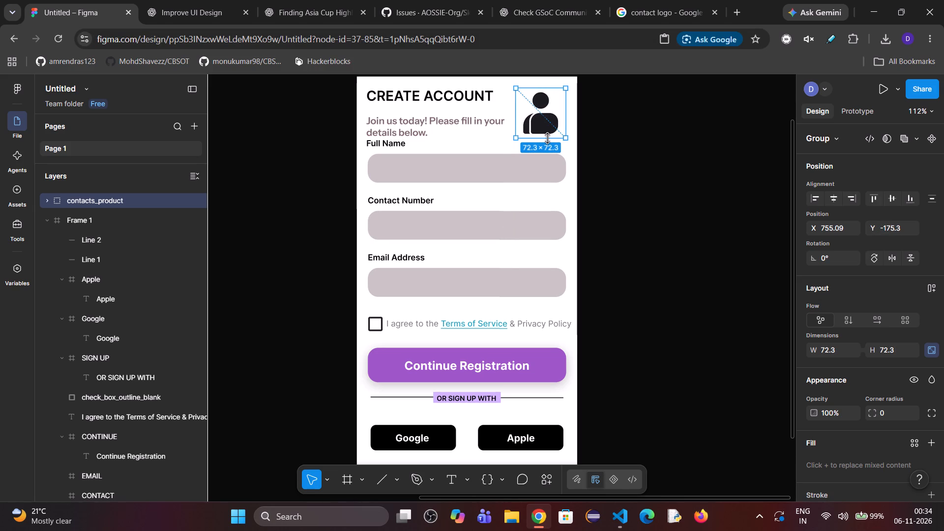
click(547, 138)
Change the fill of the person icon's vector path to the cyan 13C6D0.
double_click(540, 119)
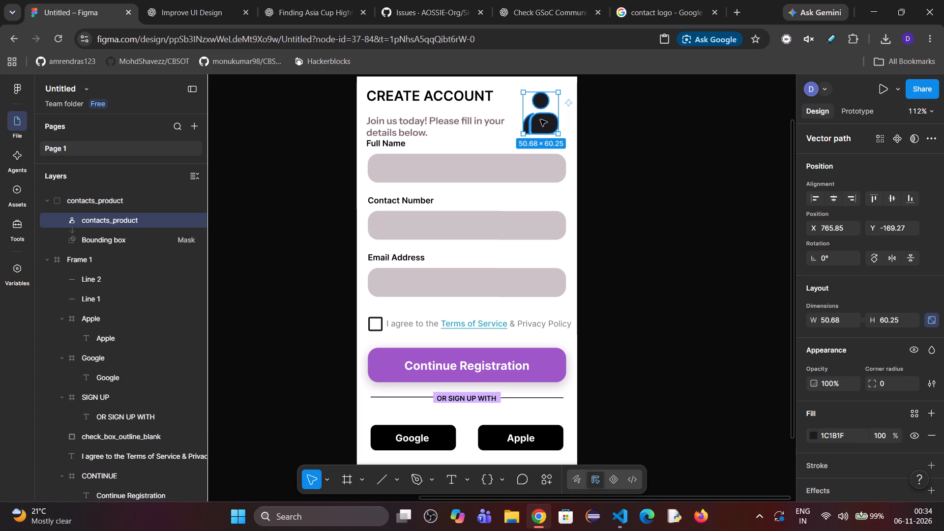
click(813, 433)
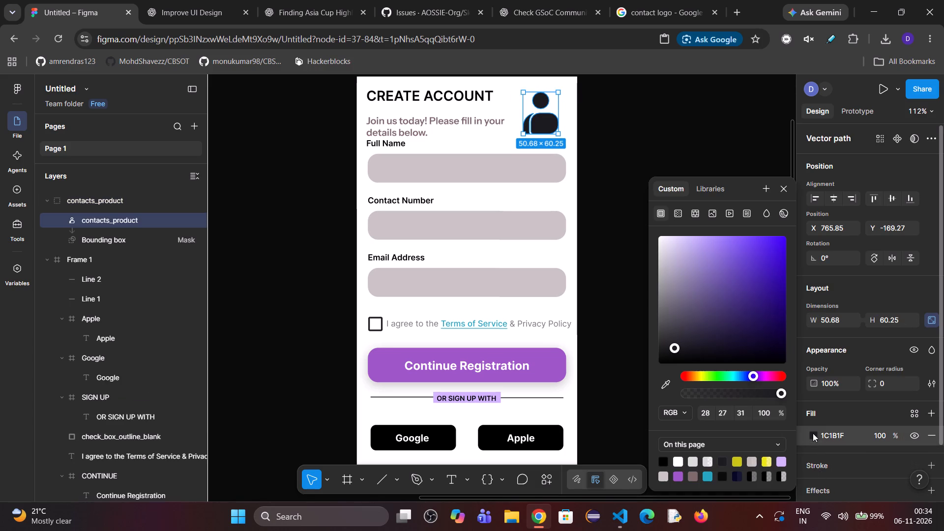
click(734, 378)
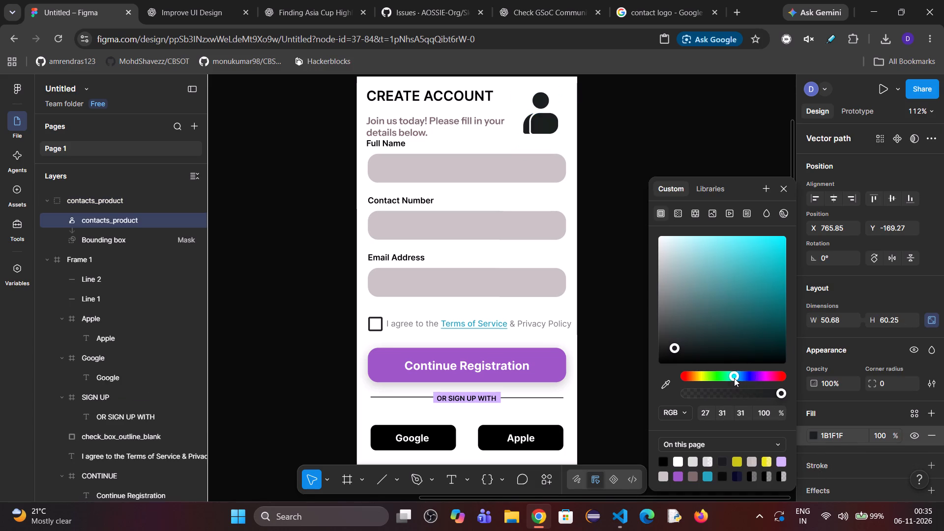
click(767, 302)
click(774, 260)
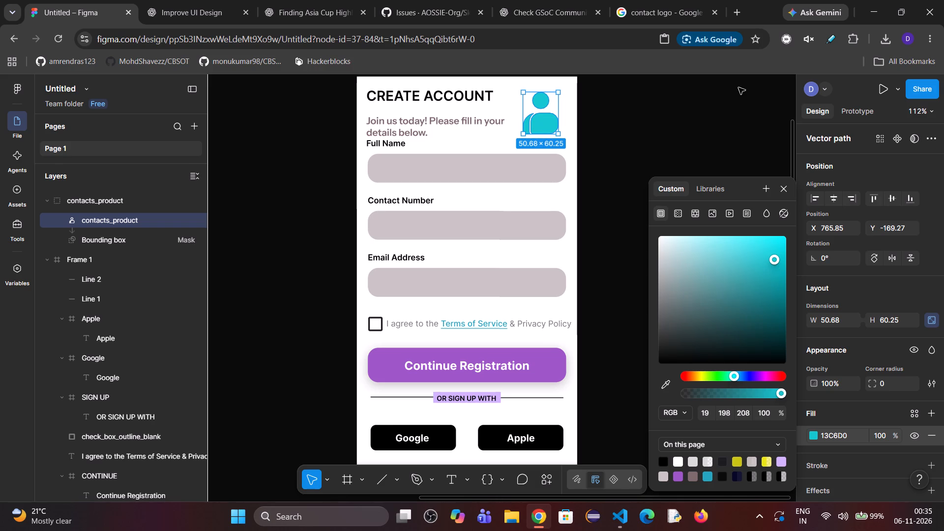
click(711, 118)
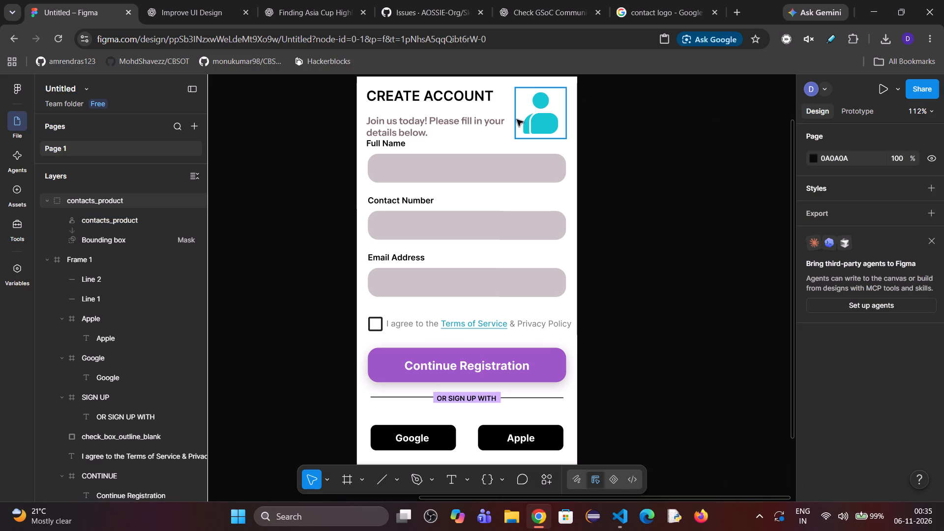
Enlarge the whole icon group to about 84 × 84 and nudge it left and up to about X 745, Y -185.
click(534, 123)
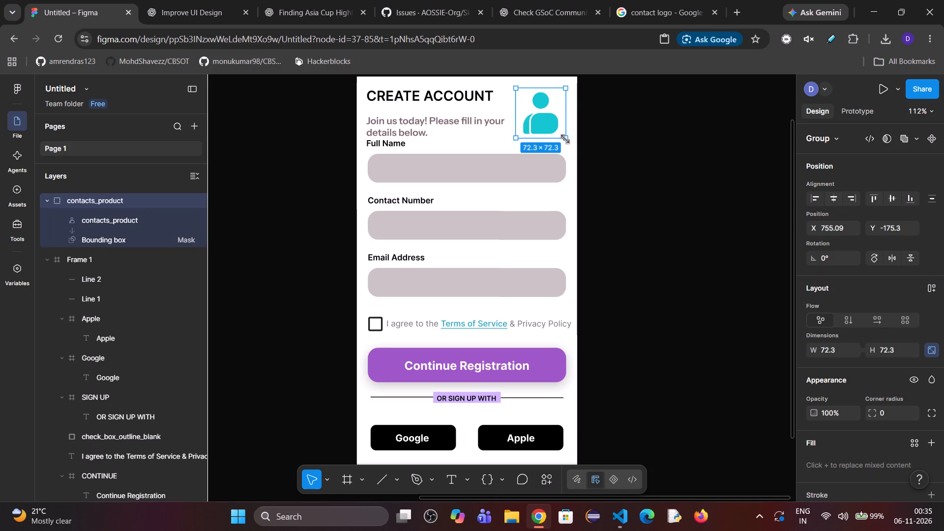
drag(565, 139, 569, 146)
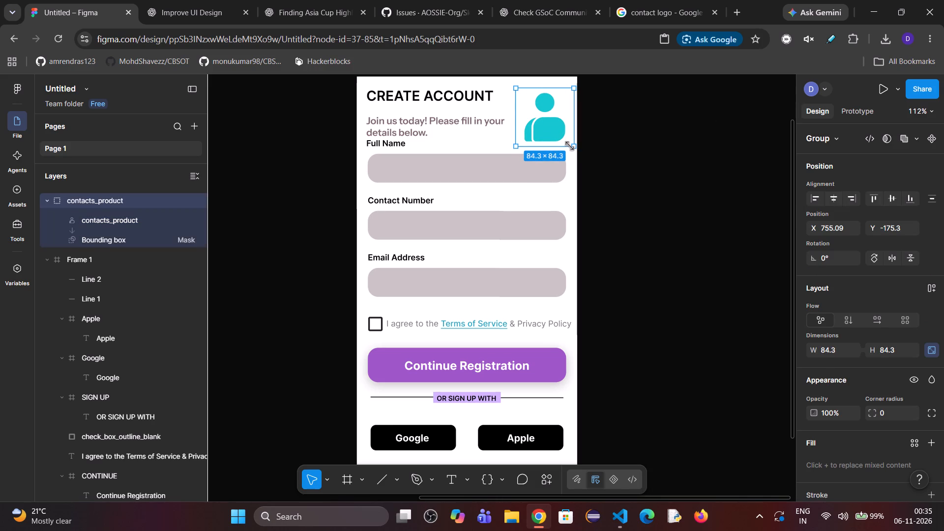
key(shift+Left)
key(shift+Up)
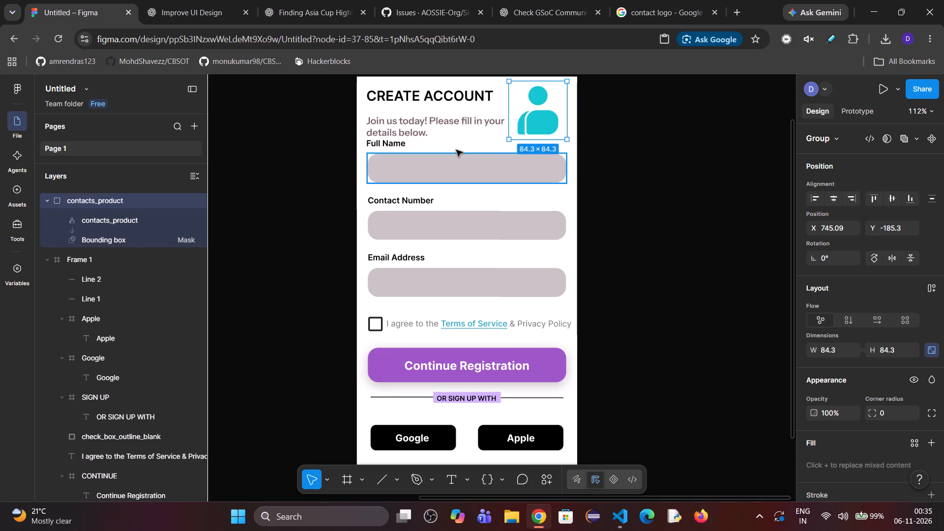
Set the "Join us today!" subtitle text to font size 13 and Medium weight.
click(427, 128)
double_click(427, 128)
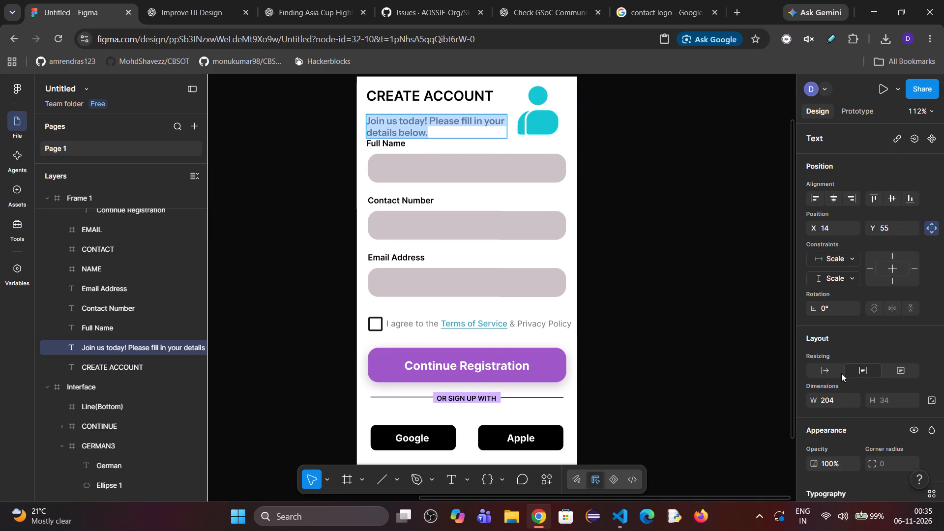
scroll(887, 409, down, 1)
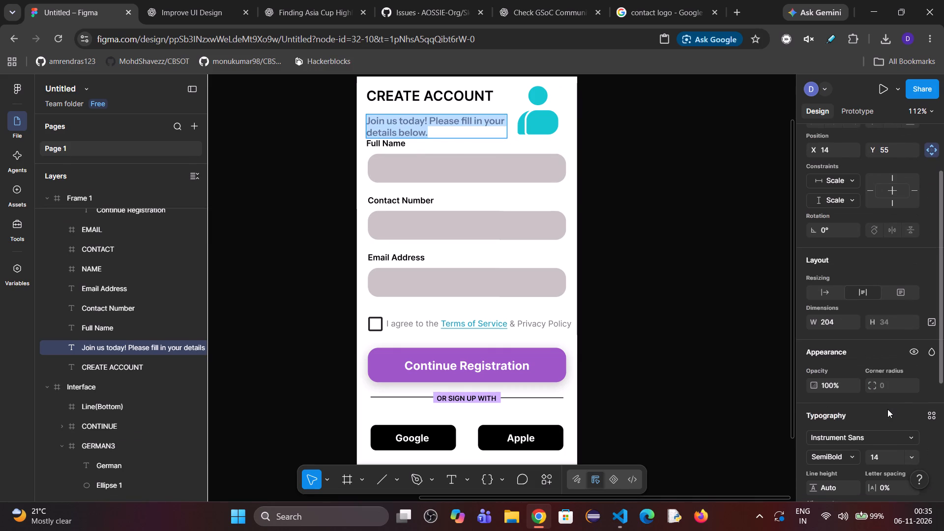
click(881, 460)
key(Down)
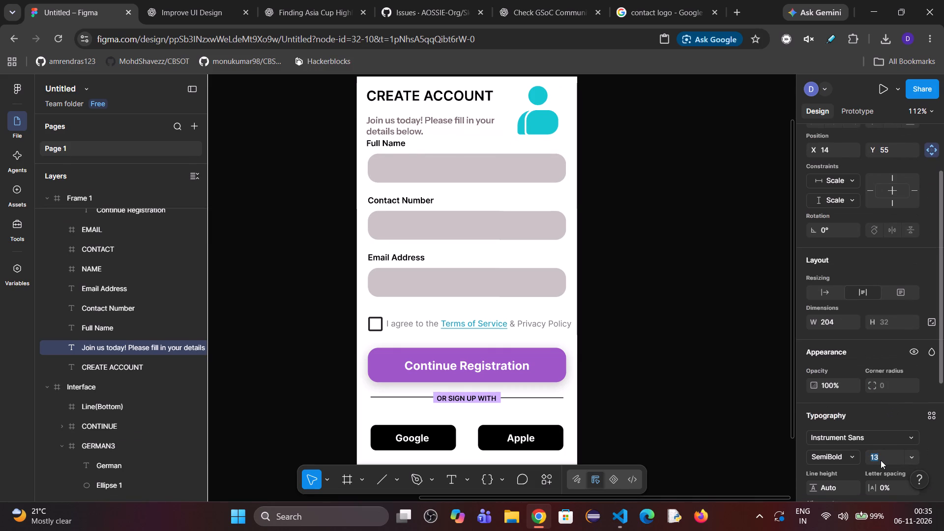
click(843, 455)
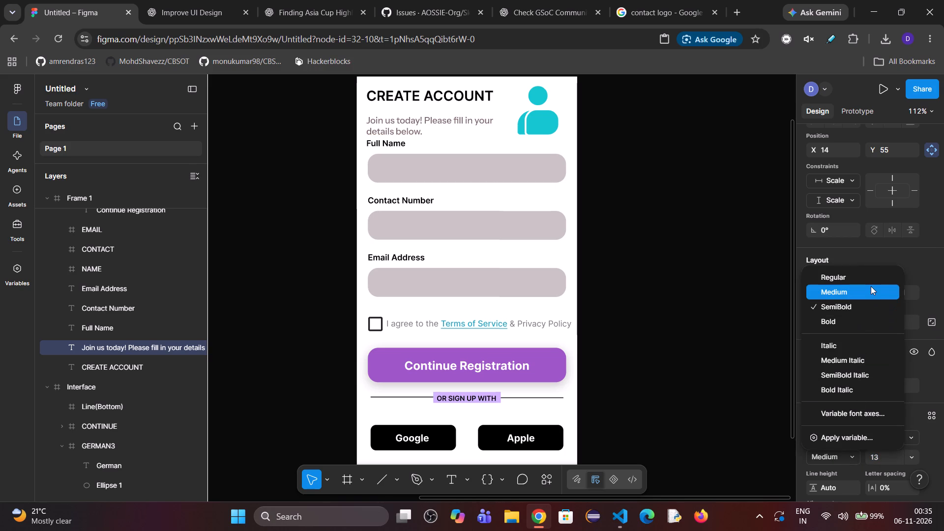
click(871, 286)
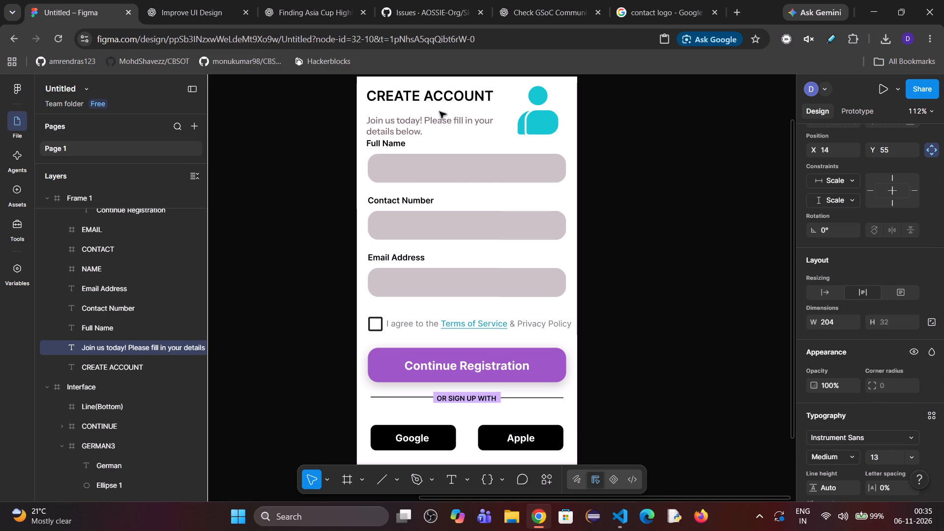
Move the subtitle text up to Y 45, away from the Full Name label.
click(443, 126)
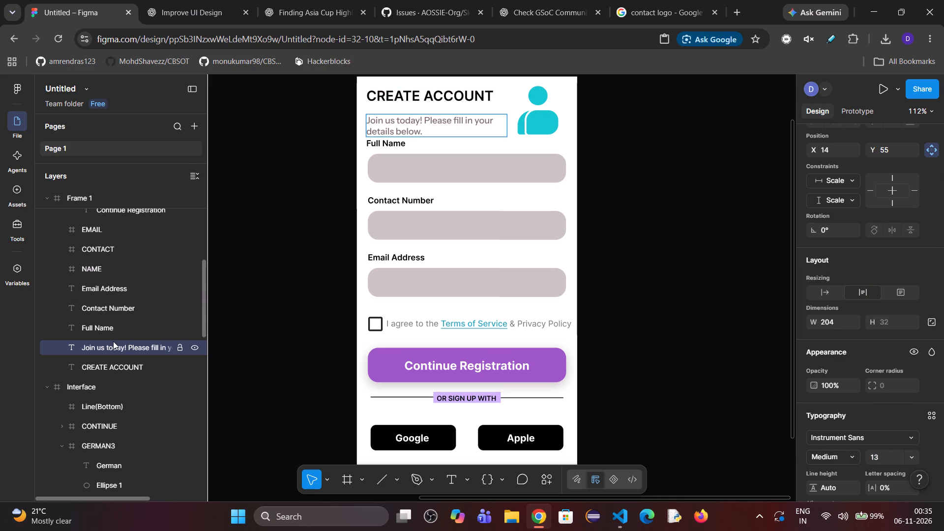
drag(113, 341, 118, 341)
click(129, 334)
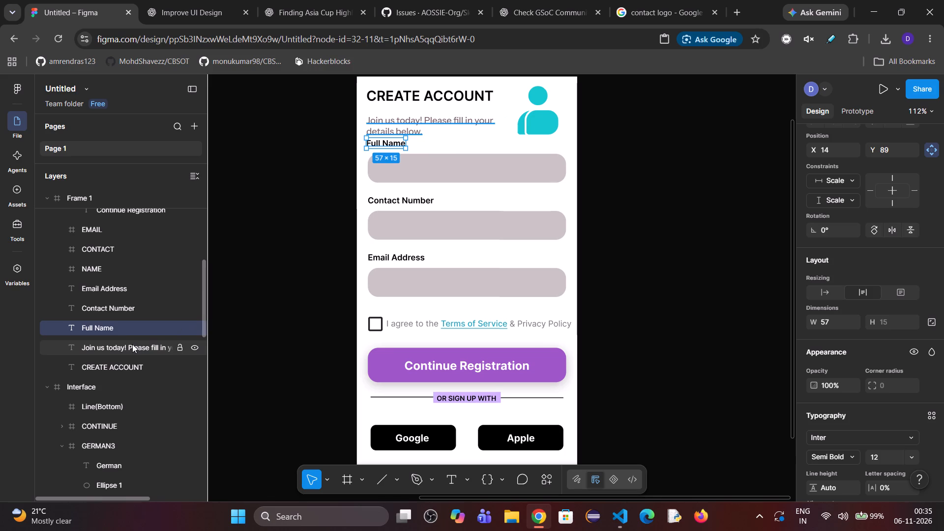
click(132, 344)
key(shift+Up)
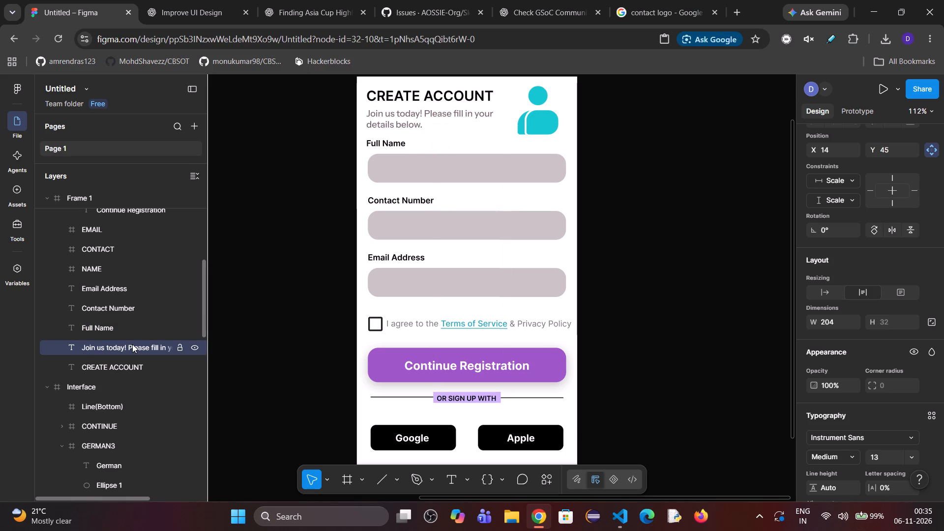
click(672, 206)
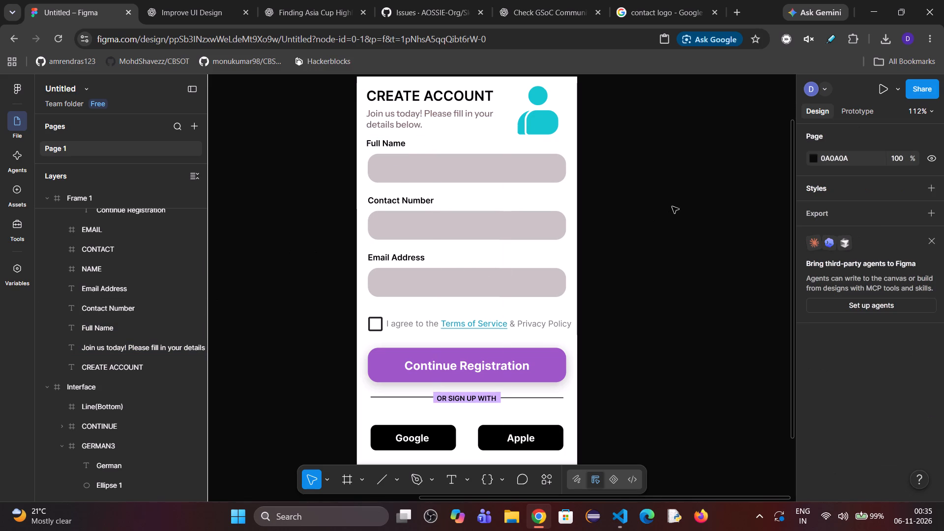
Set the fill of the NAME, CONTACT and EMAIL input frames together to solid white FFFFFF.
click(426, 158)
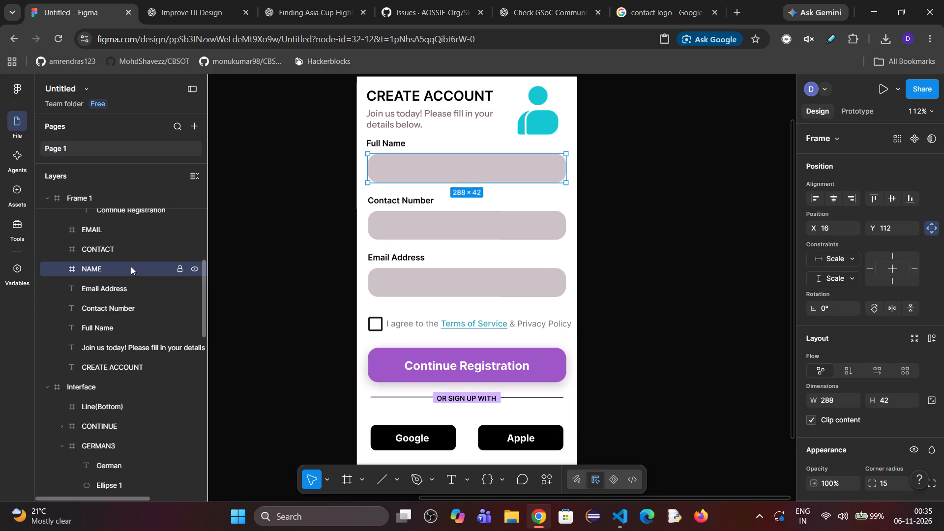
ctrl+click(123, 246)
ctrl+click(120, 230)
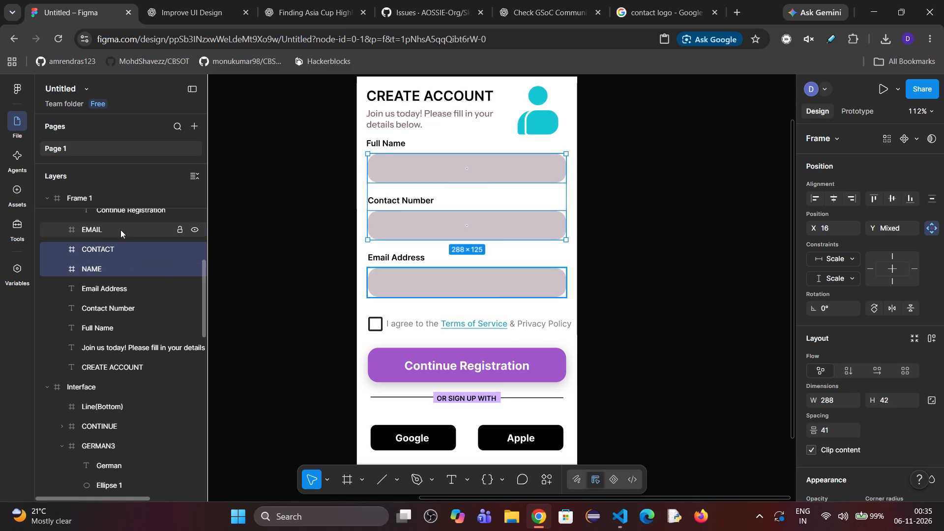
scroll(858, 421, down, 2)
scroll(858, 421, right, 1)
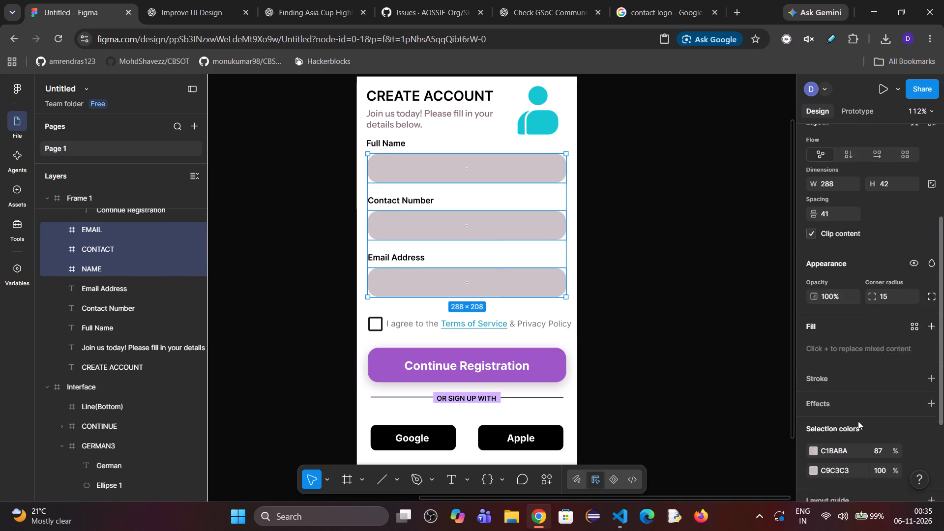
scroll(858, 421, right, 1)
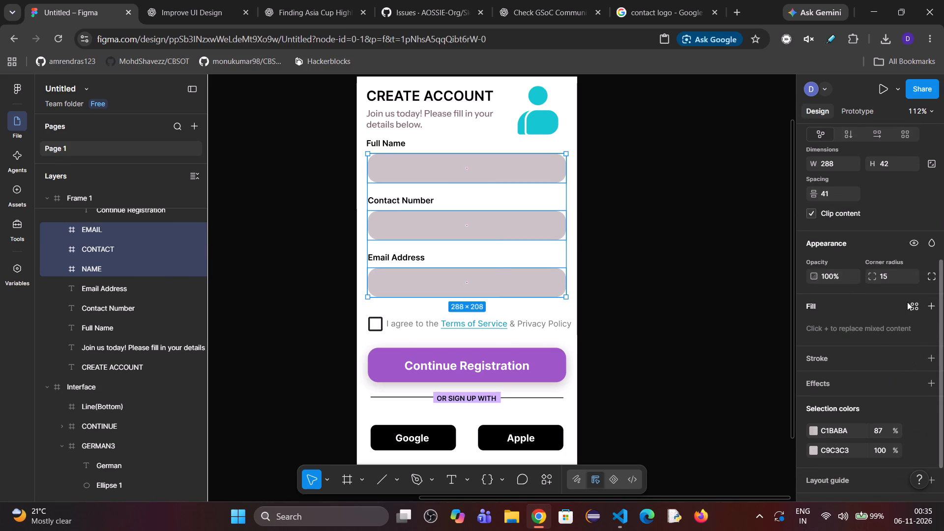
click(930, 310)
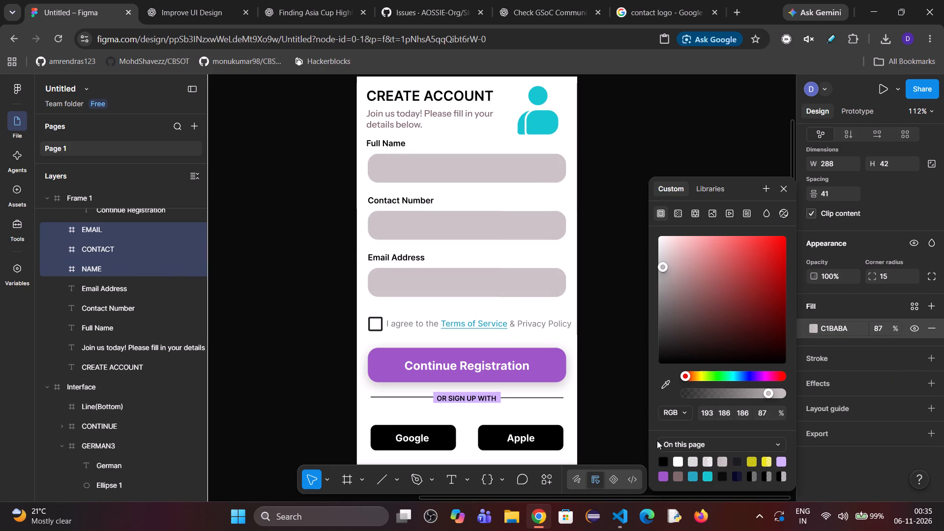
click(680, 462)
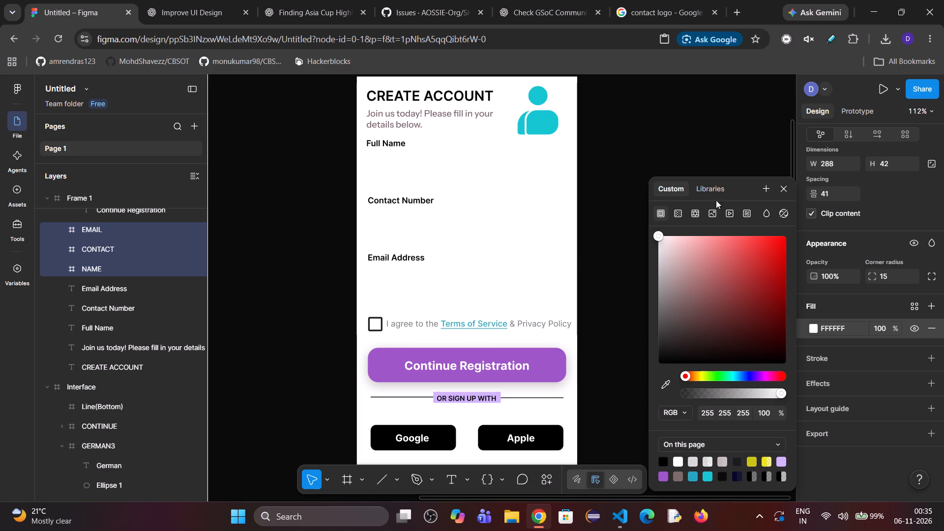
Add an inside stroke of weight 1 in D9D9D9 to the NAME, CONTACT and EMAIL input frames together.
click(728, 137)
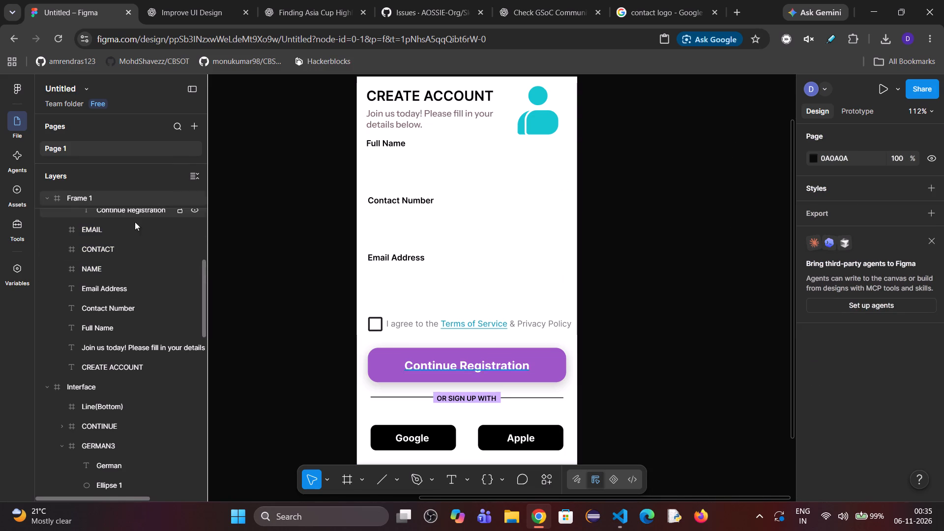
ctrl+click(123, 231)
ctrl+click(125, 242)
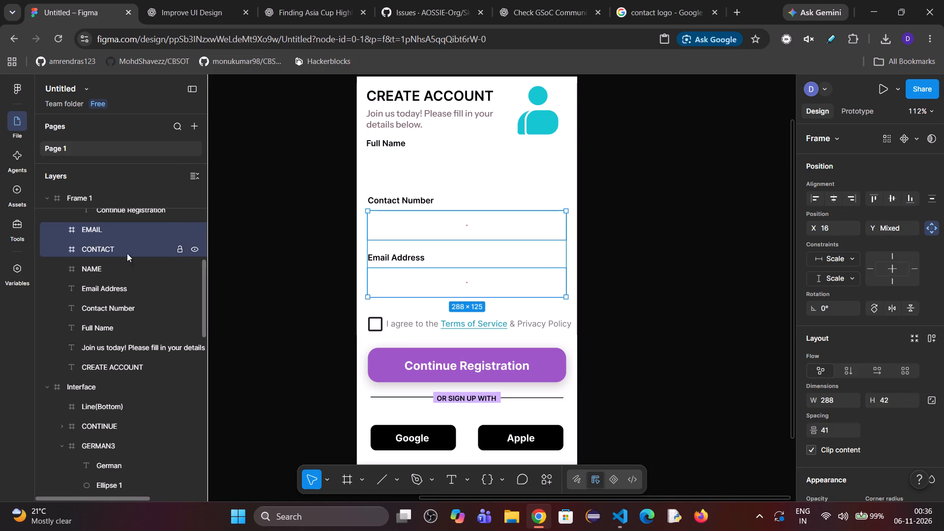
ctrl+click(129, 264)
scroll(858, 466, down, 1)
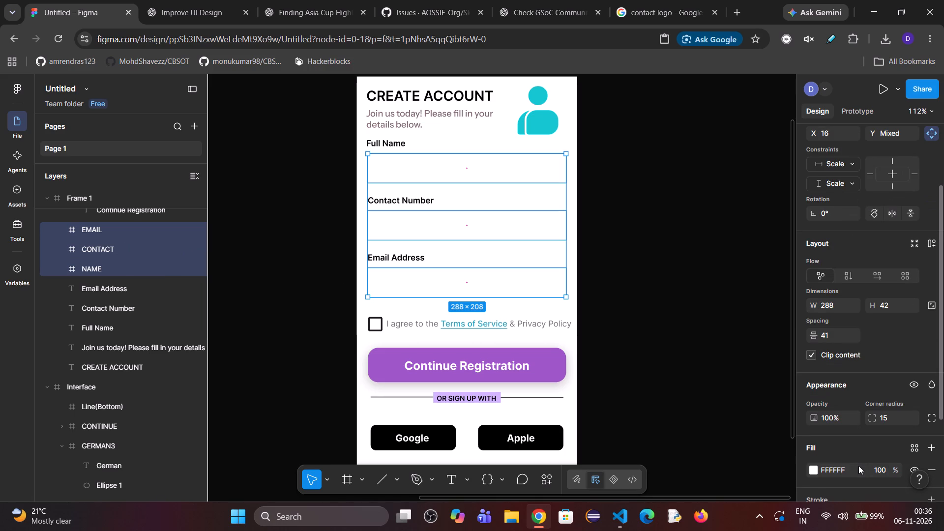
scroll(835, 465, down, 2)
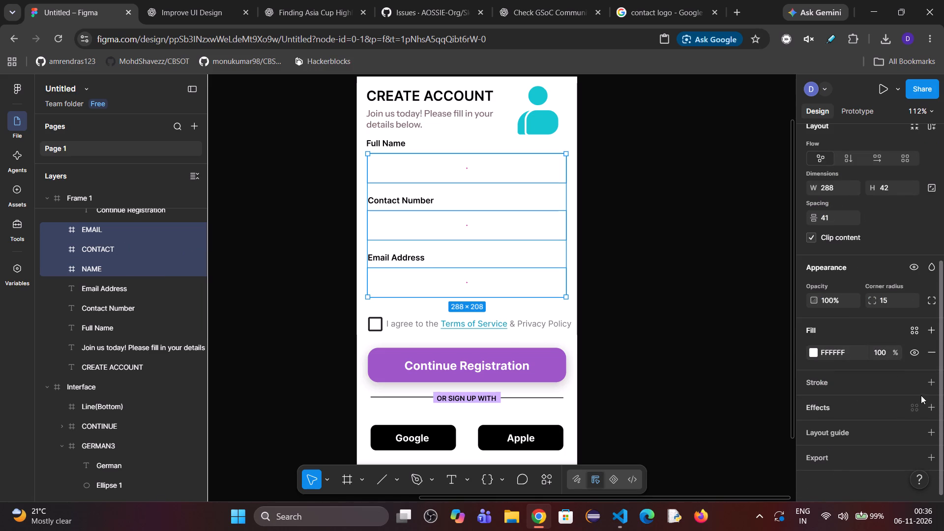
click(931, 389)
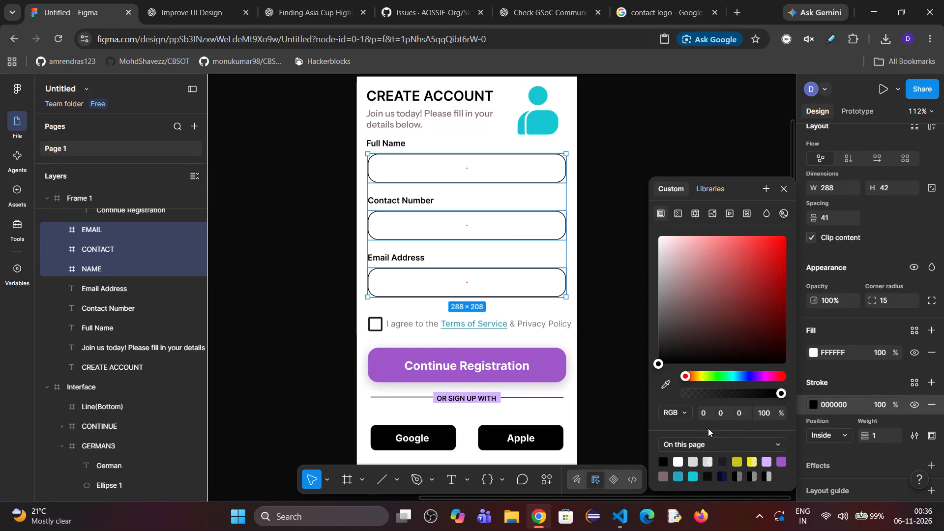
click(689, 461)
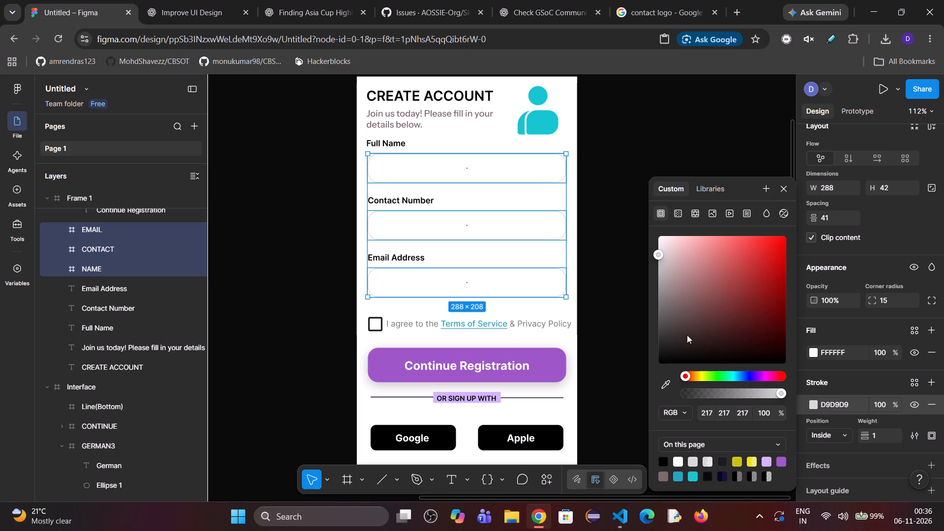
Darken the stroke of the three input frames to the greyish tone B0A3A3.
click(668, 328)
key(Up)
key(Up)
key(Up)
key(Up)
key(Up)
key(Up)
key(Up)
key(Up)
key(Up)
key(Up)
key(Up)
key(Up)
key(Up)
key(Up)
key(Up)
key(Up)
key(Up)
key(Up)
key(Up)
key(Up)
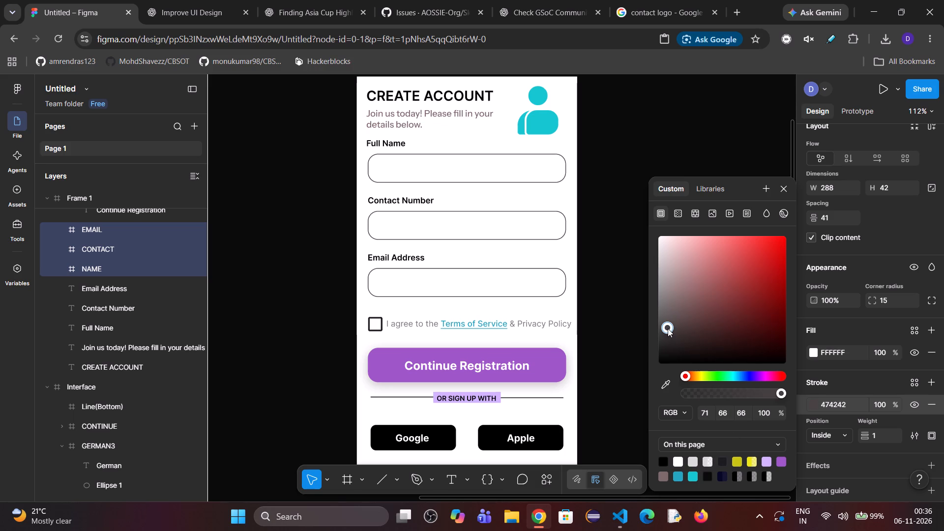
key(Up)
key(Up)
key(Up)
key(Up)
key(Up)
key(Up)
key(Up)
key(Up)
key(Up)
key(Up)
key(Up)
key(Up)
key(Up)
key(Up)
key(Up)
key(Up)
key(Up)
key(Up)
key(Up)
key(Up)
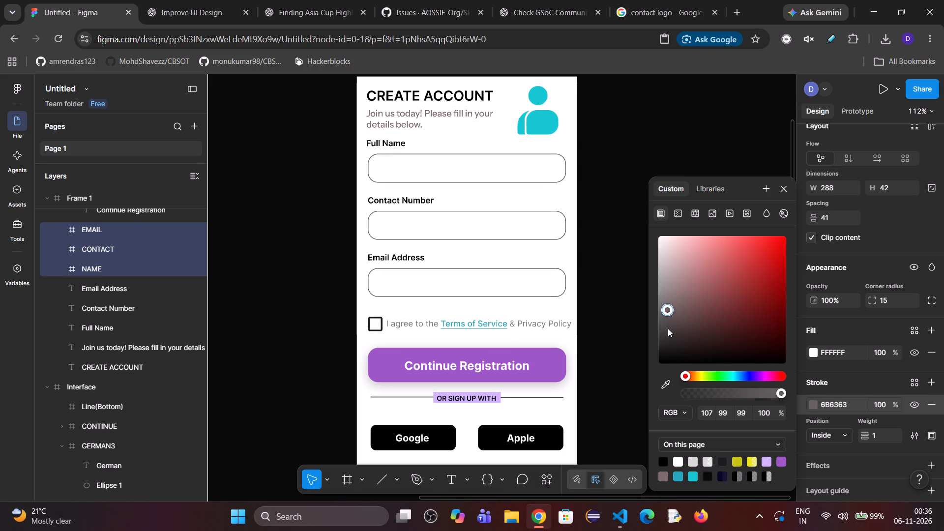
key(Up)
key(Up)
key(Up)
key(Up)
key(Up)
key(Up)
key(Up)
key(Up)
key(Up)
key(Up)
key(Up)
key(Up)
key(Up)
key(Up)
key(Up)
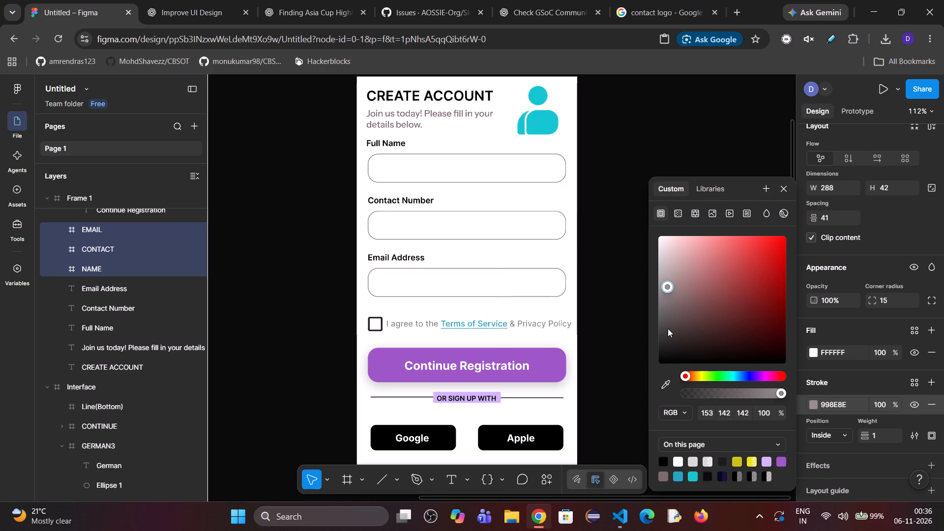
key(Up)
key(Up)
key(Up)
key(Up)
key(Up)
key(Up)
key(Up)
key(Up)
key(Up)
key(Up)
key(Up)
key(Up)
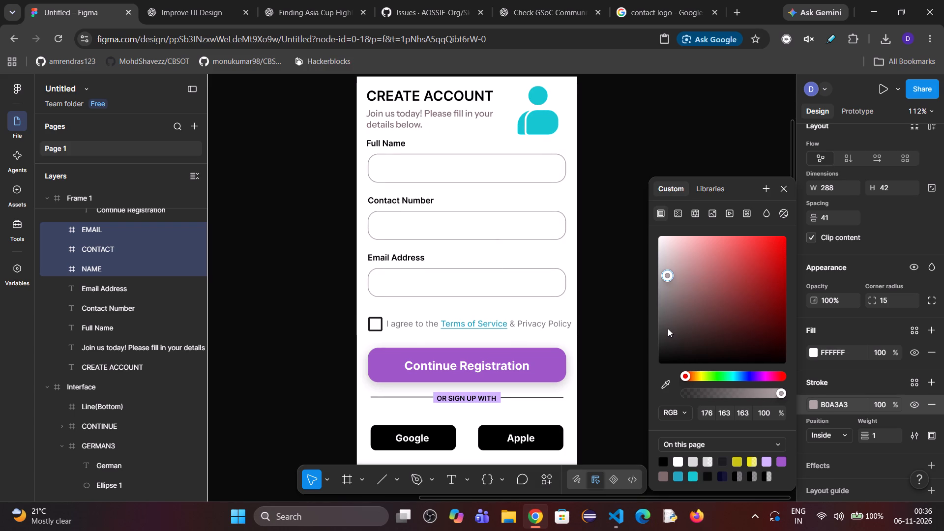
key(Up)
key(Up)
key(Up)
key(Up)
key(Down)
key(Down)
key(Down)
key(Down)
key(Down)
key(Down)
key(Down)
key(Down)
key(Down)
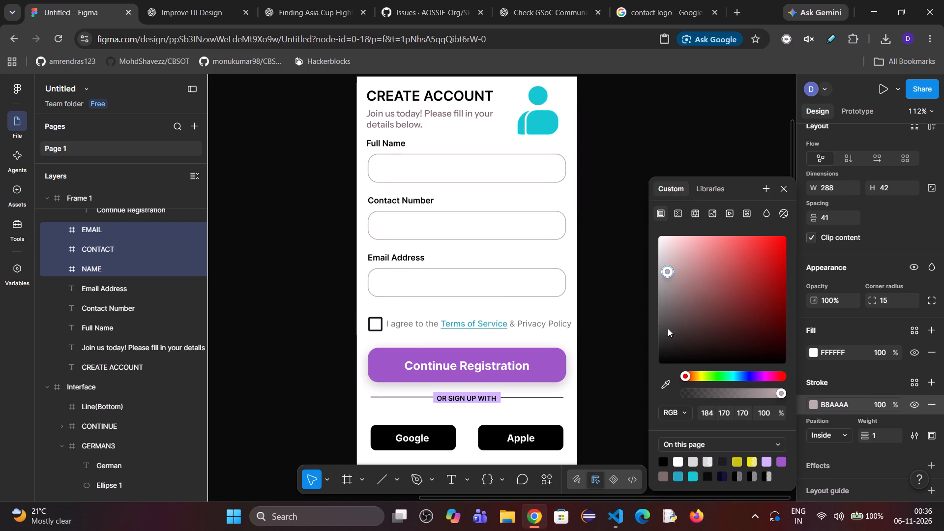
key(Down)
key(Down)
key(Down)
key(Down)
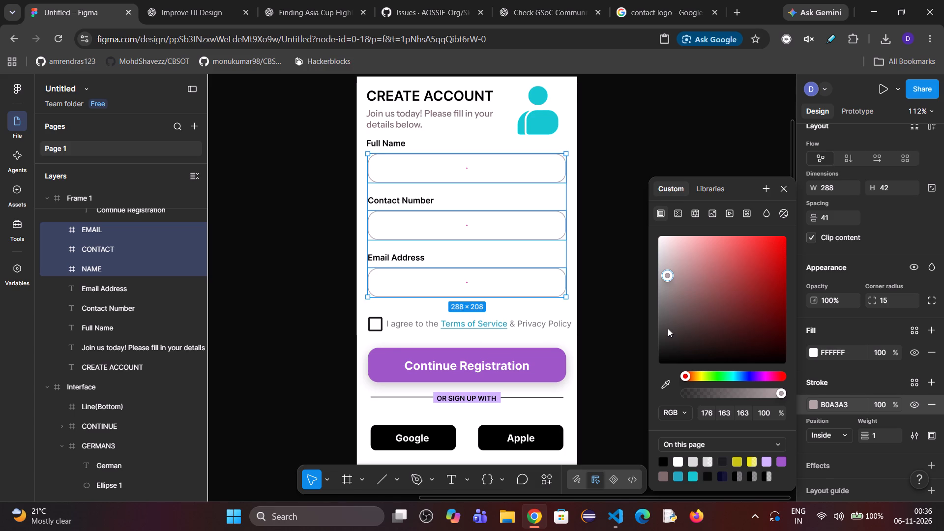
click(664, 141)
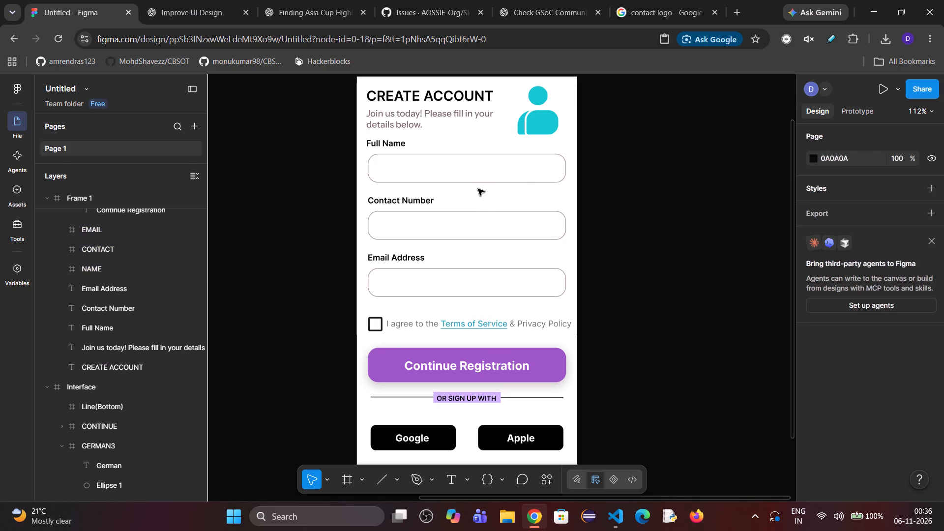
Examine the size, corner radius and fill properties of the checkbox beside the terms text.
click(374, 328)
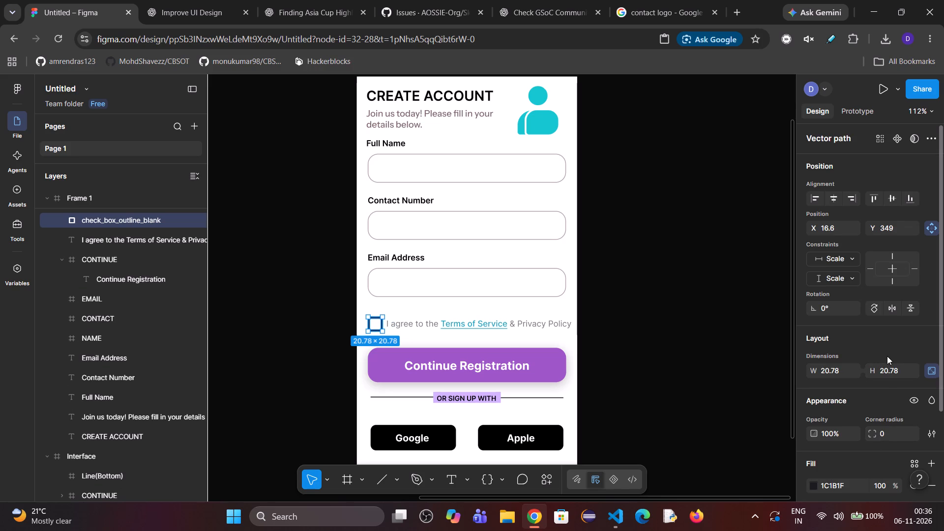
scroll(887, 356, down, 1)
scroll(887, 356, up, 1)
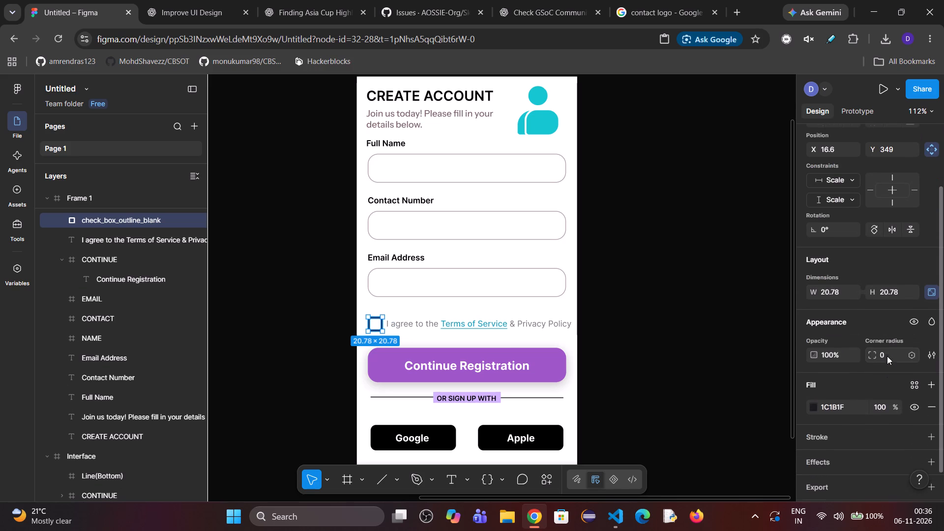
scroll(887, 356, up, 1)
scroll(887, 356, right, 1)
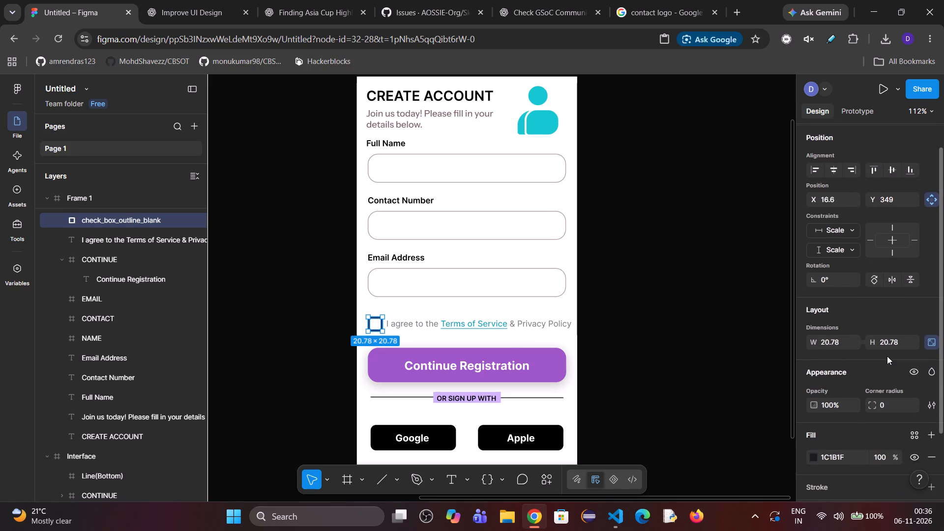
scroll(887, 356, right, 1)
scroll(887, 356, up, 1)
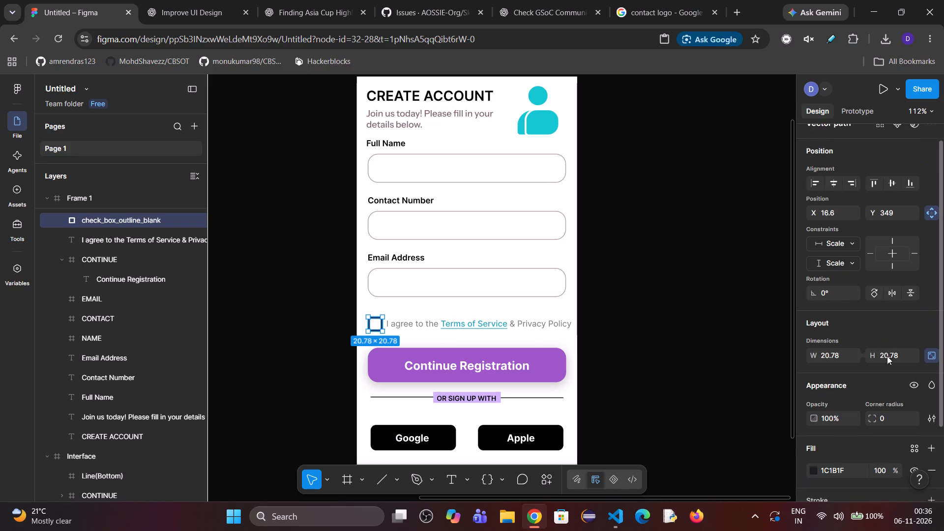
scroll(887, 356, up, 1)
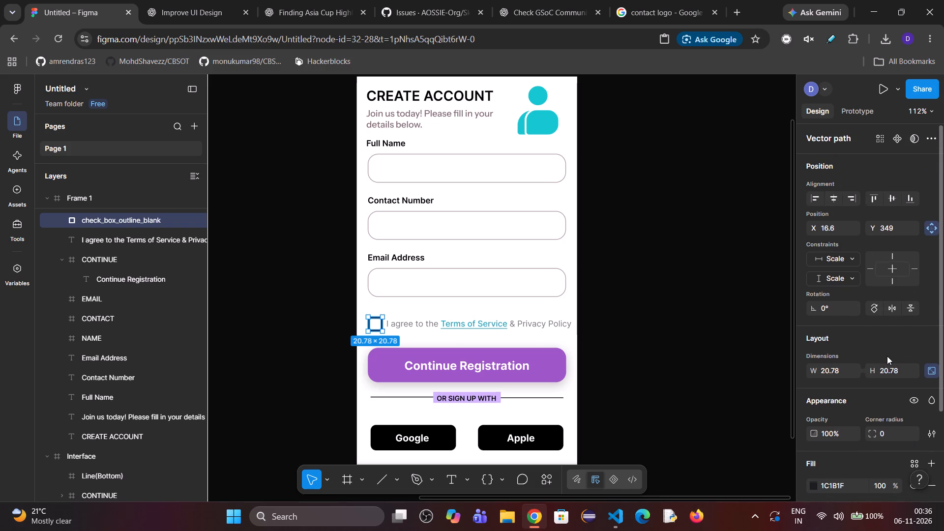
click(758, 350)
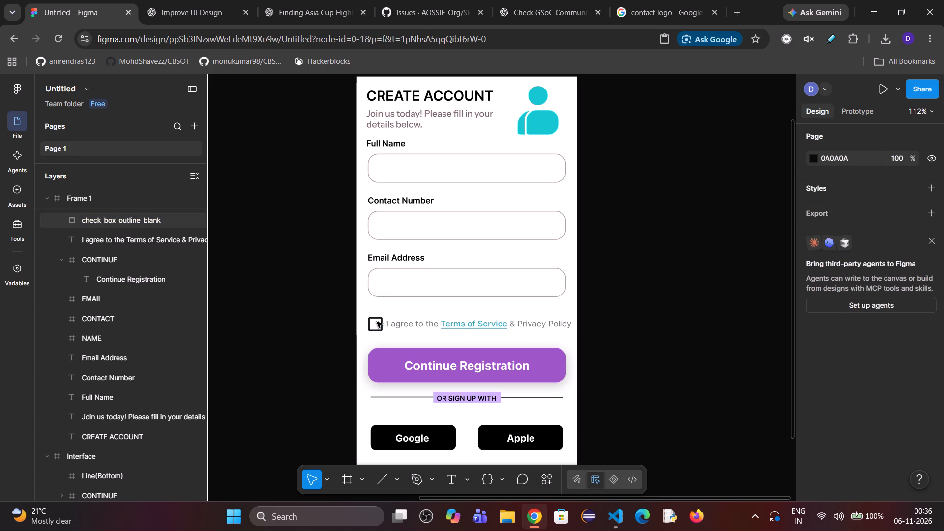
Shrink the checkbox beside the terms text to 18 × 18.
double_click(377, 322)
click(380, 327)
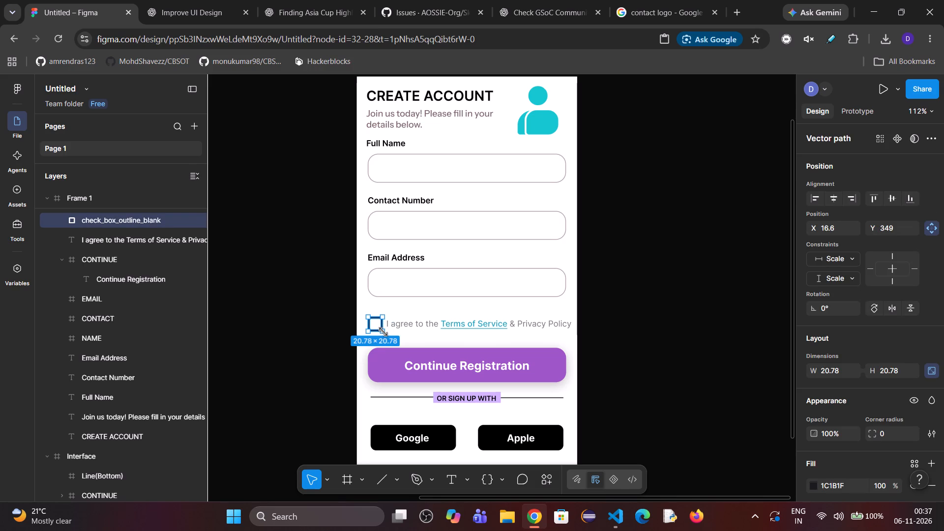
click(383, 332)
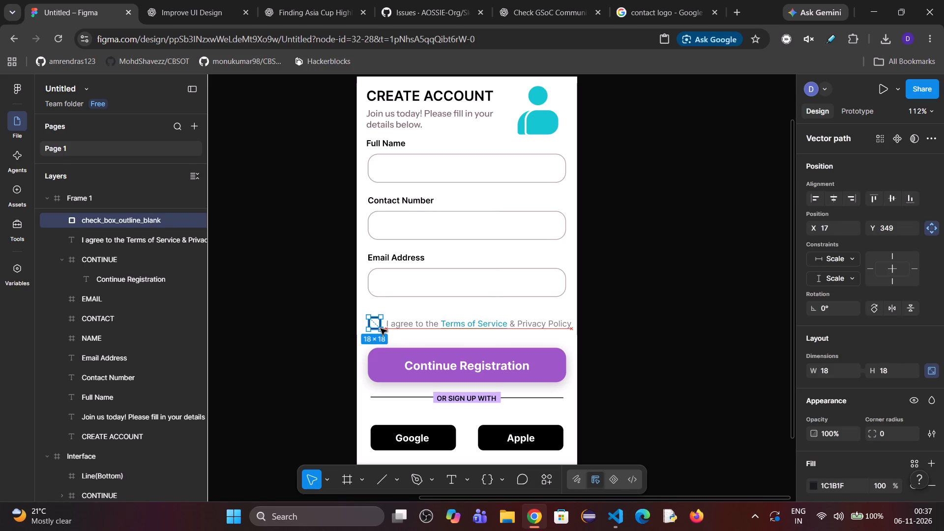
click(641, 340)
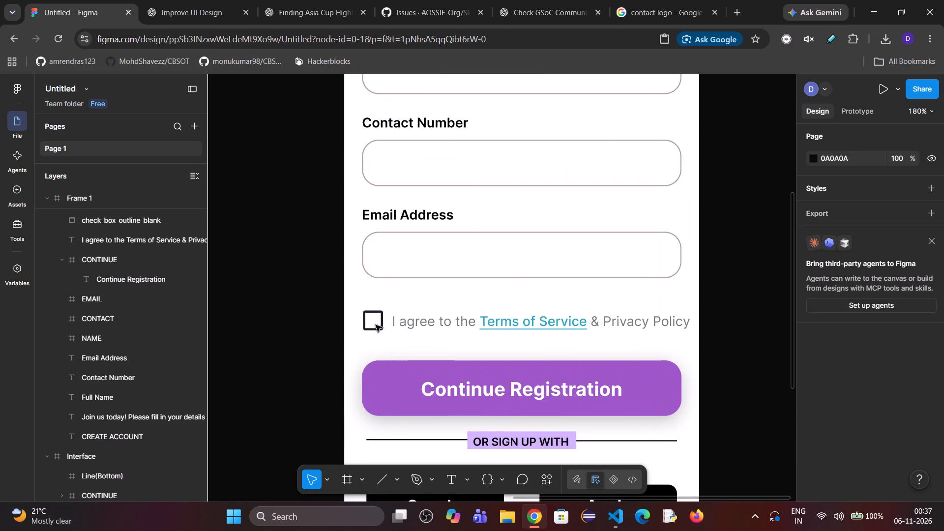
Move the checkbox to X 16, Y 351 so it lines up with the terms text.
click(376, 325)
click(380, 318)
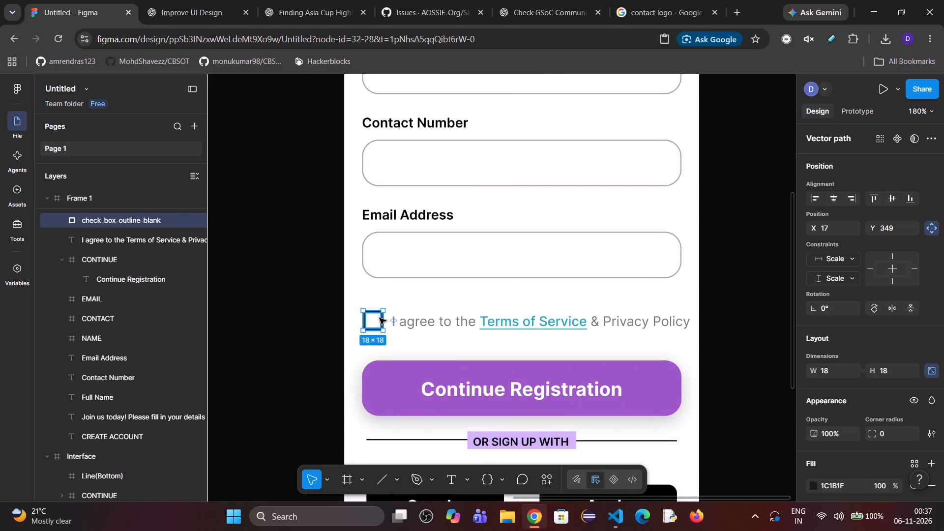
click(380, 318)
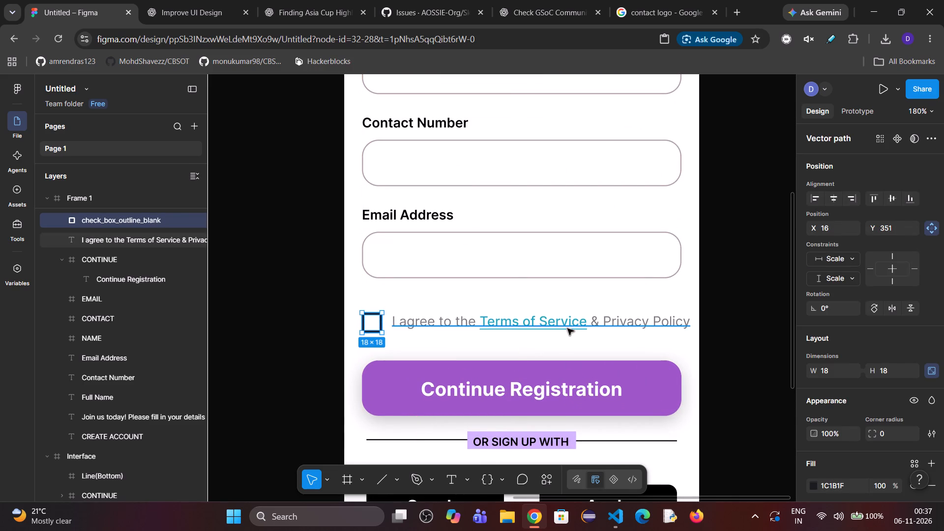
click(559, 340)
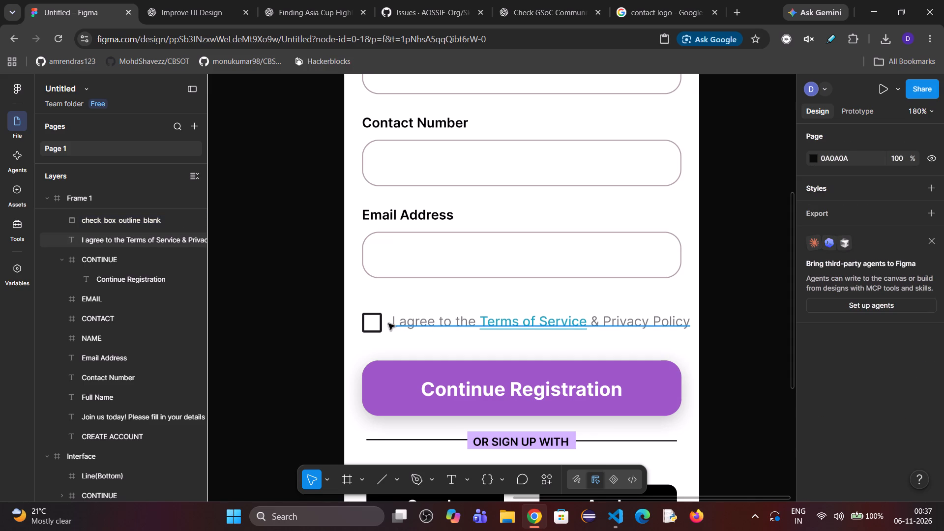
Run the Material Symbols plugin and search its symbols for a checkbox.
click(378, 325)
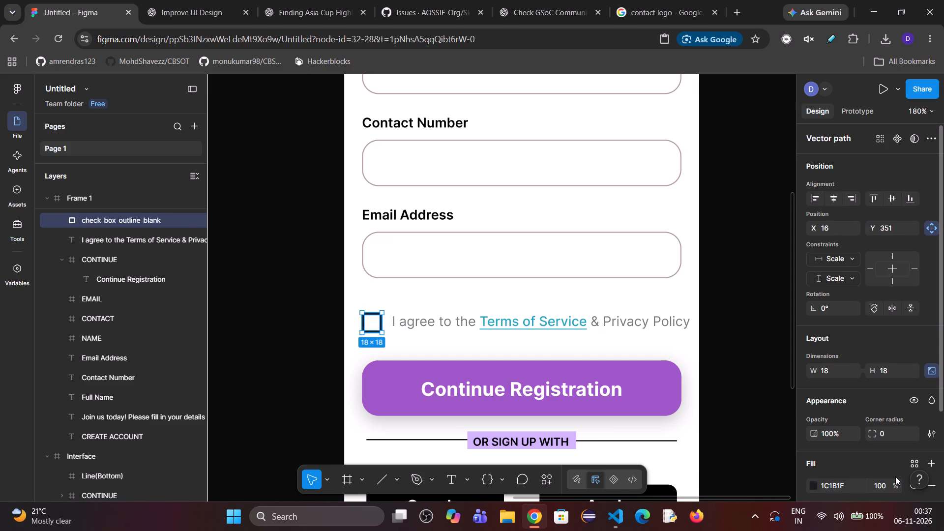
scroll(871, 389, down, 3)
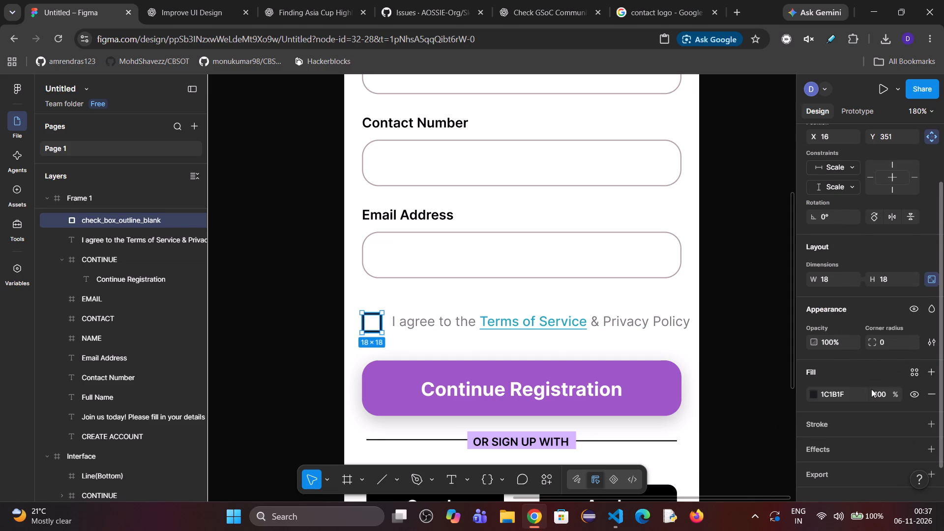
scroll(850, 323, up, 3)
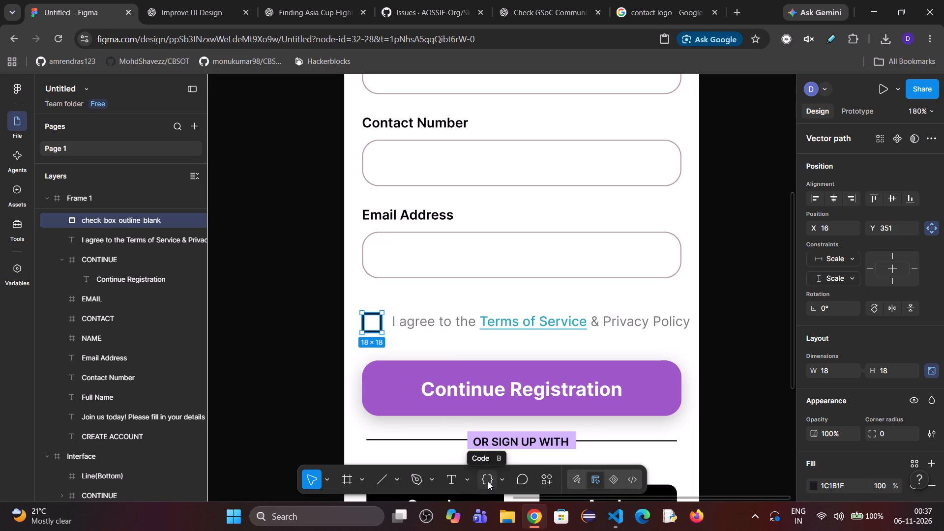
click(535, 482)
click(539, 482)
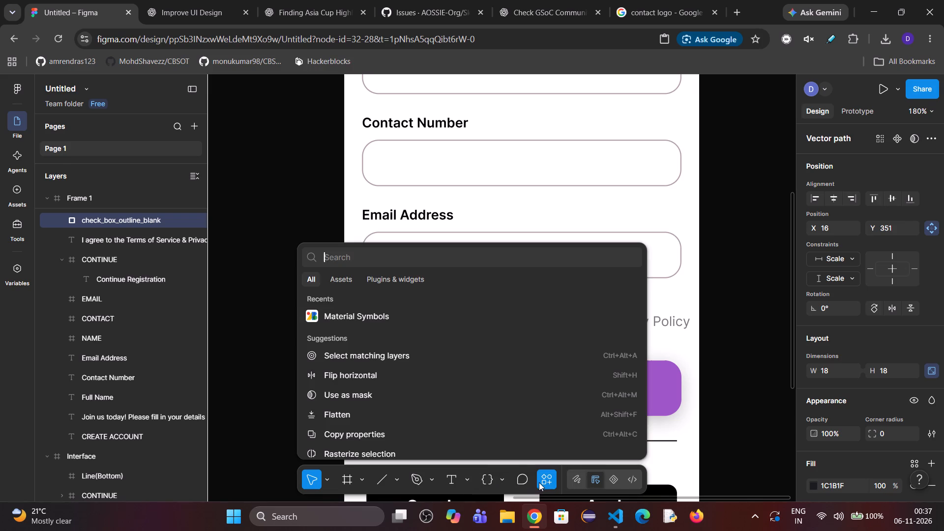
click(443, 313)
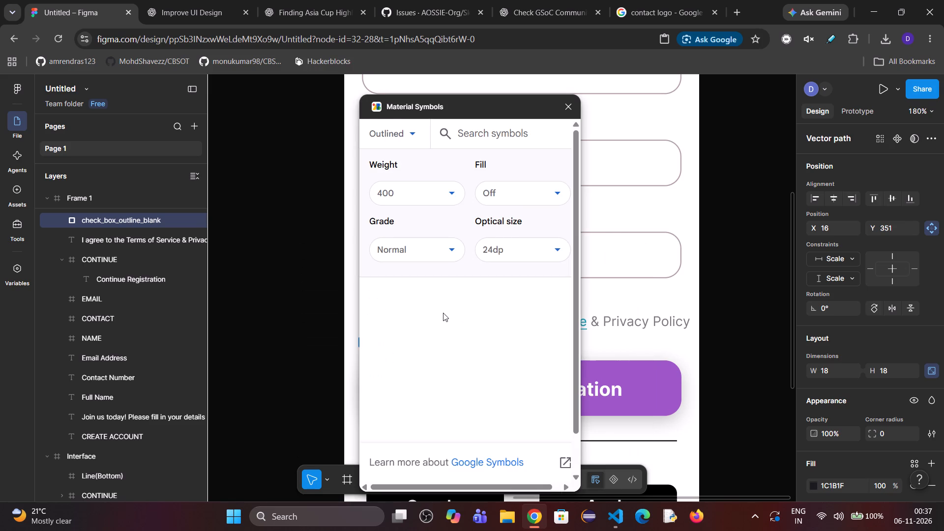
click(458, 134)
text(che)
text(kbox)
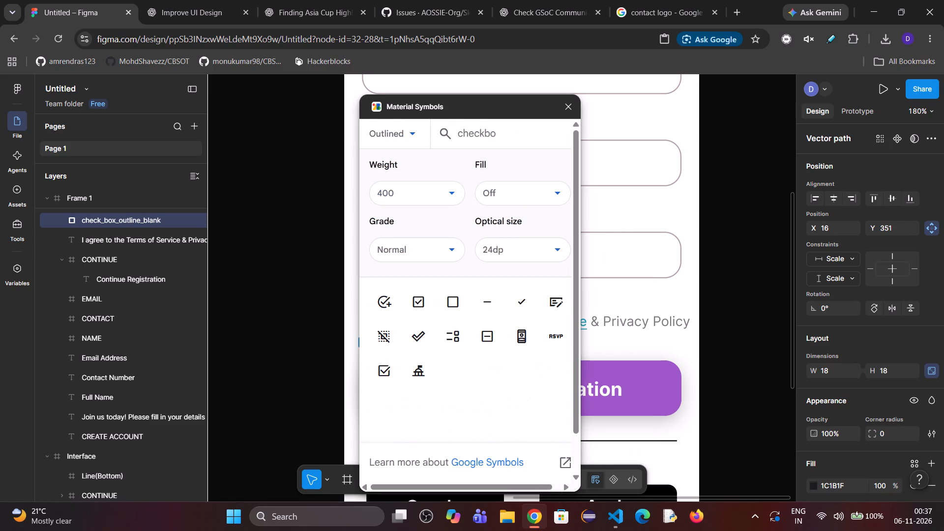
Set the weight of the Material Symbols icons to 200.
click(427, 199)
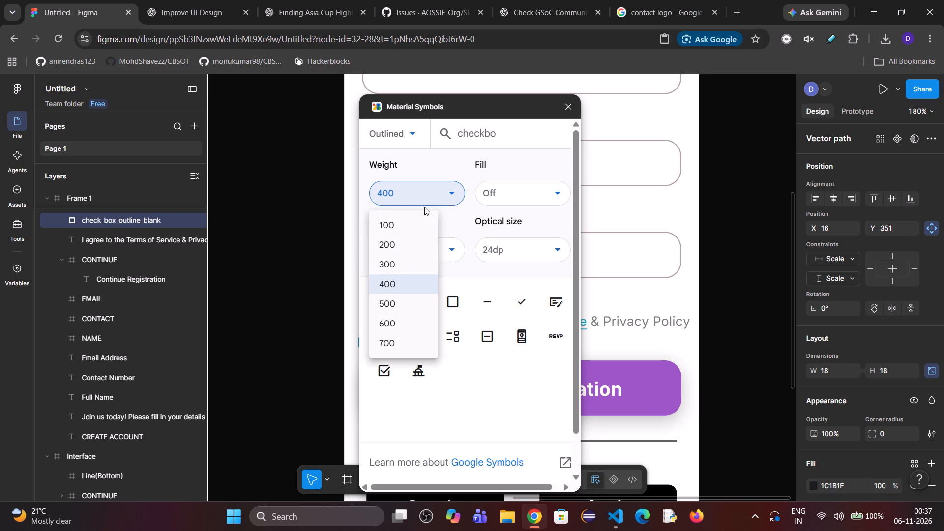
click(406, 231)
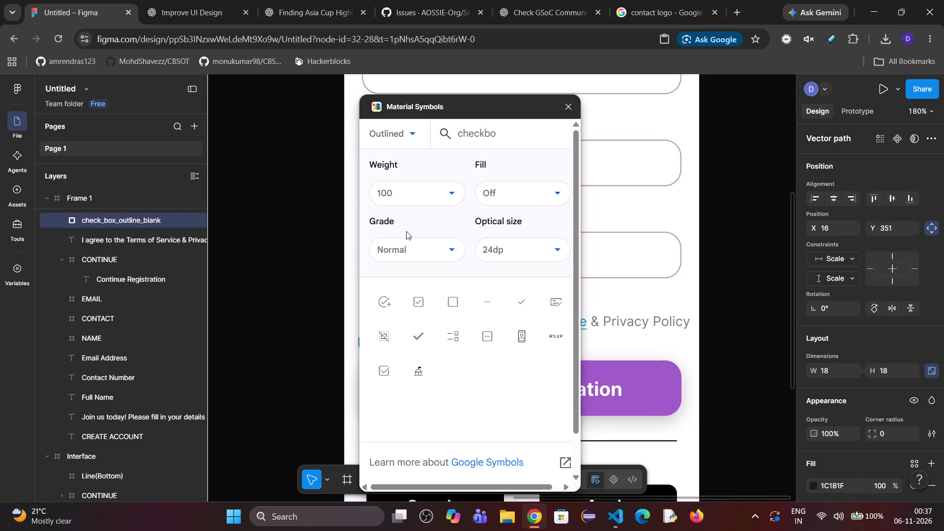
click(428, 191)
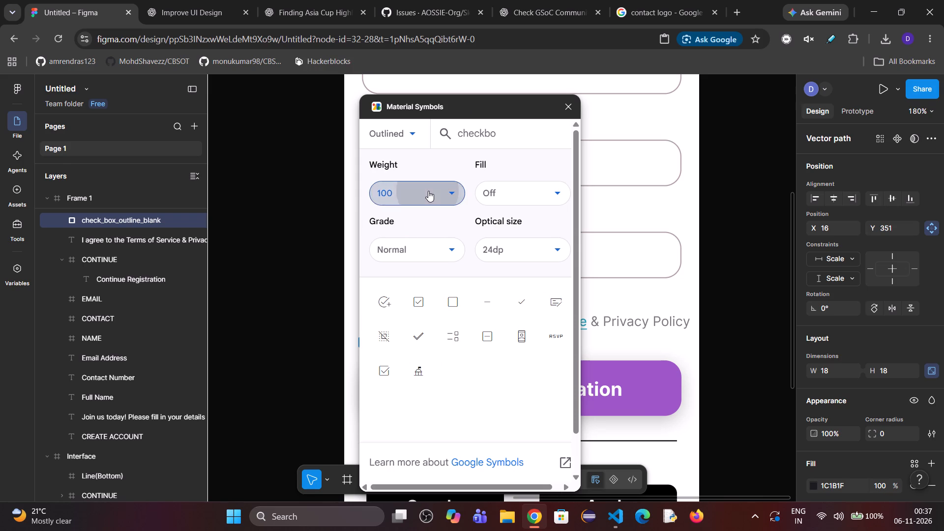
click(408, 243)
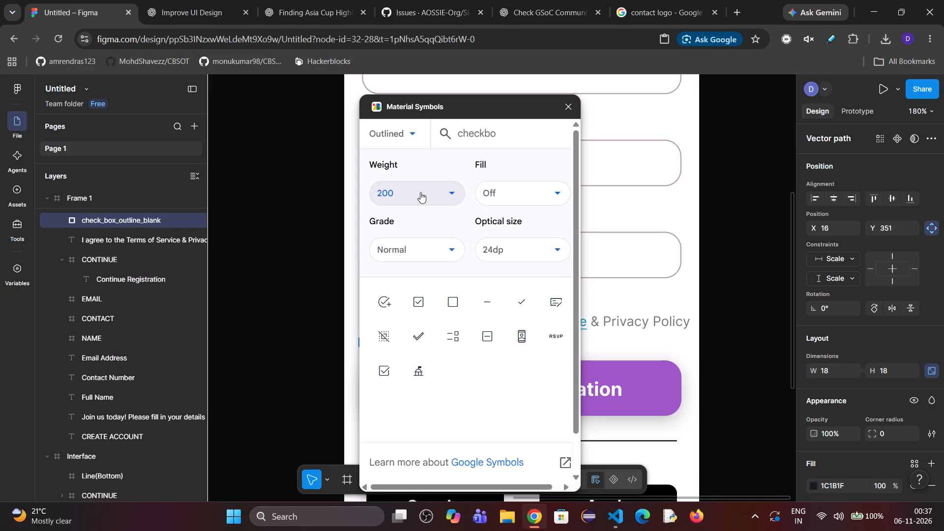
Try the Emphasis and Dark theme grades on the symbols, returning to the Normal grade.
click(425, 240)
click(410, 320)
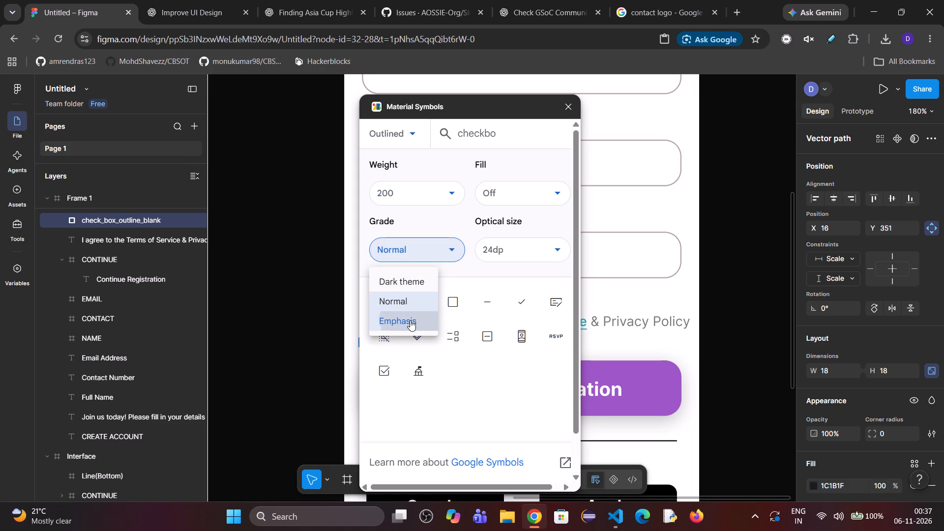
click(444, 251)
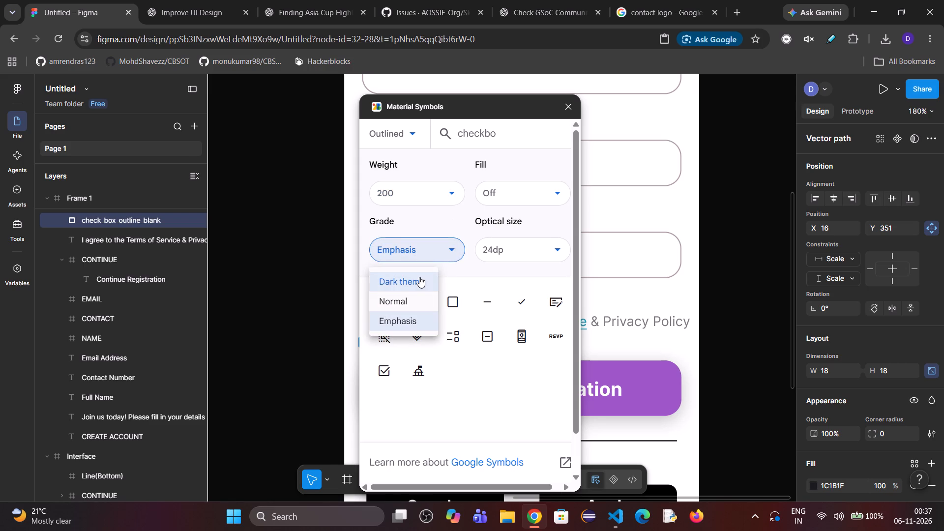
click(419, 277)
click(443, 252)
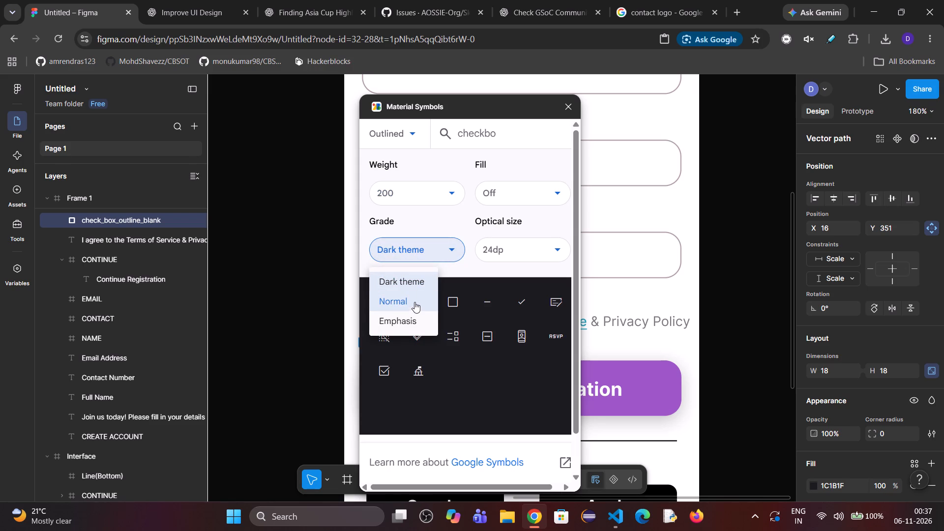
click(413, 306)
Insert the blank outlined checkbox symbol with optical size 20dp and fill On, and close the plugin.
click(523, 258)
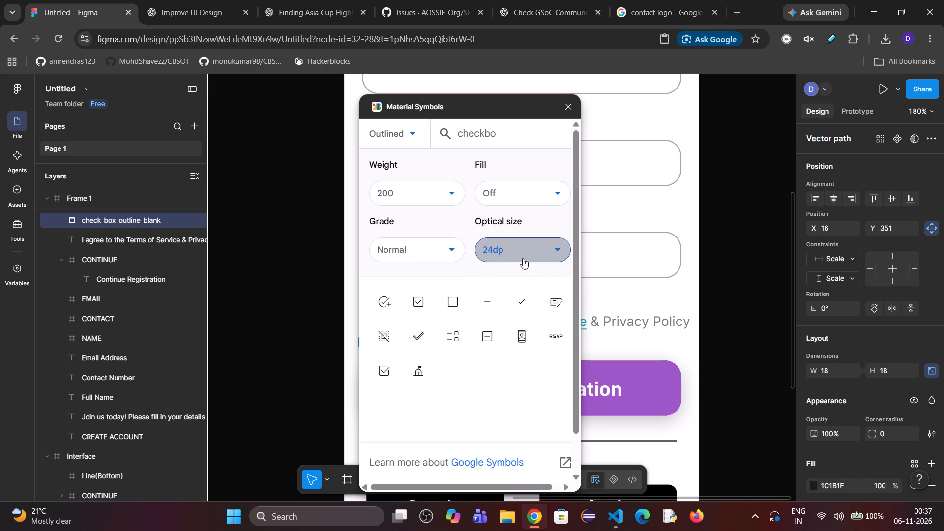
click(510, 281)
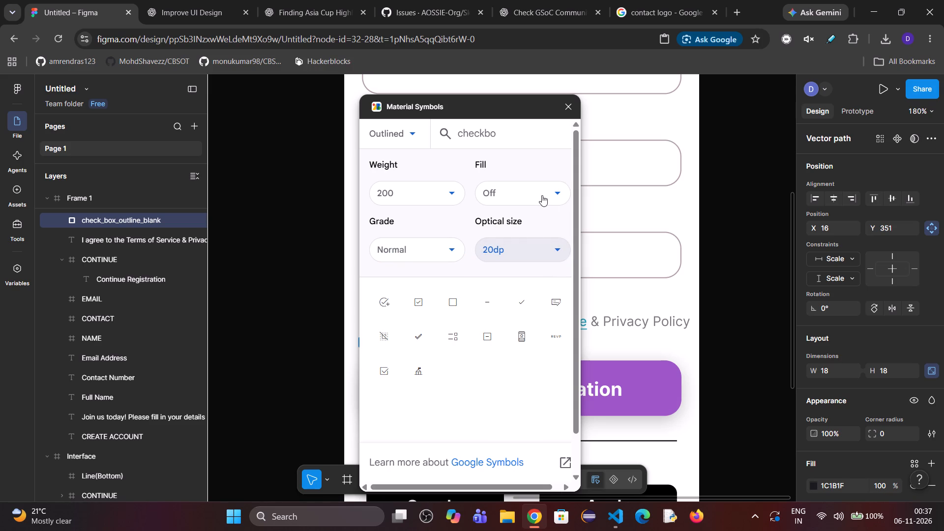
click(542, 195)
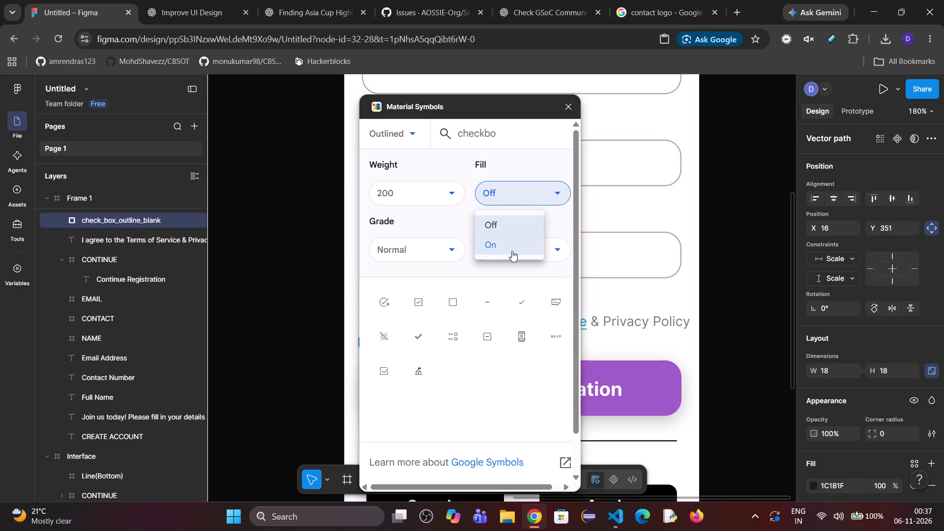
click(512, 251)
click(499, 198)
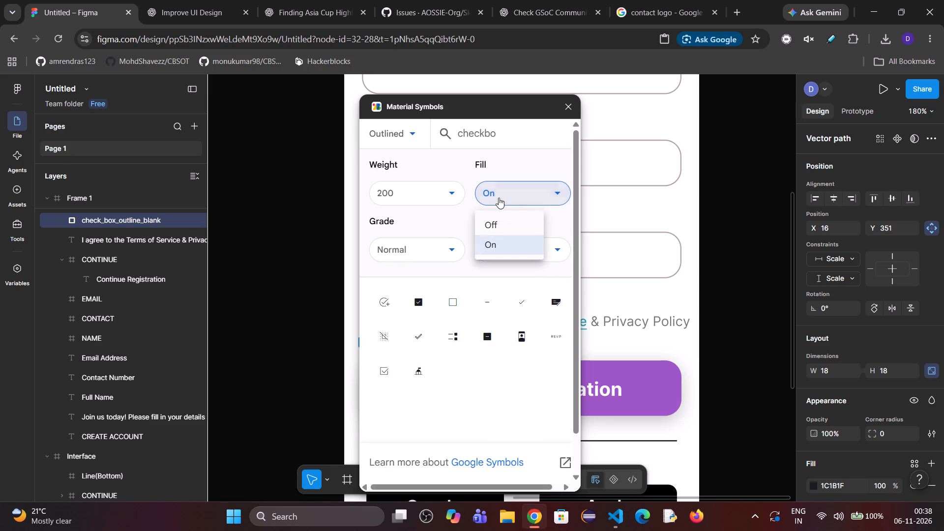
click(503, 213)
click(504, 217)
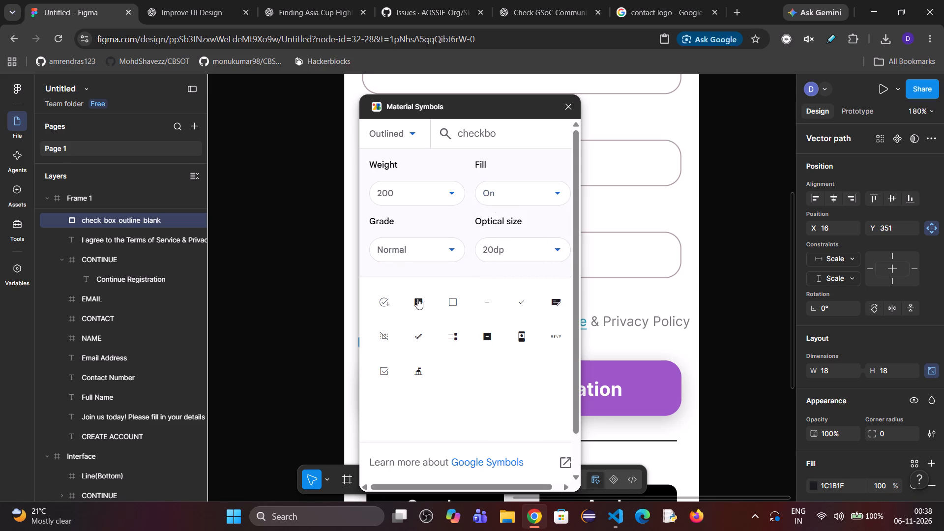
click(455, 293)
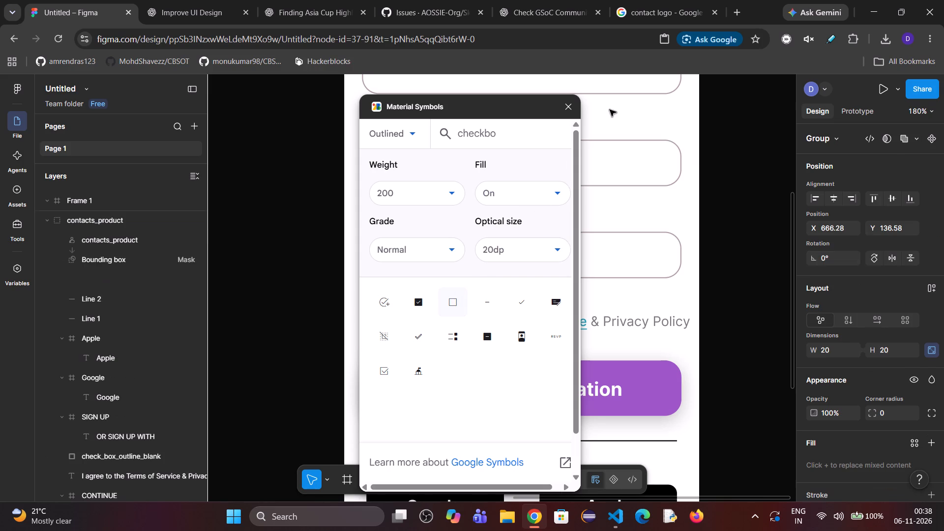
click(568, 106)
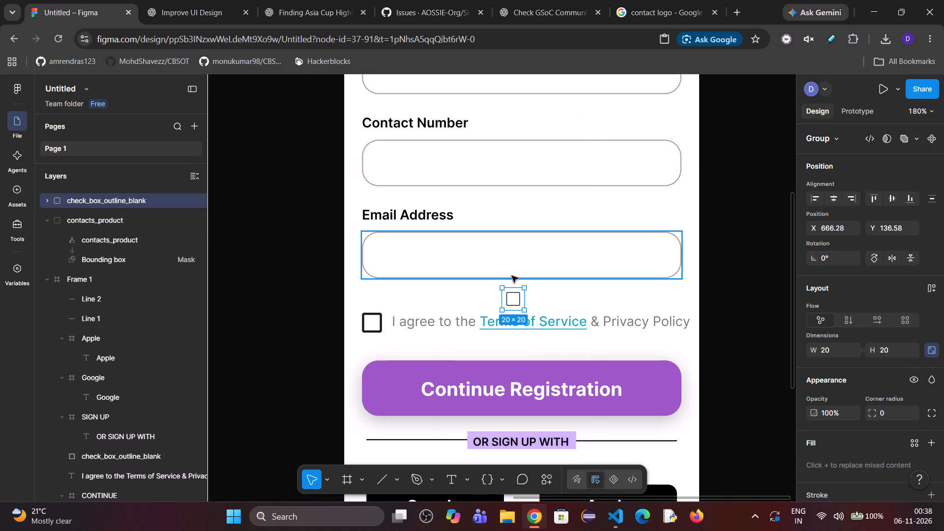
Delete the old checkbox beside the terms text.
click(373, 331)
key(Delete)
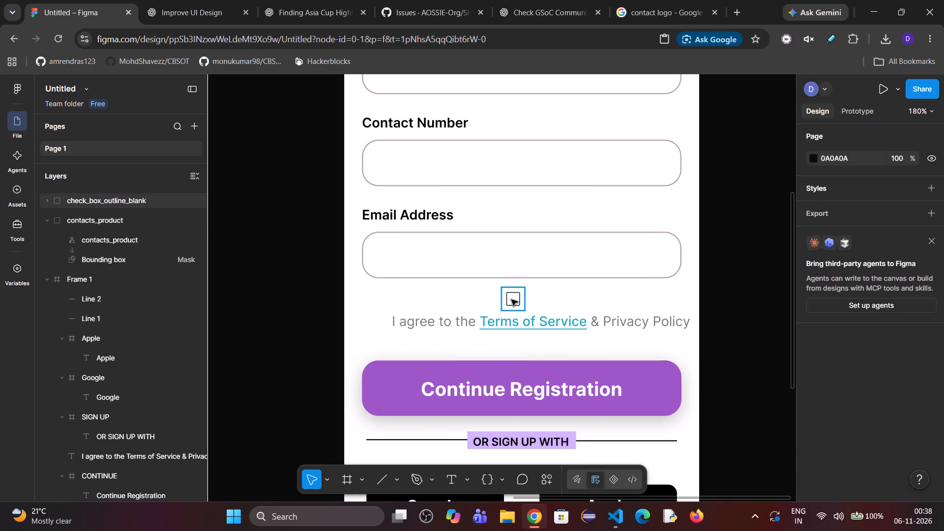
Move the new checkbox symbol to X 536.28, Y 156.58, just before the terms text.
click(518, 305)
key(shift+Left)
key(shift+Left)
key(shift+Left)
key(shift+Left)
key(shift+Left)
key(shift+Left)
key(shift+Left)
key(shift+Left)
key(shift+Left)
key(shift+Left)
key(shift+Left)
key(shift+Left)
key(shift+Left)
key(shift+Left)
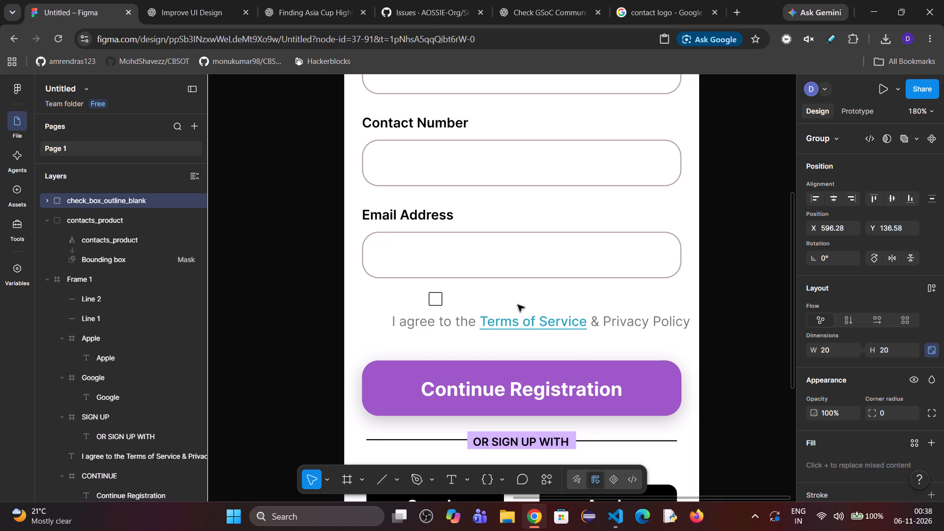
key(shift+Down)
key(shift+Right)
key(shift+Right)
key(shift+Down)
key(shift+Left)
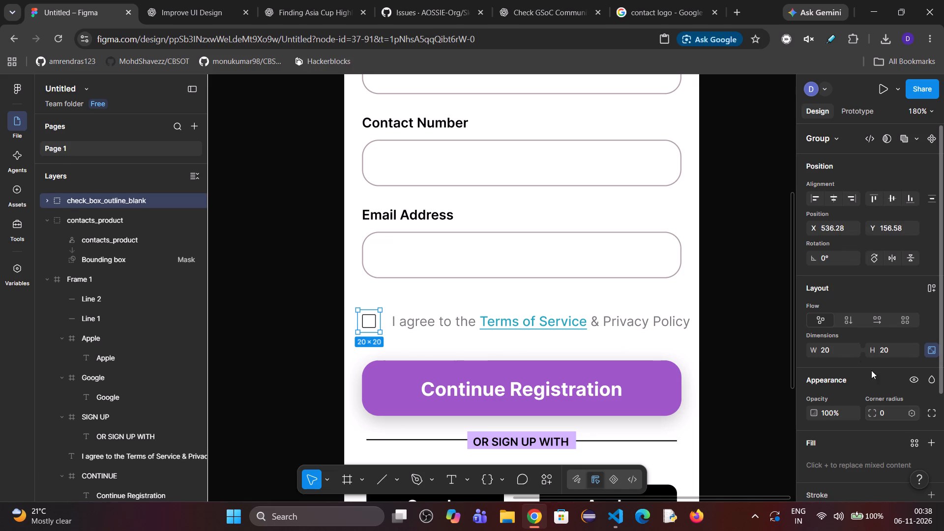
Resize the new checkbox group to 24 × 24.
click(832, 348)
text(24)
click(888, 352)
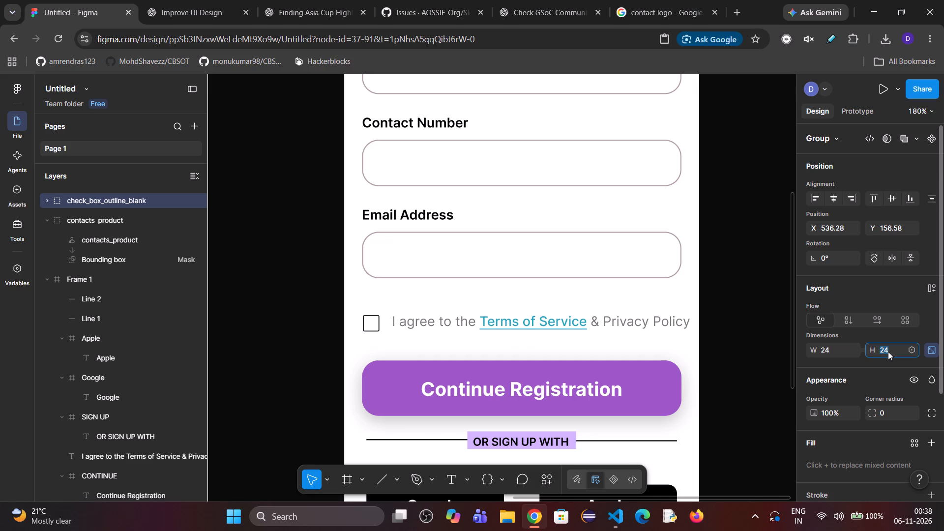
text(24)
key(Return)
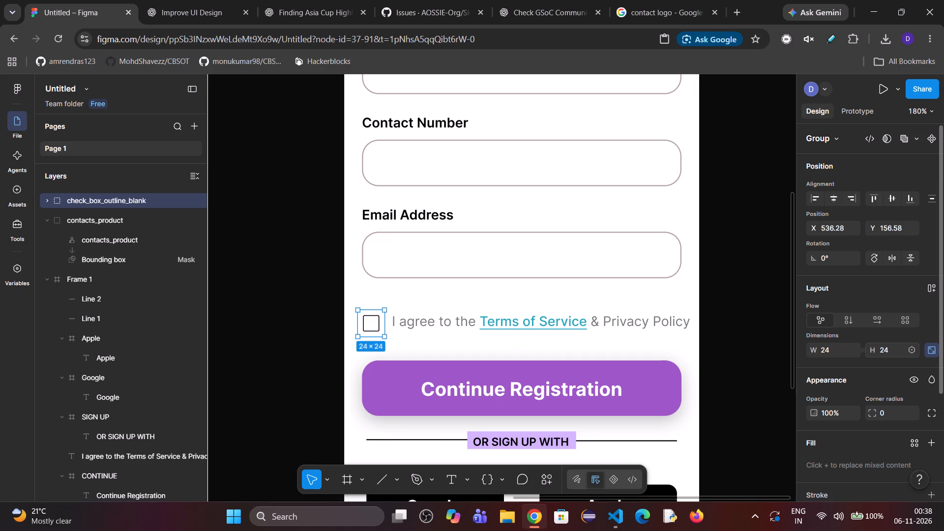
Move the check_box_outline_blank vector out of its group into Frame 1, directly below the CREATE ACCOUNT layer.
click(49, 202)
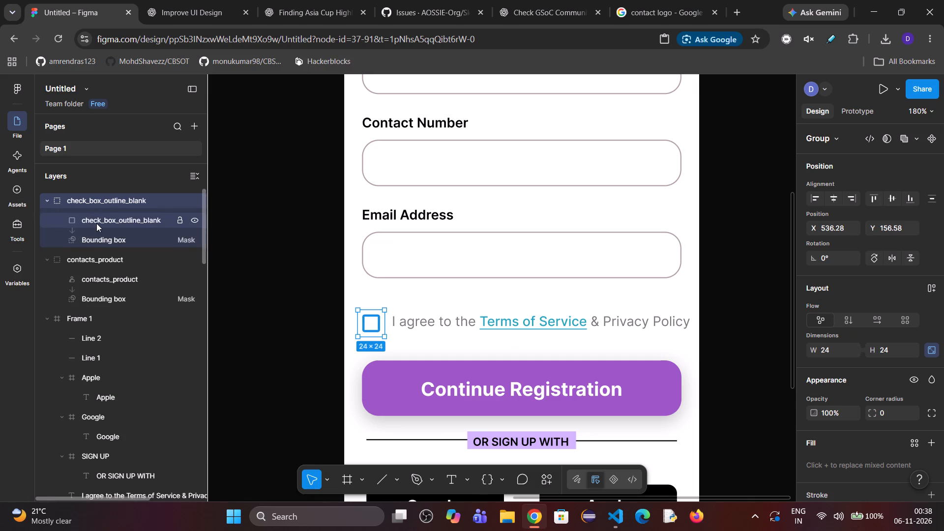
right_drag(96, 223, 101, 295)
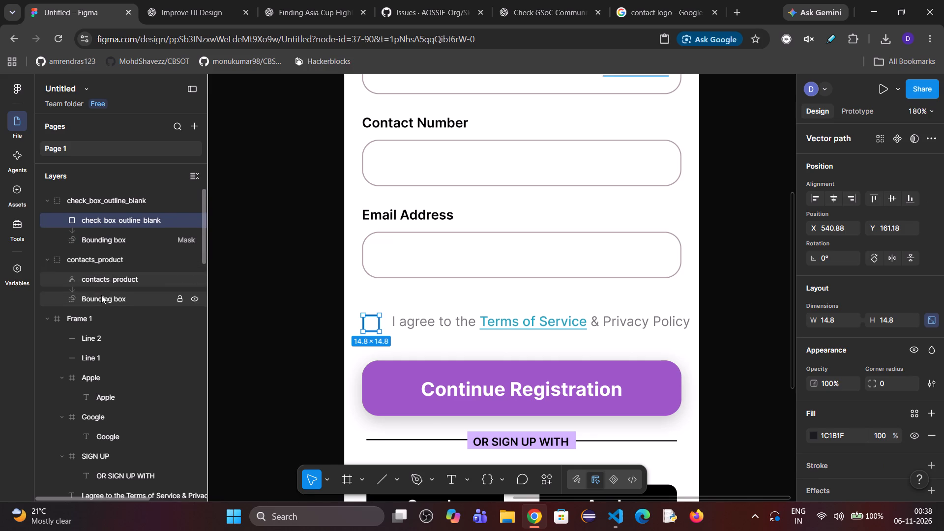
right_drag(101, 295, 98, 324)
click(87, 225)
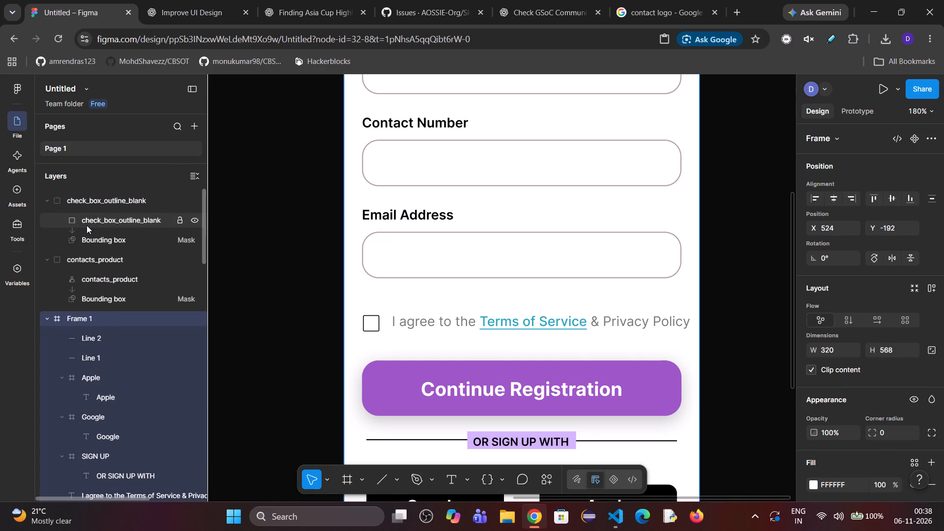
click(107, 240)
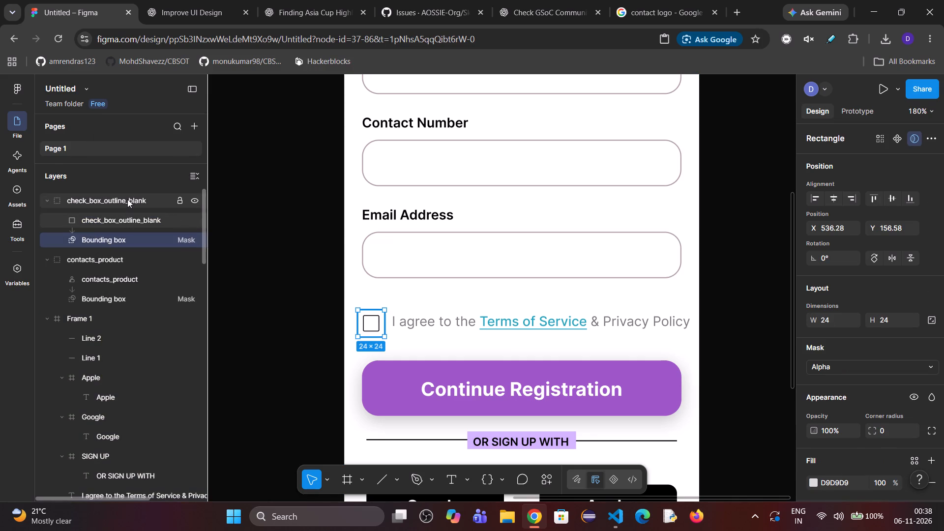
click(127, 199)
click(136, 219)
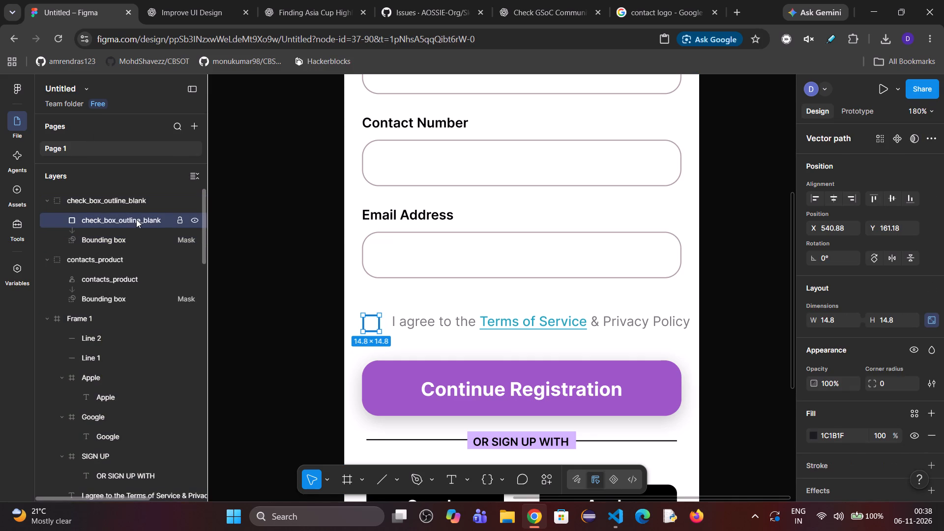
drag(136, 219, 123, 380)
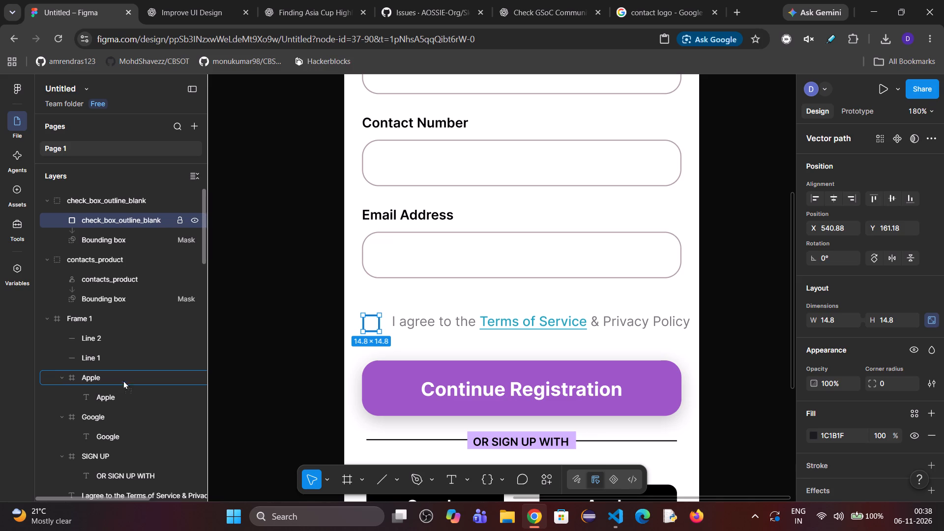
drag(123, 380, 123, 401)
drag(123, 395, 123, 483)
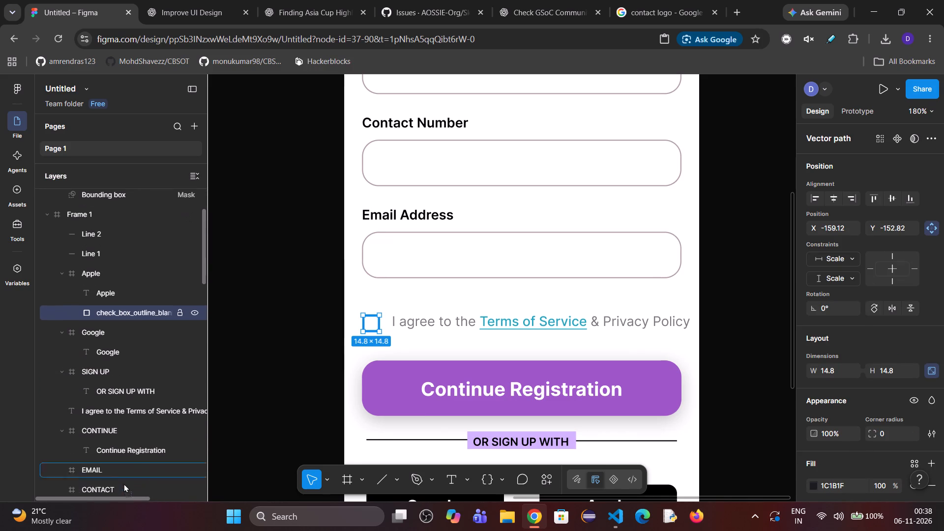
drag(123, 483, 144, 299)
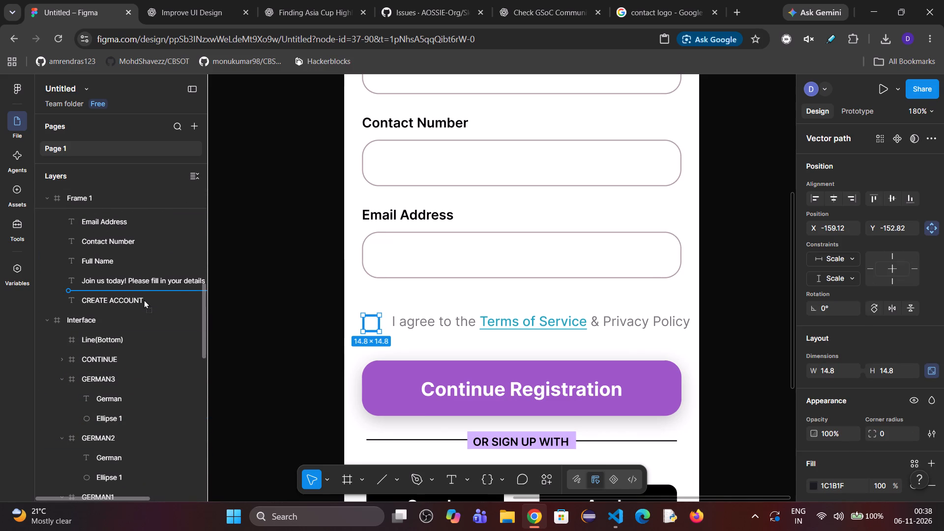
drag(144, 299, 140, 302)
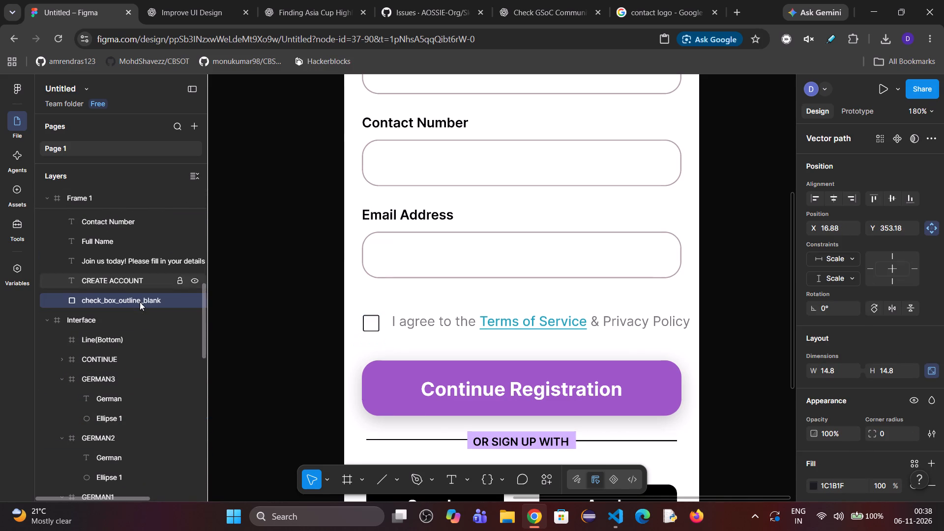
Delete the leftover check_box_outline_blank group that holds only the bounding box mask.
scroll(152, 302, up, 7)
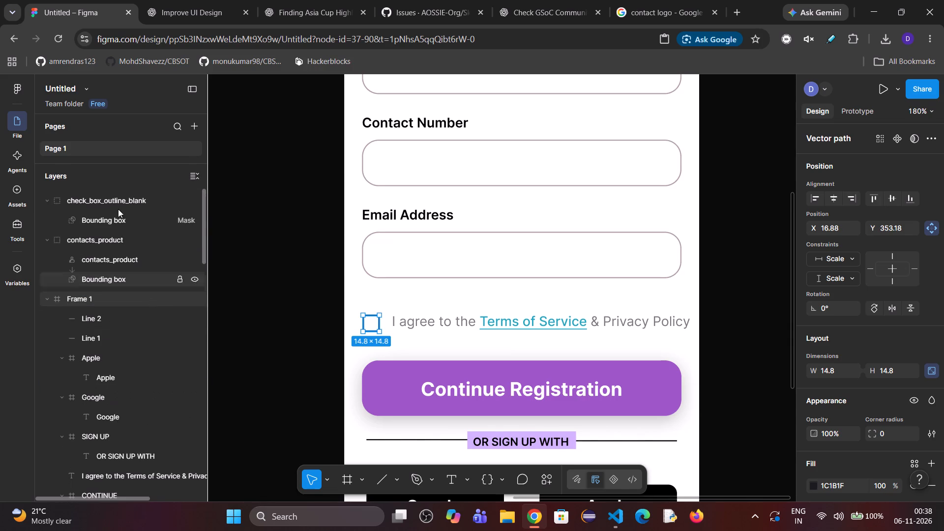
click(115, 206)
key(Delete)
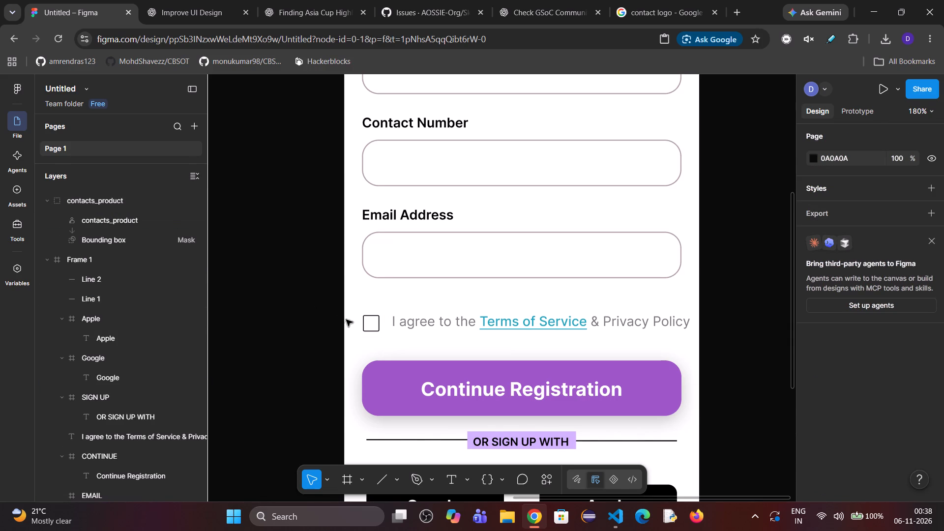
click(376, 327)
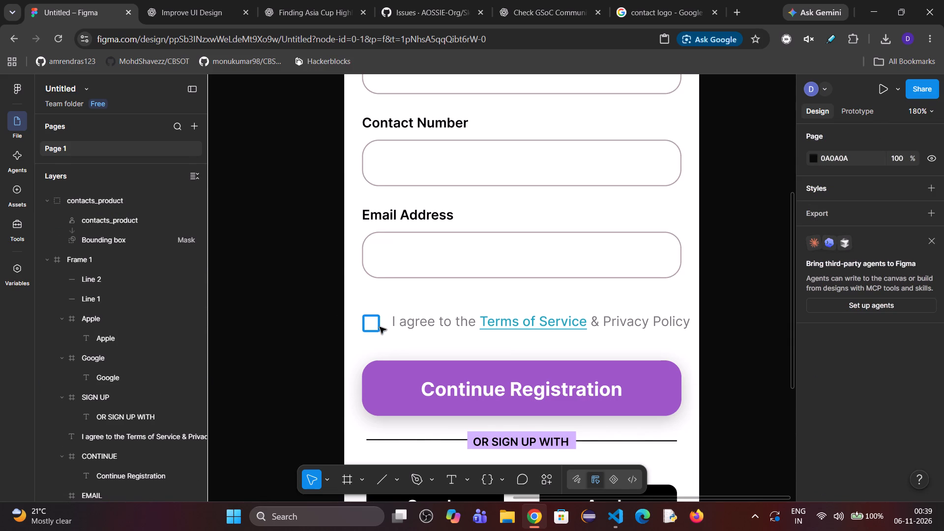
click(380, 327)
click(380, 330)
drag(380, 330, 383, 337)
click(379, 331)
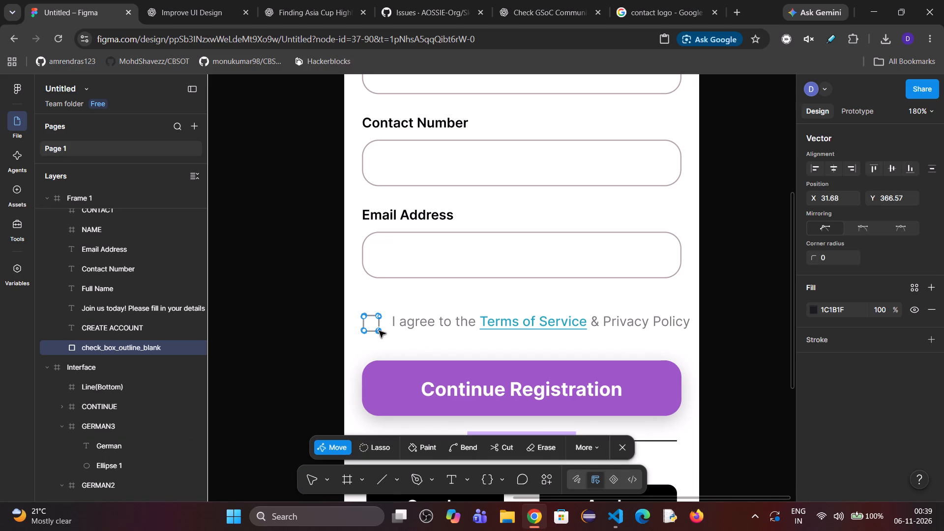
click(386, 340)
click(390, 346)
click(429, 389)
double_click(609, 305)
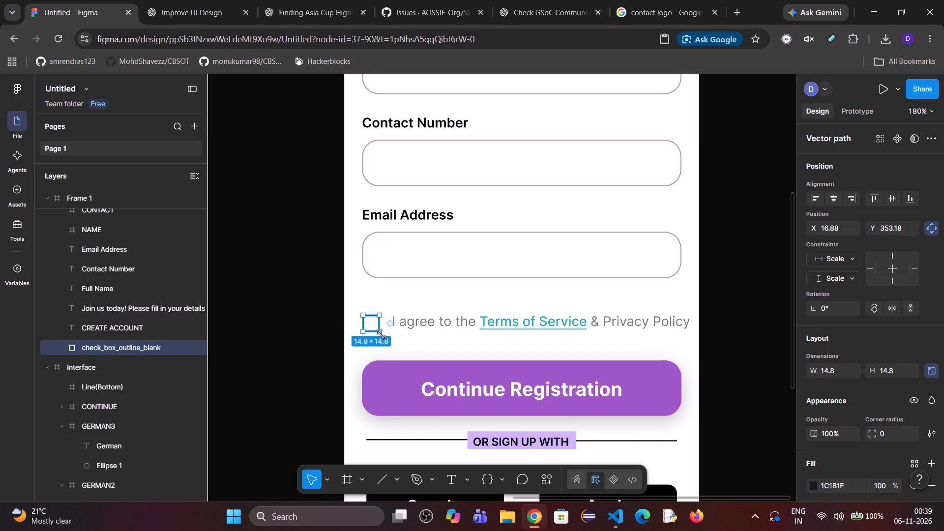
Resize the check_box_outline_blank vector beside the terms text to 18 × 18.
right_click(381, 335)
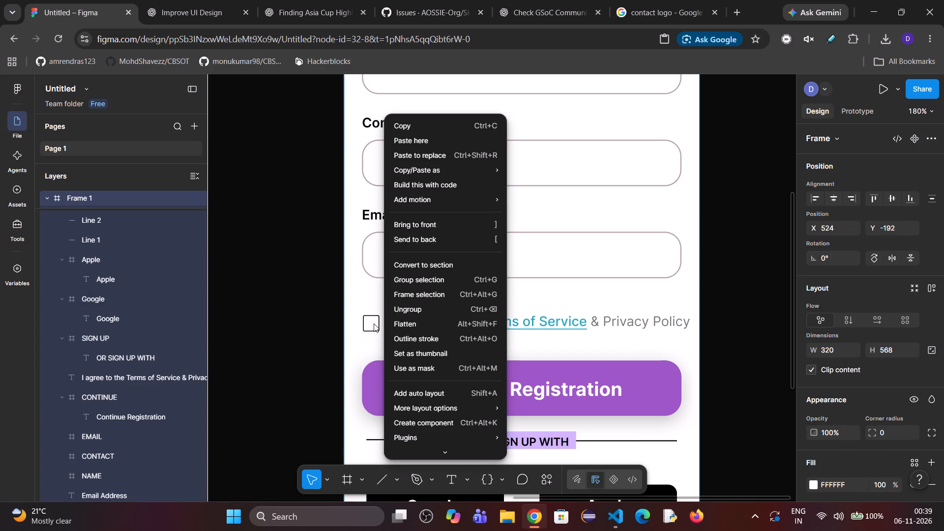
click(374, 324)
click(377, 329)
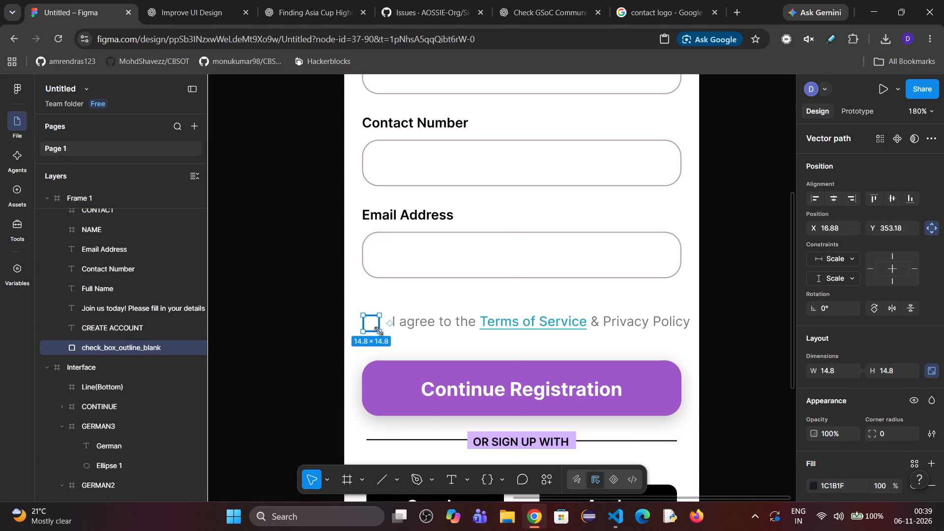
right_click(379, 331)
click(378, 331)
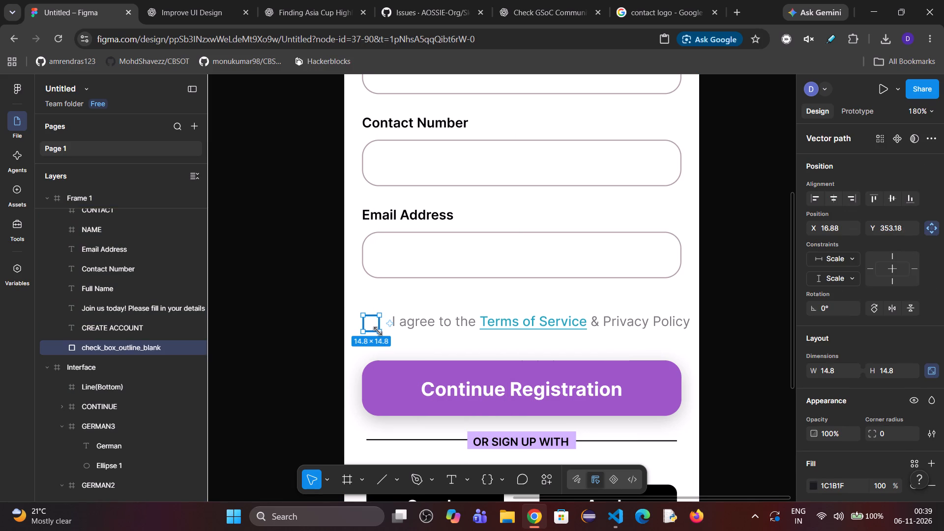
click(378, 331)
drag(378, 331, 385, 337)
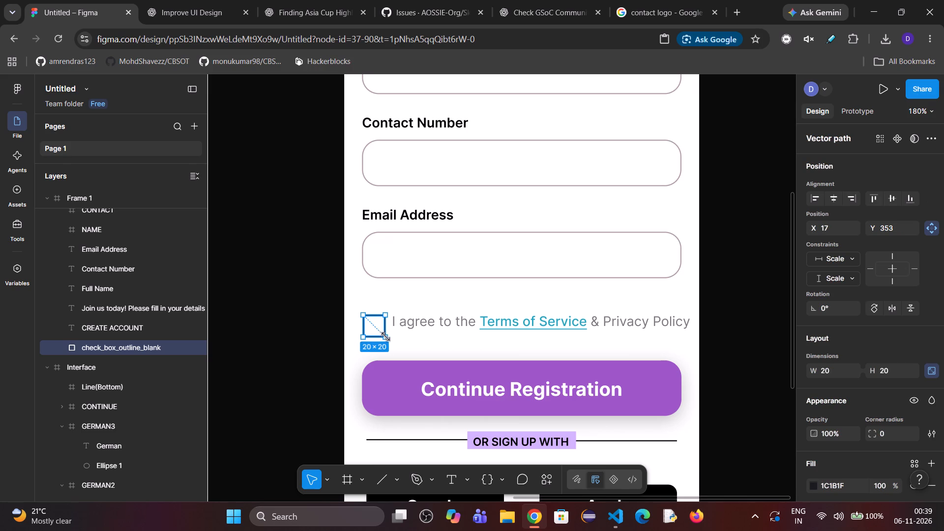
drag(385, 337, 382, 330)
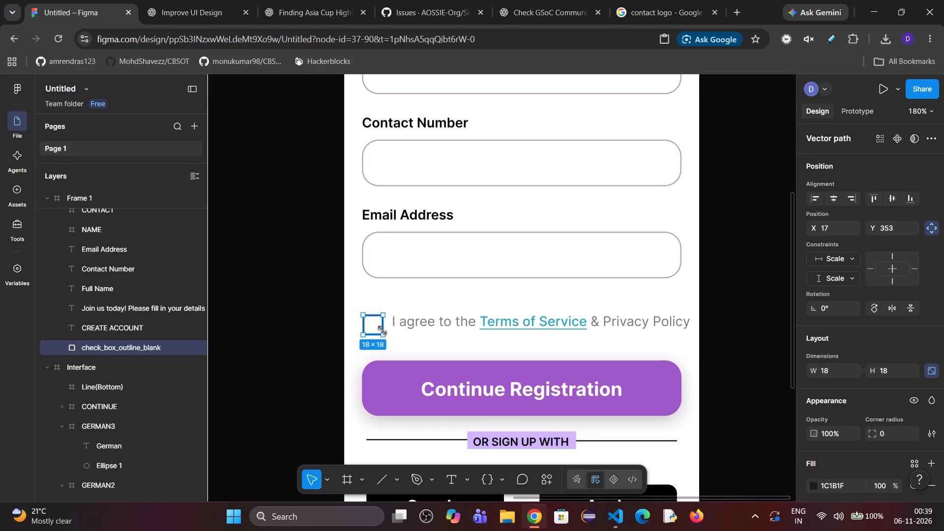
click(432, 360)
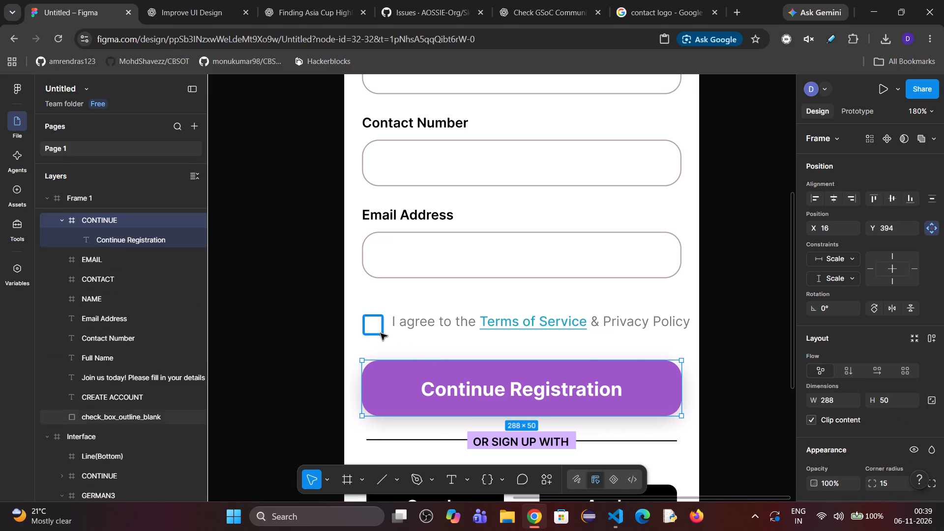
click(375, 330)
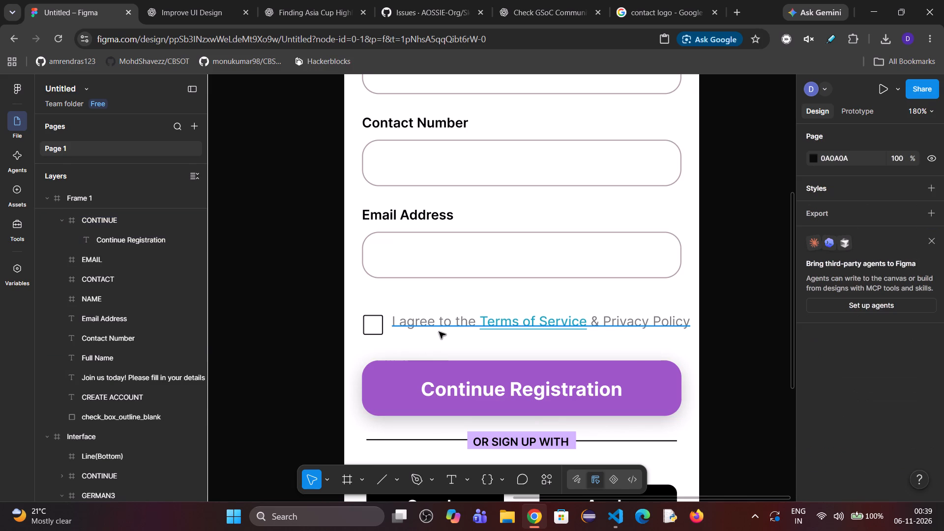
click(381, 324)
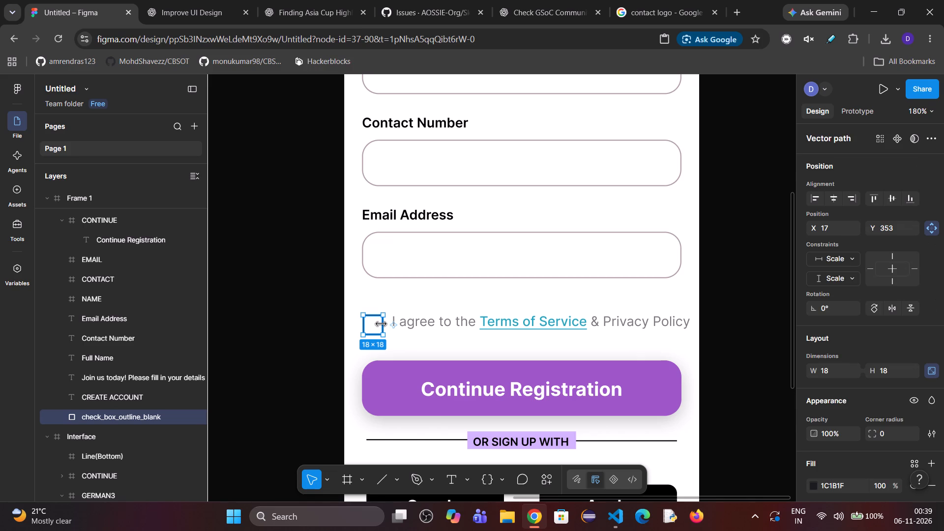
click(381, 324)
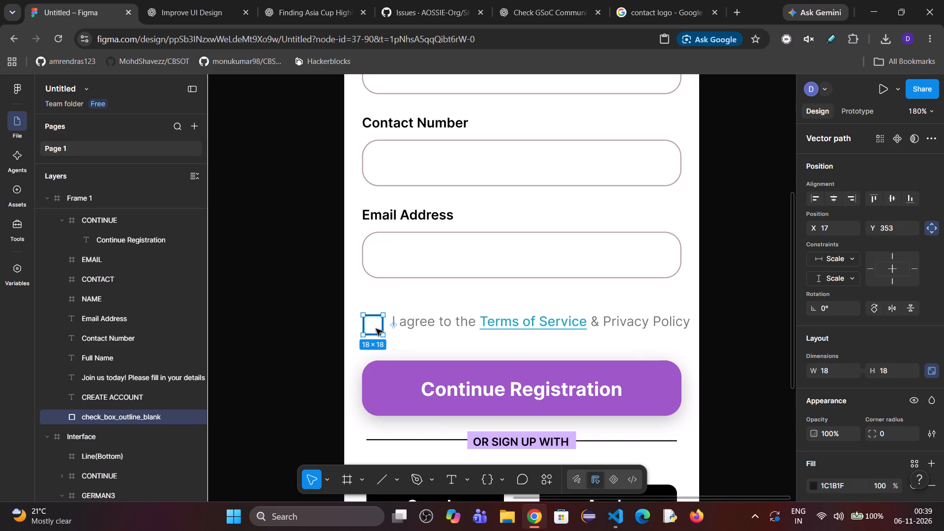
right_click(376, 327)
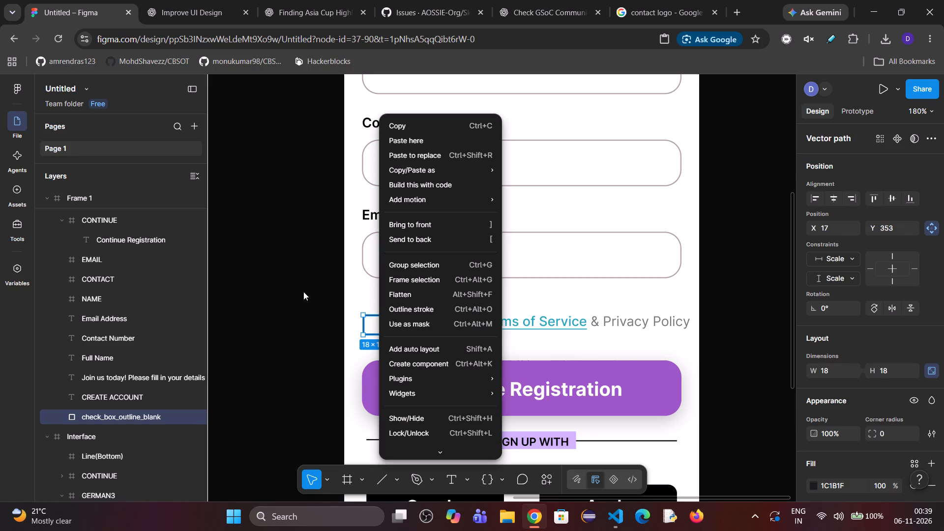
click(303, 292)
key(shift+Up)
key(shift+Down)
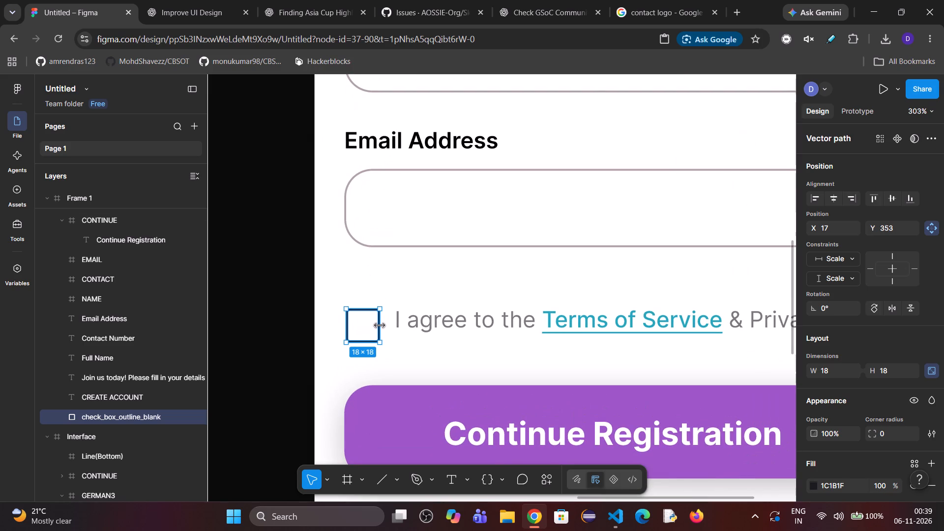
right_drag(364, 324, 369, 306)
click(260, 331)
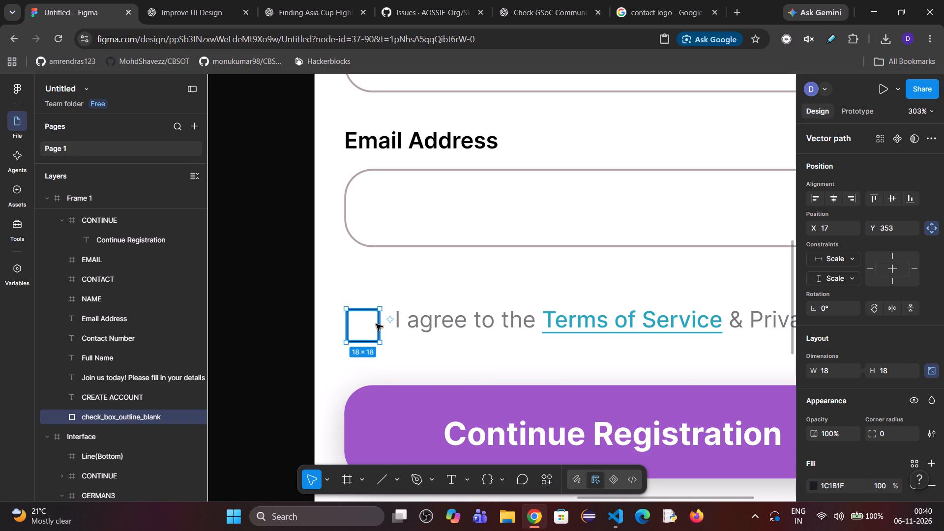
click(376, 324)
Shrink the check_box_outline_blank vector to 13 × 13 and place it at X 22, level with the terms text.
drag(371, 332, 376, 328)
click(468, 366)
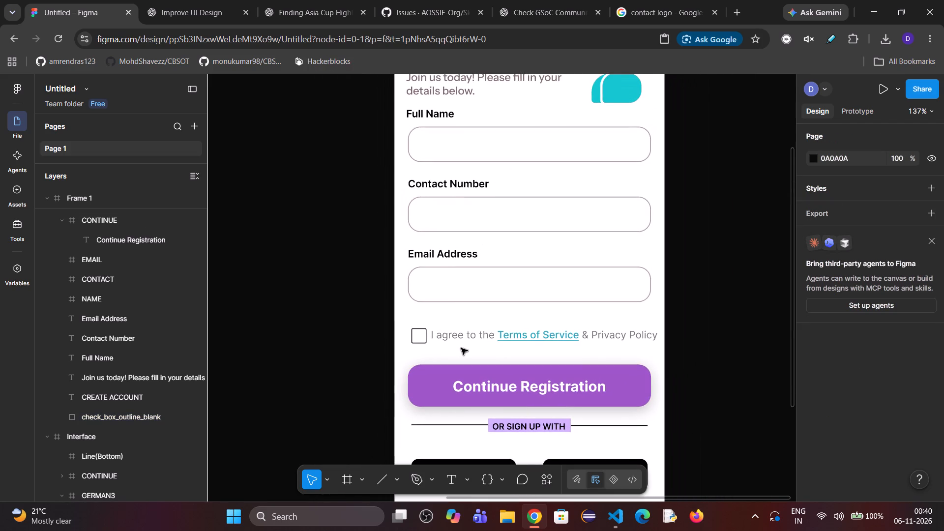
scroll(461, 348, left, 1)
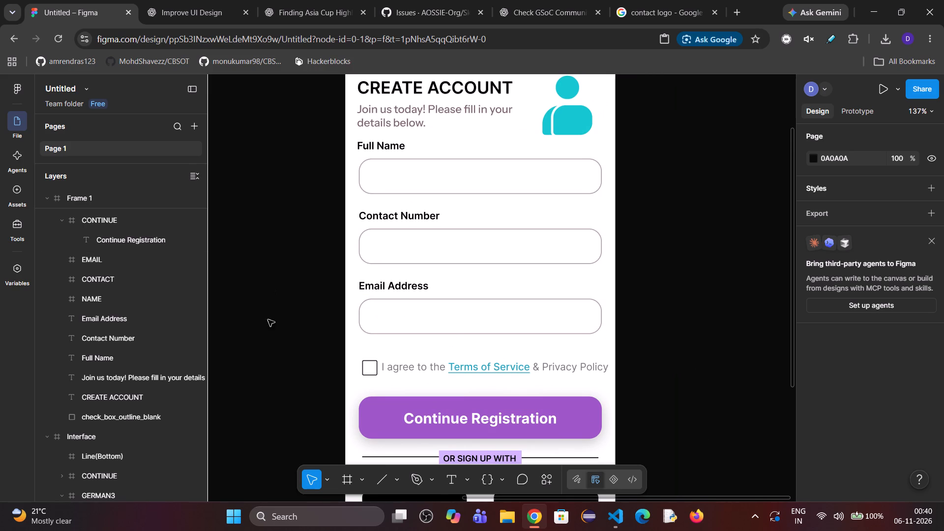
click(374, 370)
click(137, 423)
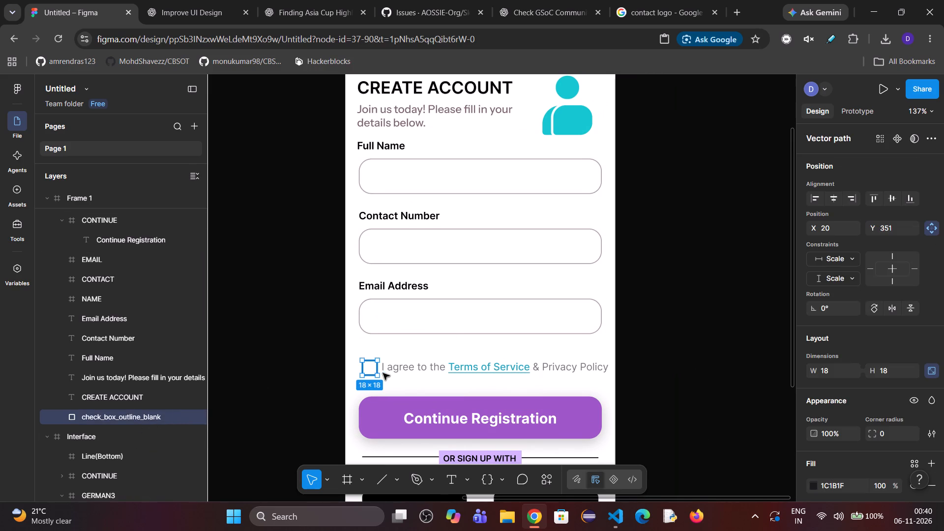
click(377, 374)
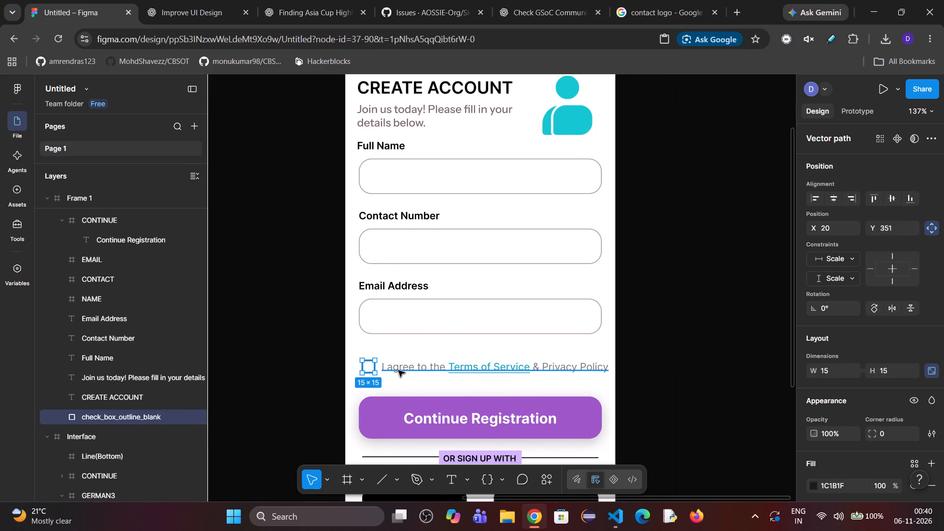
click(381, 382)
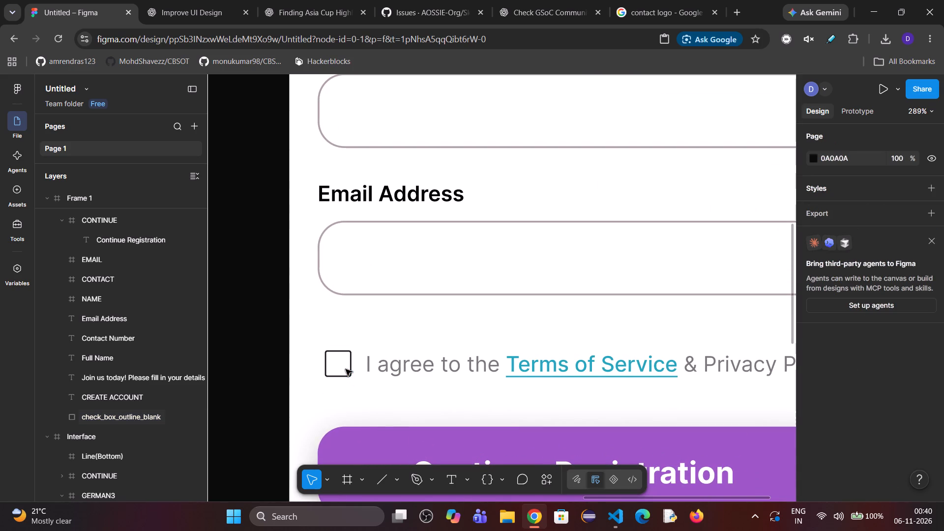
click(346, 369)
click(346, 370)
click(350, 376)
drag(353, 376, 349, 371)
drag(340, 360, 345, 363)
click(371, 378)
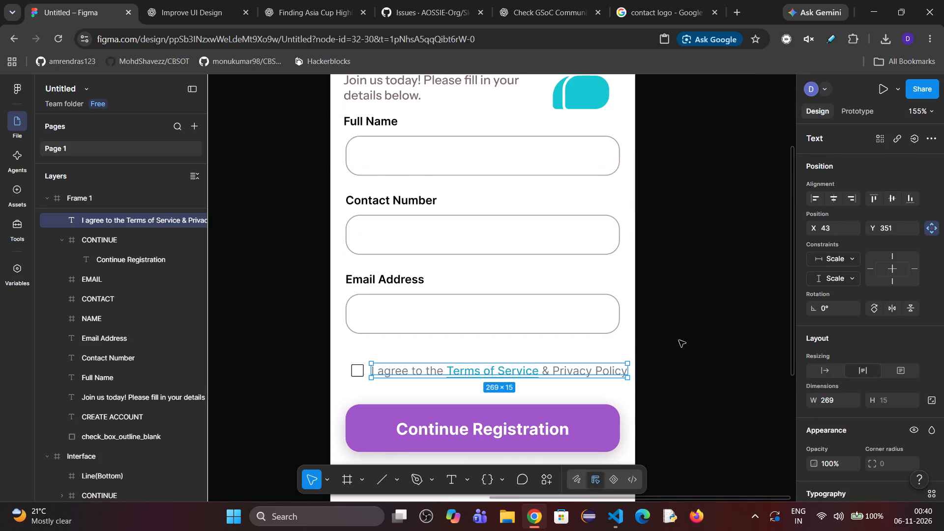
click(676, 338)
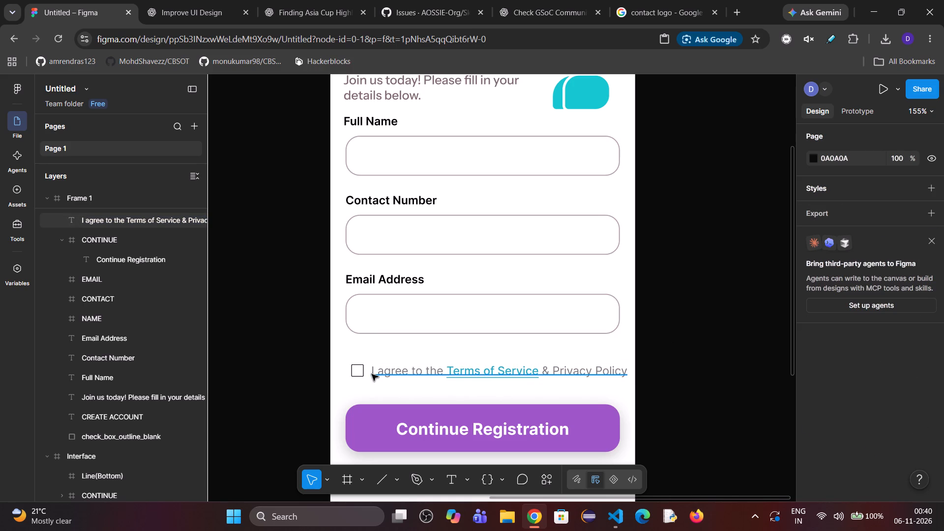
Move the terms row closer to the email field, with the checkbox at Y 342 and the terms text at Y 341.
click(365, 371)
key(shift+Up)
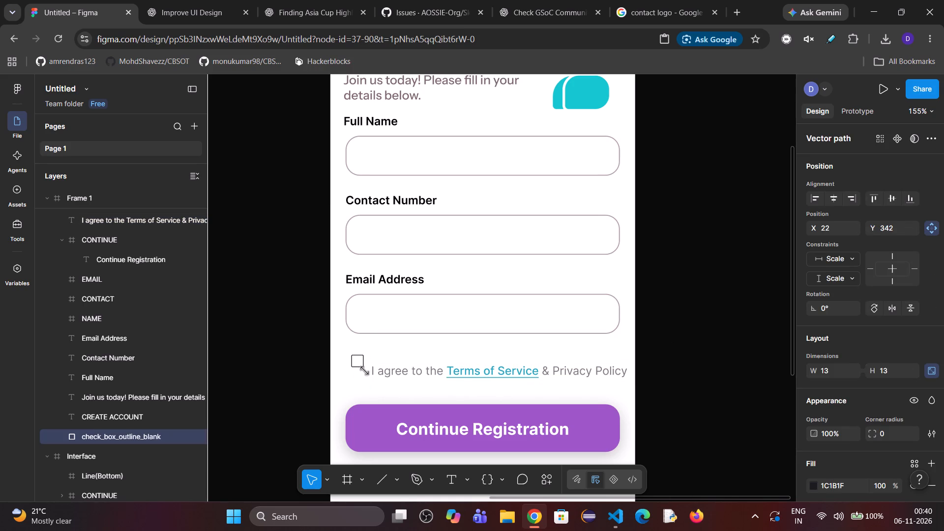
key(shift+Up)
key(shift+Down)
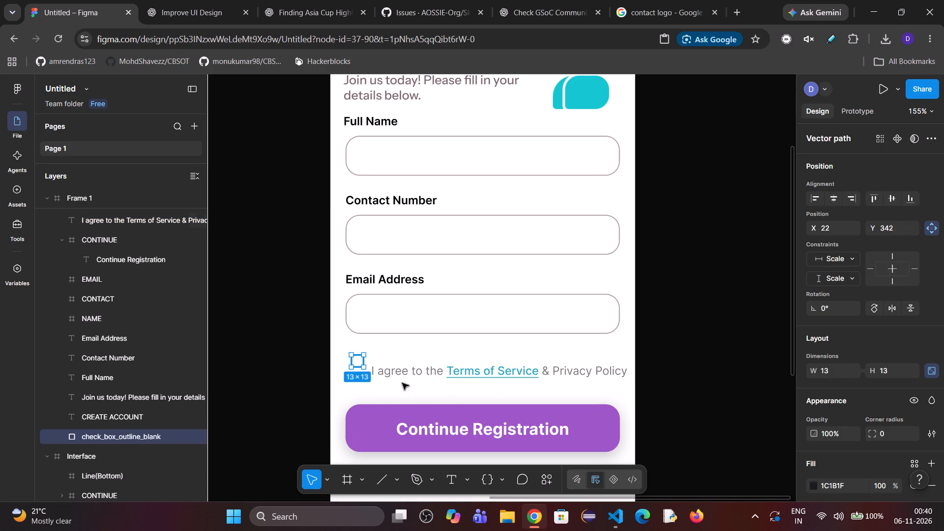
click(404, 368)
key(shift+Up)
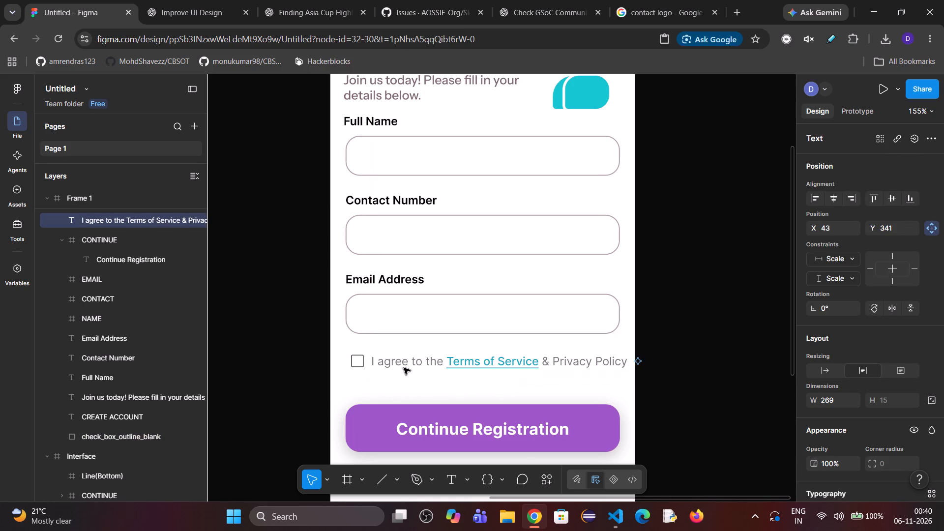
click(668, 348)
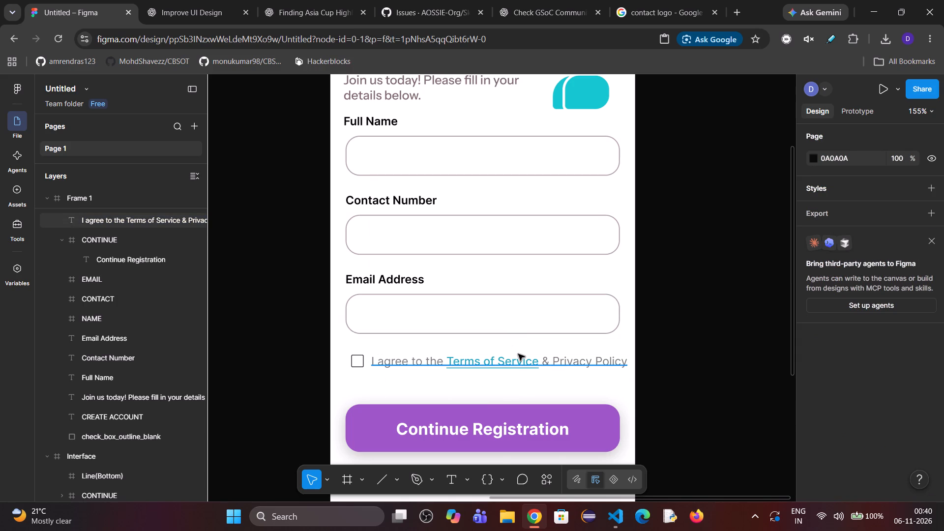
Resize the Continue Registration button frame to 284 × 41.
click(463, 364)
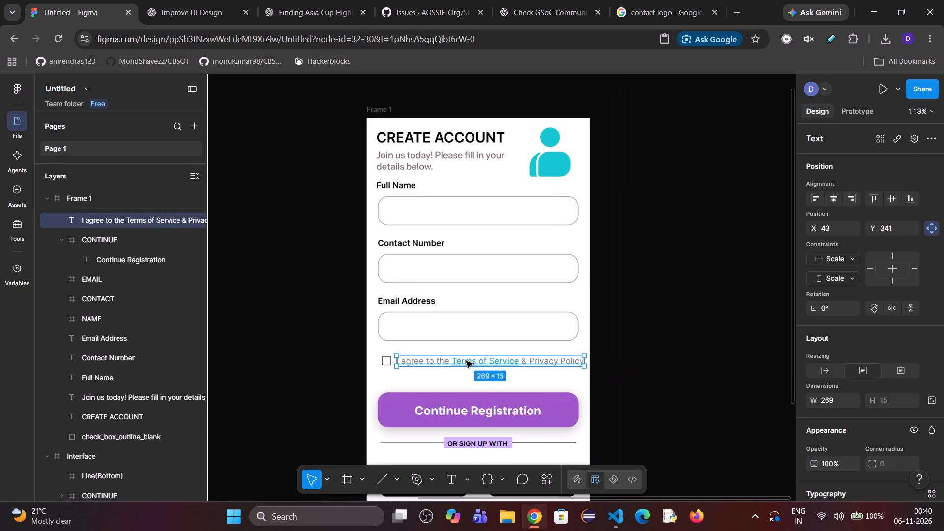
scroll(466, 361, down, 1)
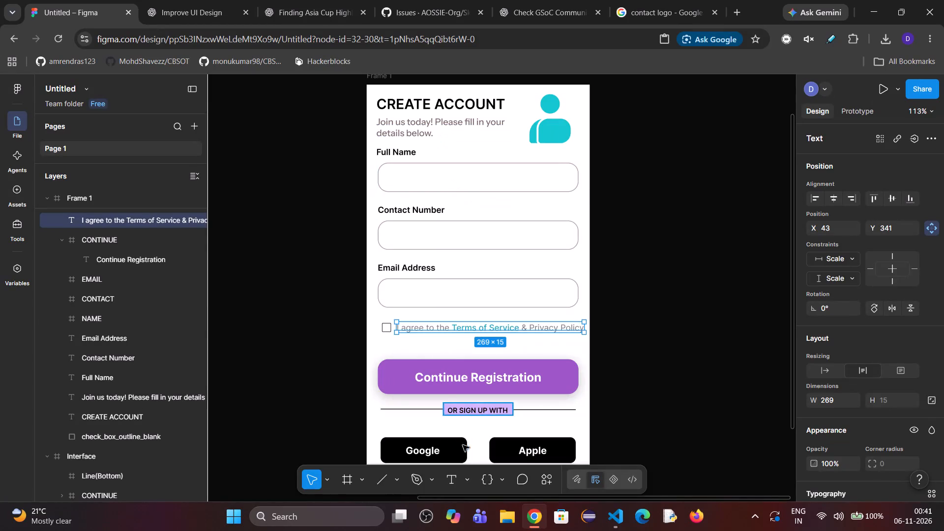
click(491, 375)
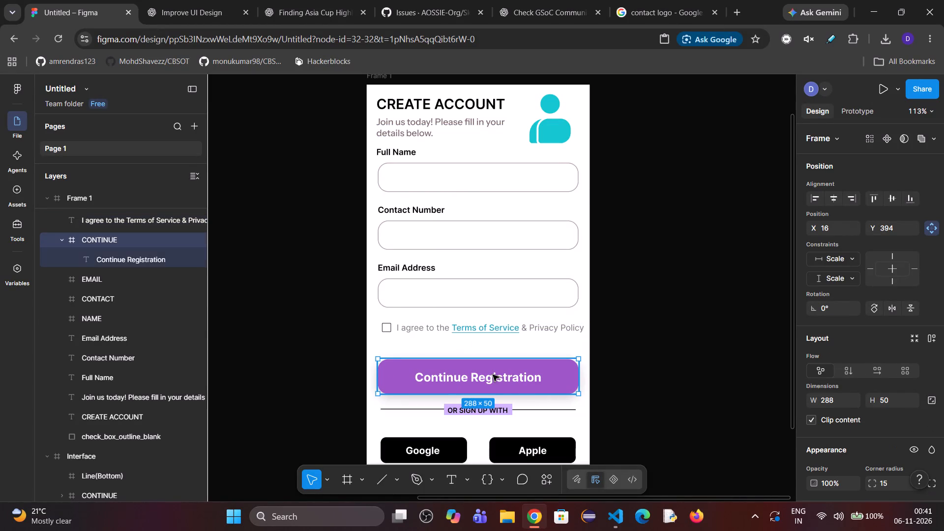
drag(578, 392, 575, 381)
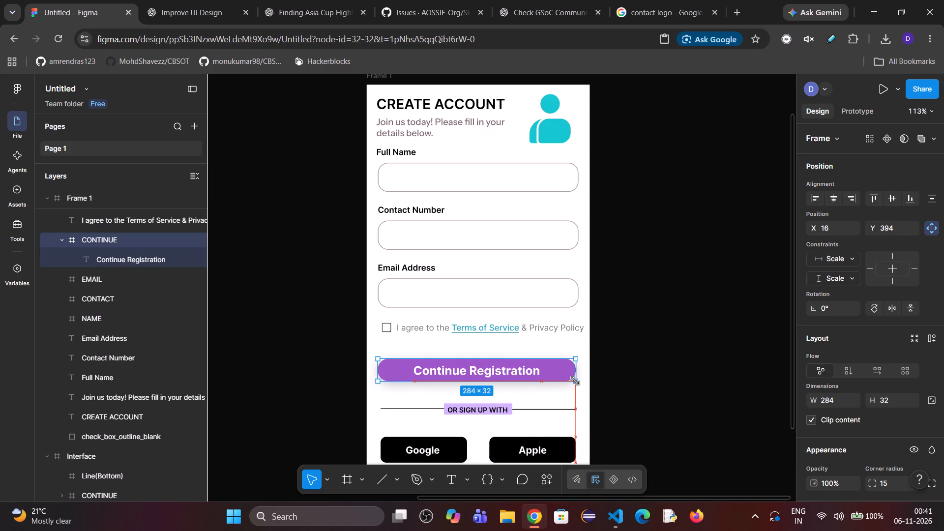
drag(575, 381, 576, 387)
Move the Continue Registration button up to Y 384, keeping it at X 16.
key(shift+Up)
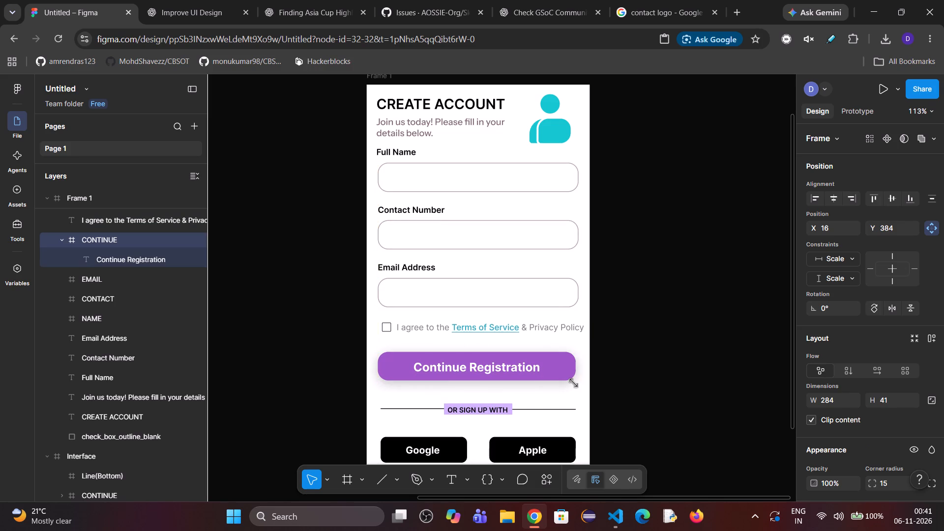
key(shift+Up)
key(shift+Down)
key(shift+Up)
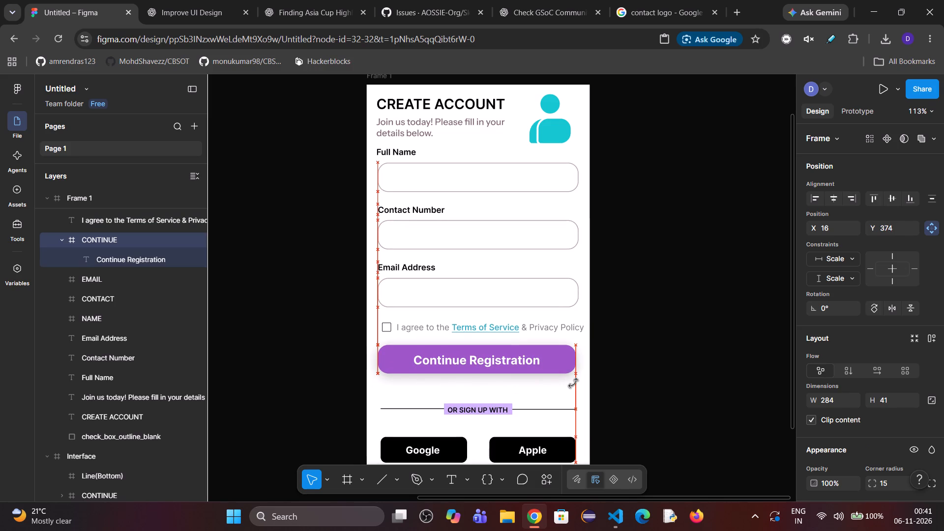
key(shift+Down)
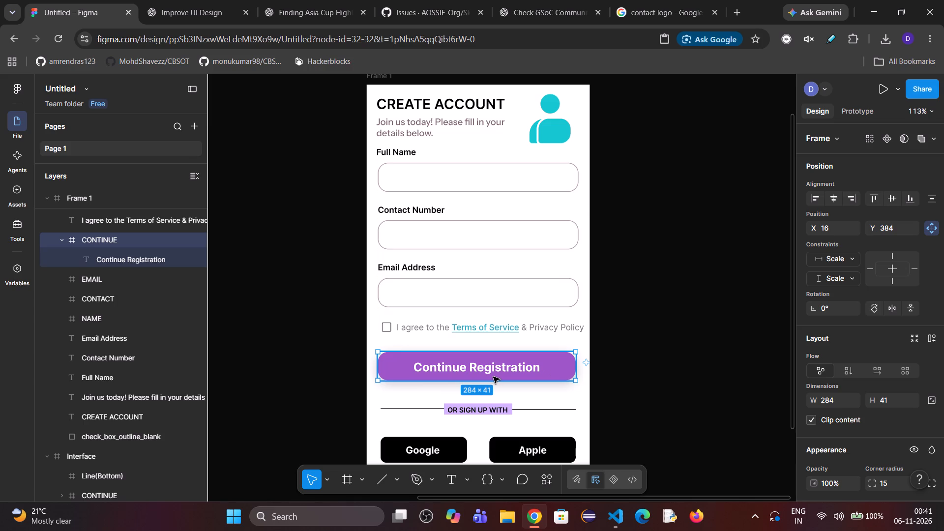
click(387, 370)
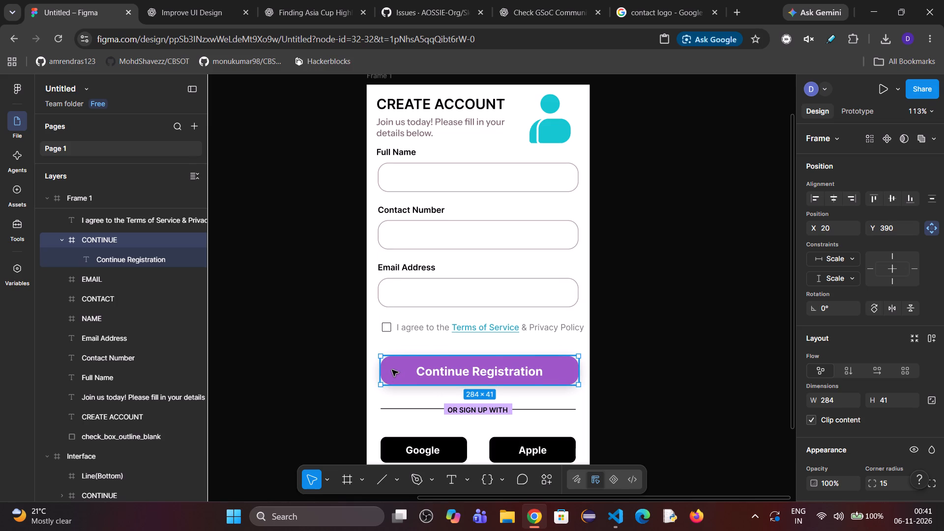
key(ctrl+z)
Change the Continue Registration button's fill colour to green 19913B.
scroll(852, 408, down, 2)
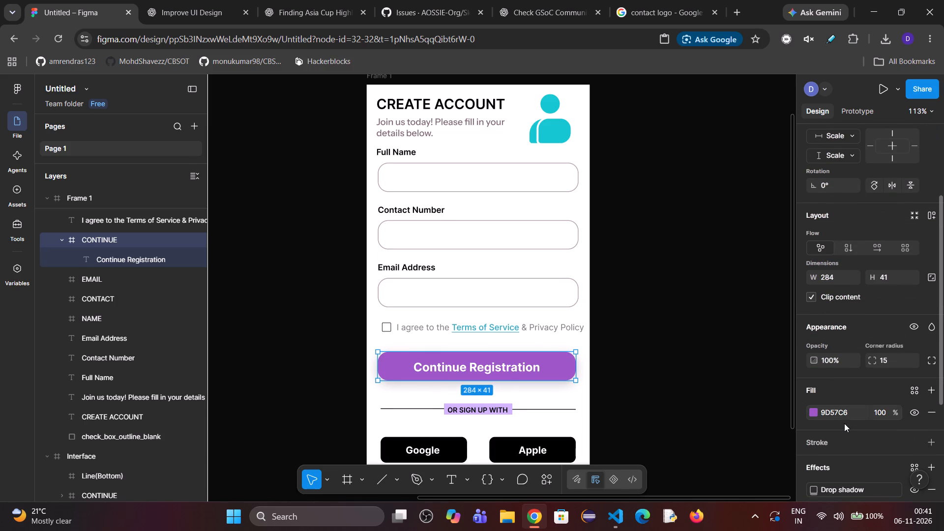
click(817, 410)
click(708, 377)
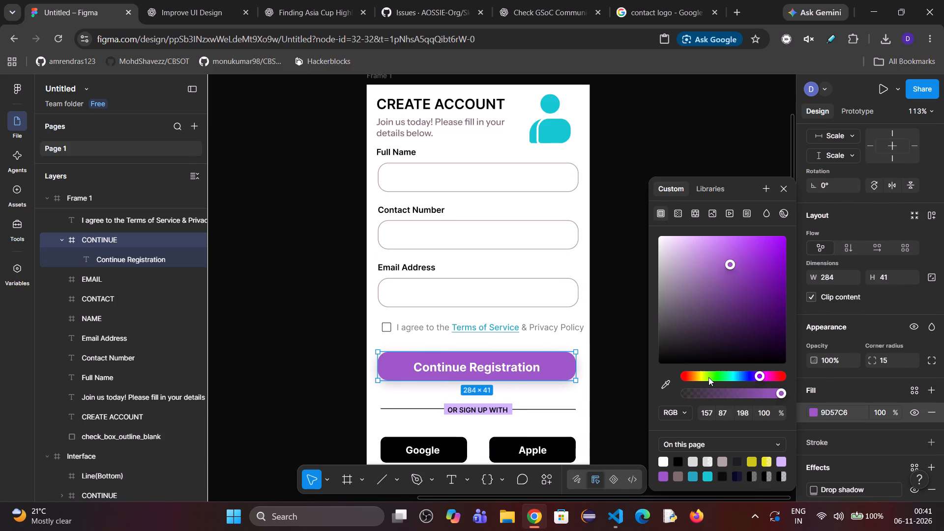
click(714, 375)
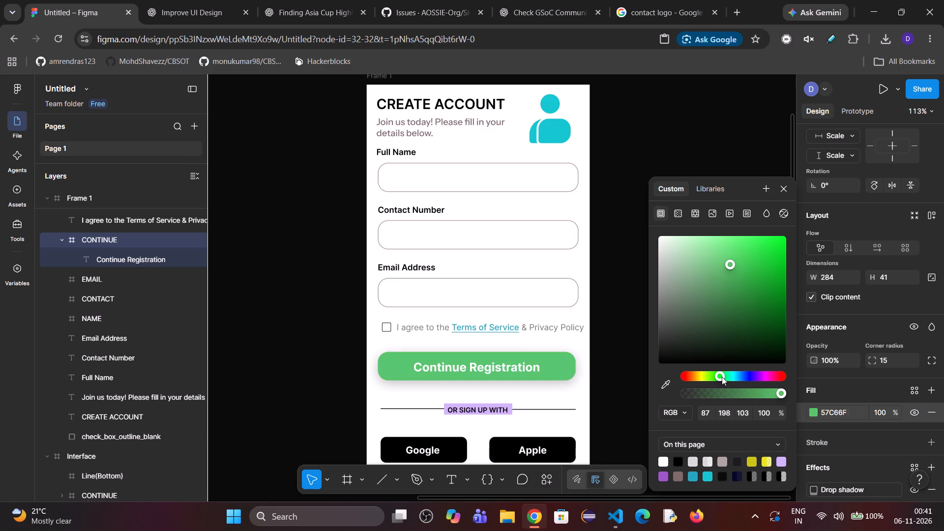
drag(731, 265, 752, 296)
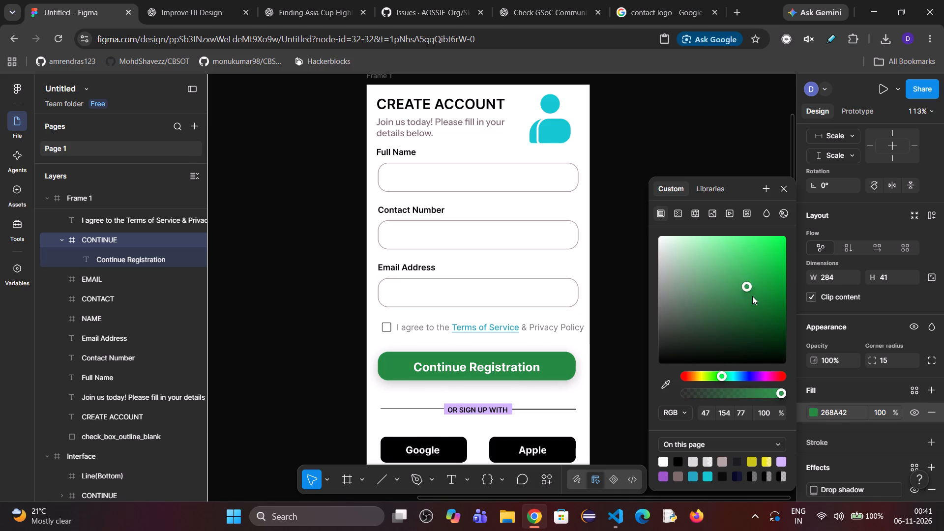
drag(752, 296, 763, 291)
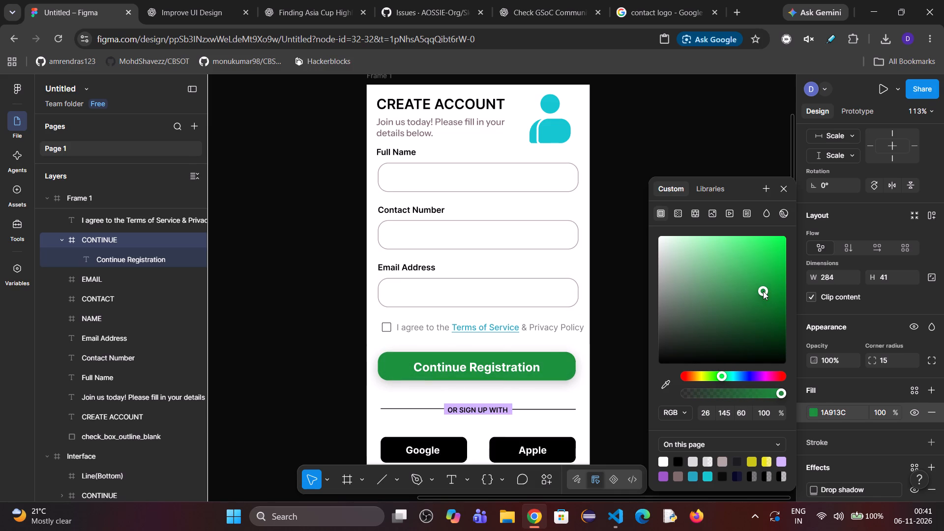
drag(763, 291, 764, 291)
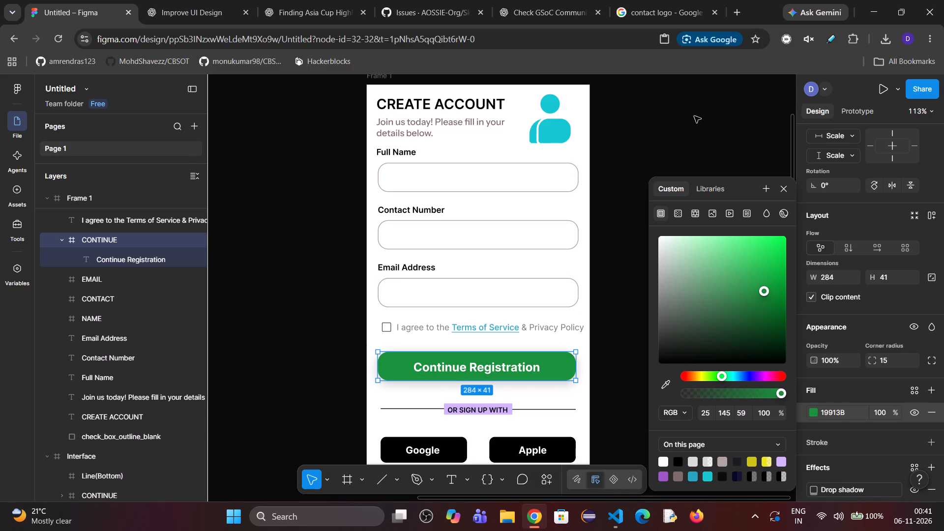
click(690, 133)
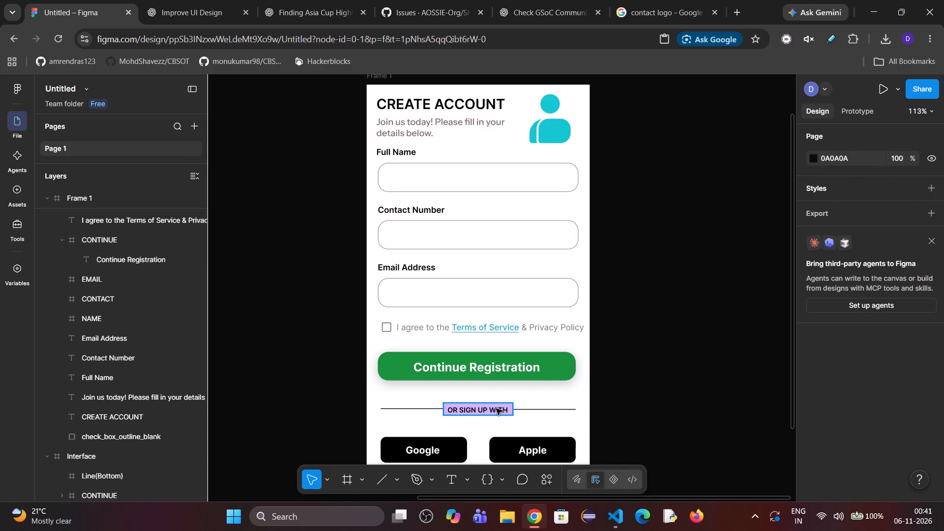
Set the fill of the SIGN UP frame behind the OR SIGN UP WITH label to white FFFFFF.
click(497, 409)
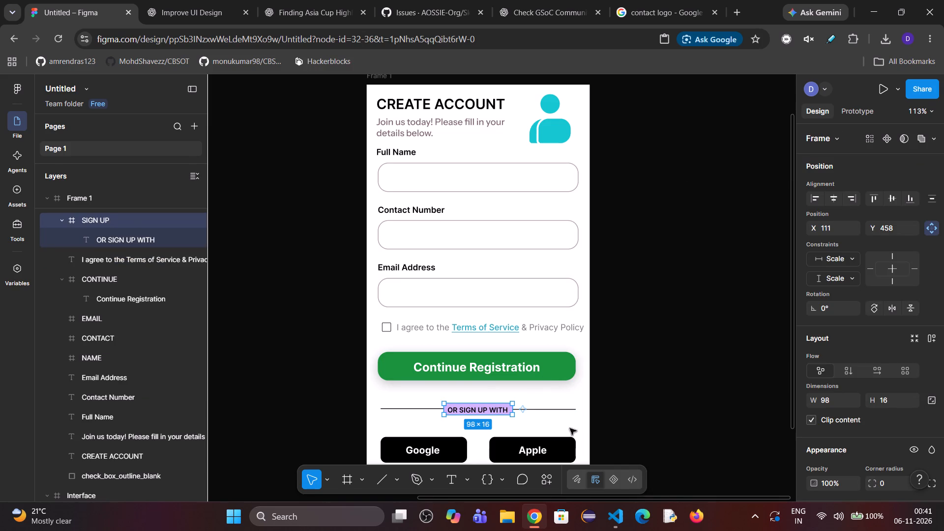
scroll(843, 406, down, 2)
click(810, 411)
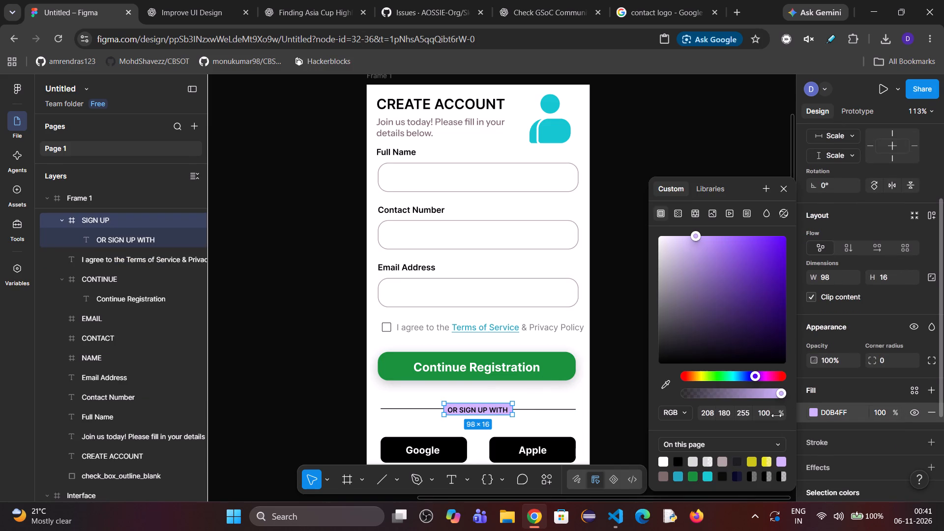
click(666, 458)
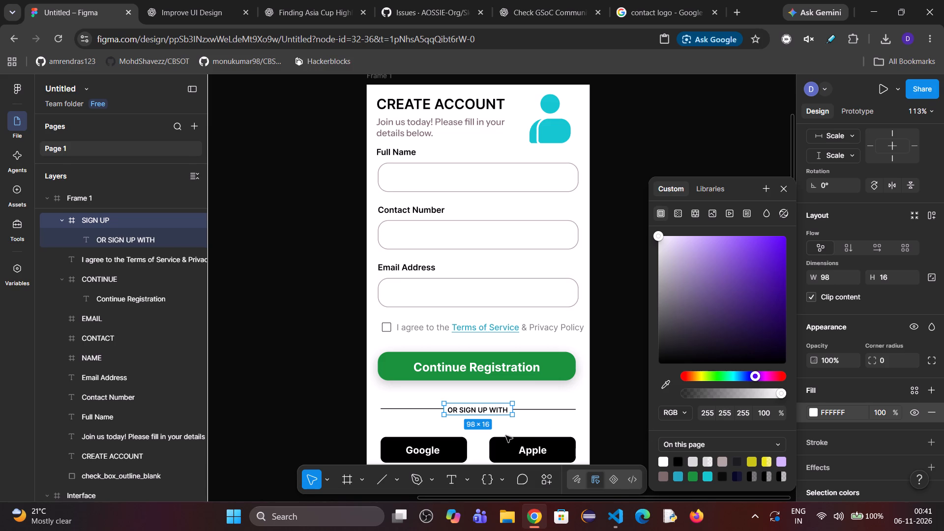
click(522, 424)
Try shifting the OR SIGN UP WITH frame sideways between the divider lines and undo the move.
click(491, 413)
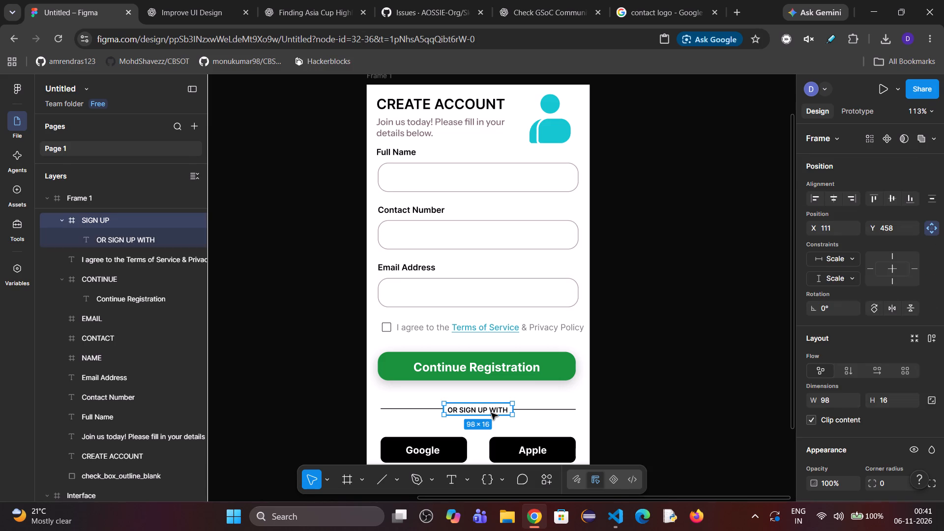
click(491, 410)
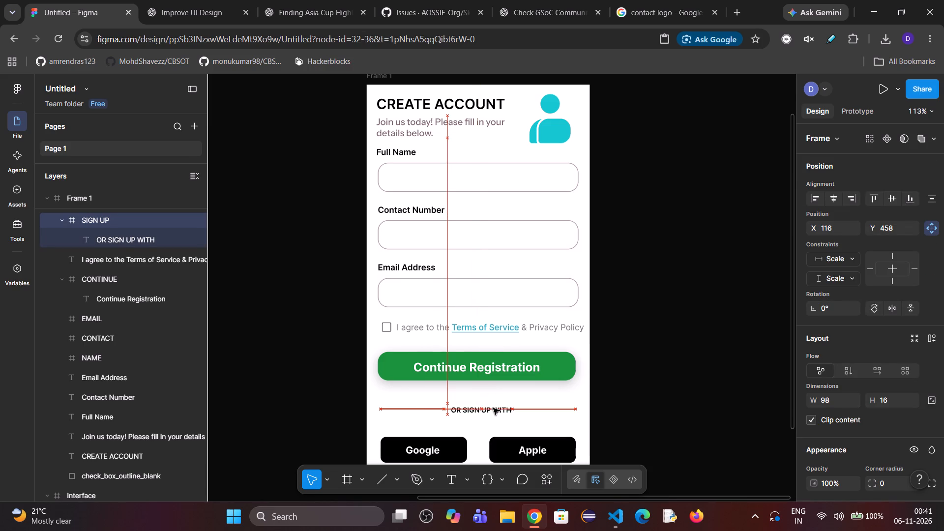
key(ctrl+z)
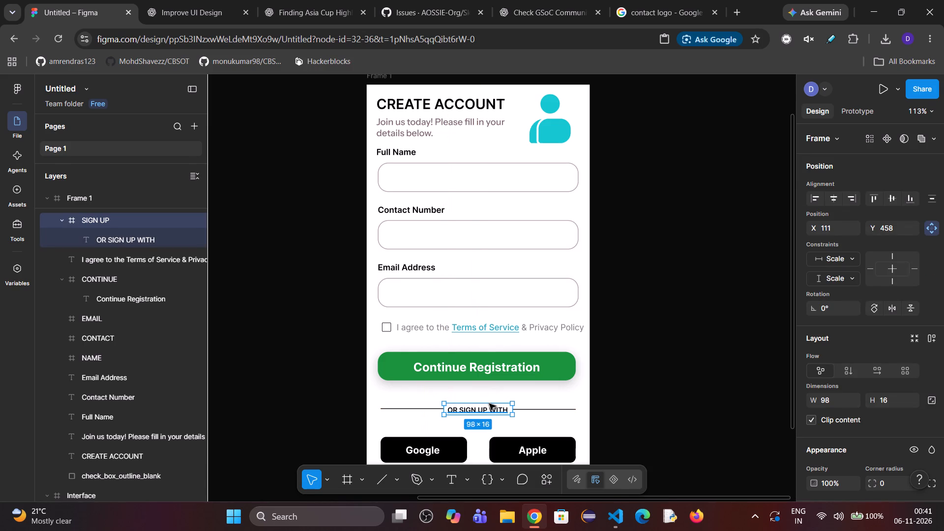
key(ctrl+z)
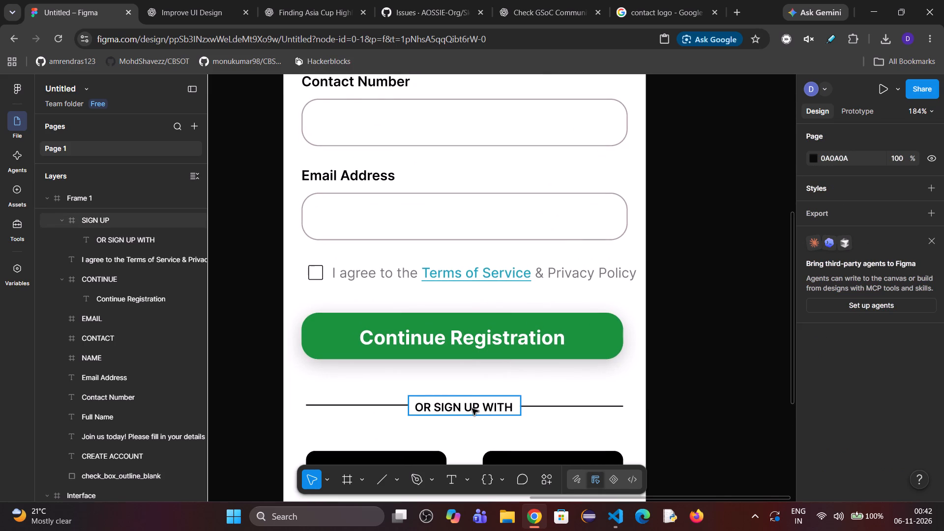
Align the OR SIGN UP WITH frame vertically with its divider lines by placing it at Y 456.
click(471, 409)
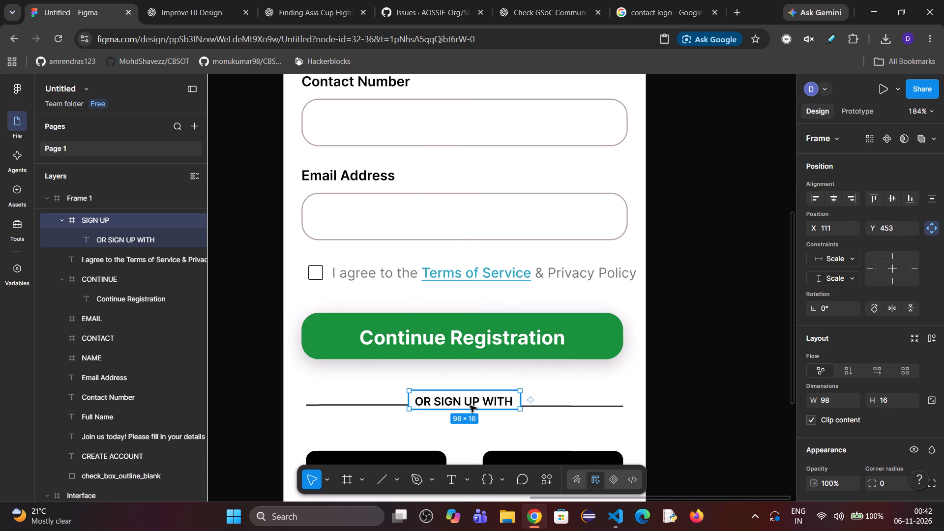
click(887, 231)
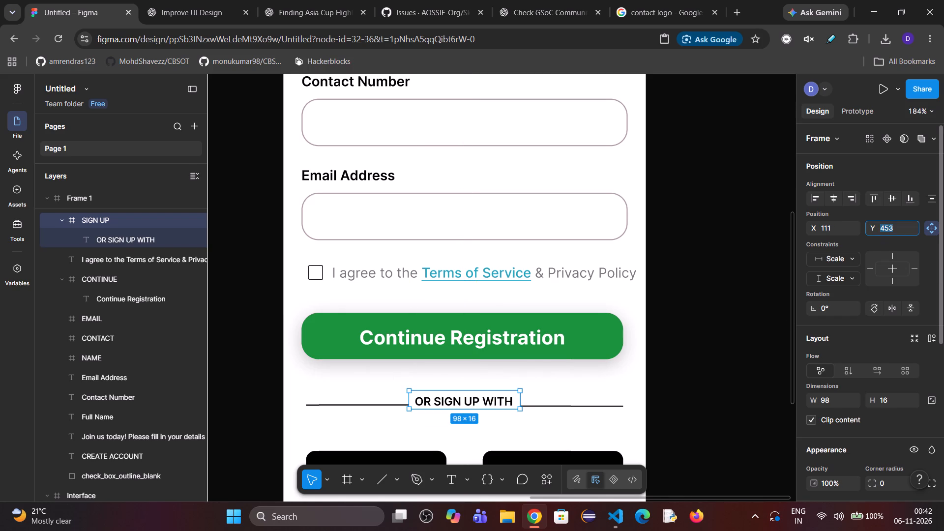
key(Down)
key(Down)
key(Up)
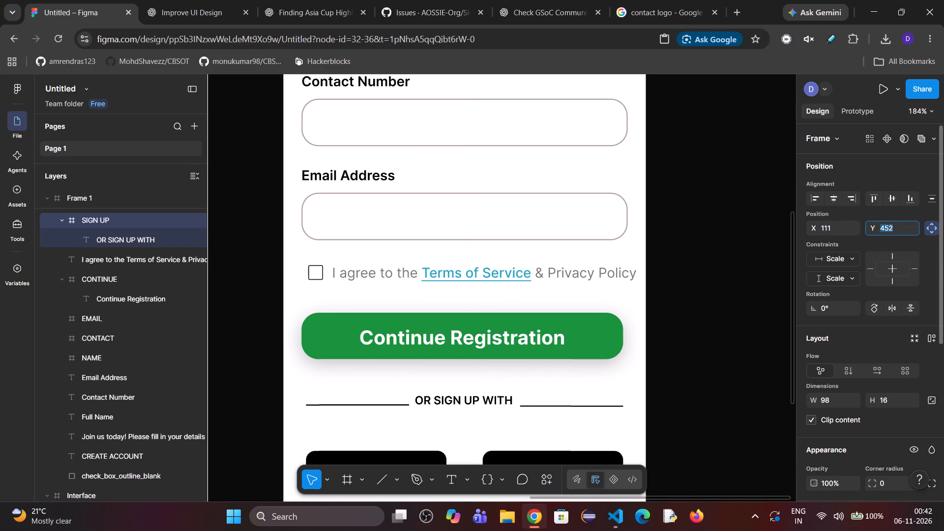
key(Up)
key(Up)
key(Up)
key(Up)
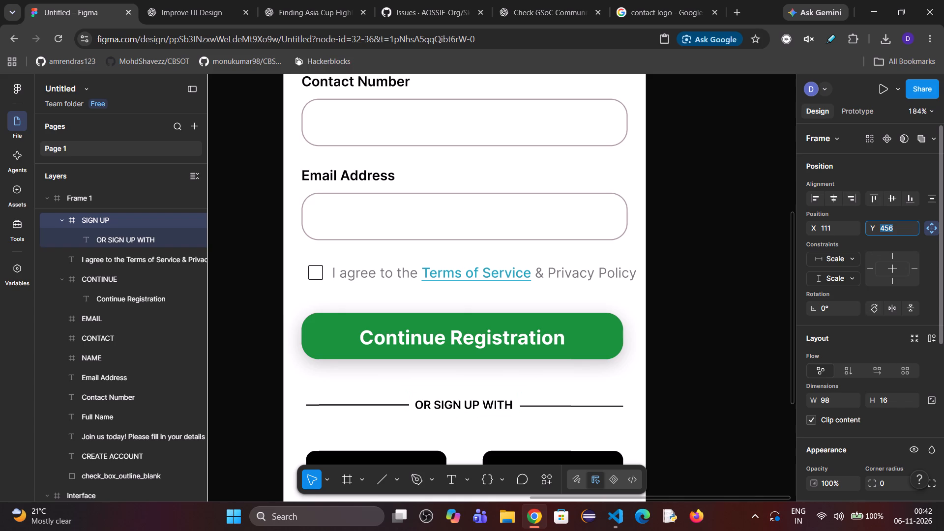
key(Up)
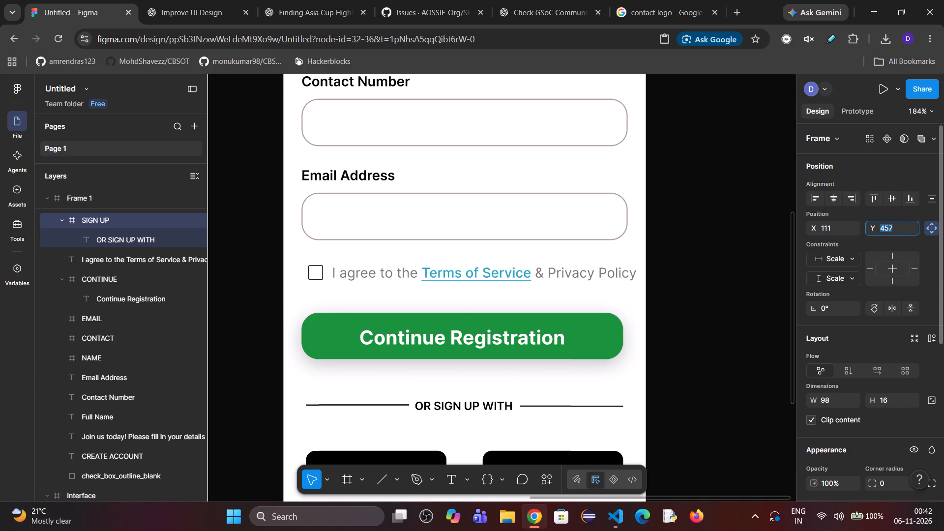
key(Down)
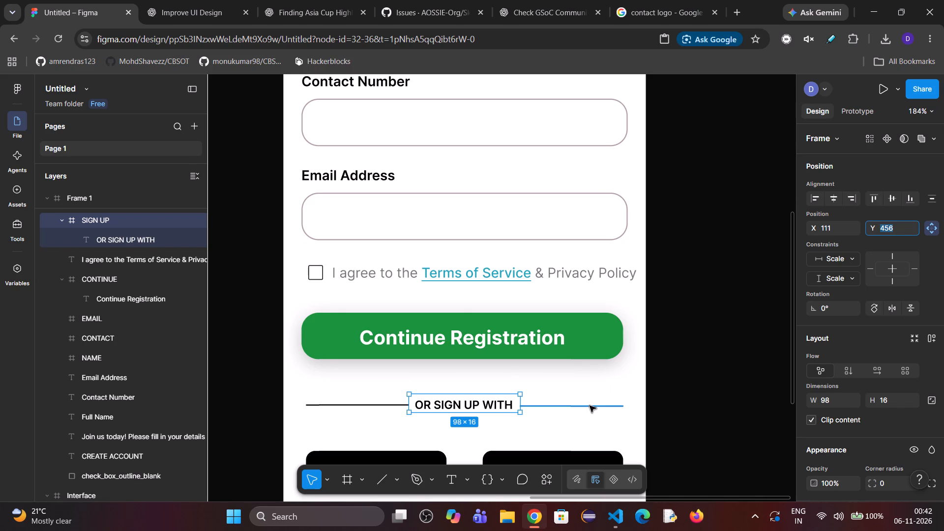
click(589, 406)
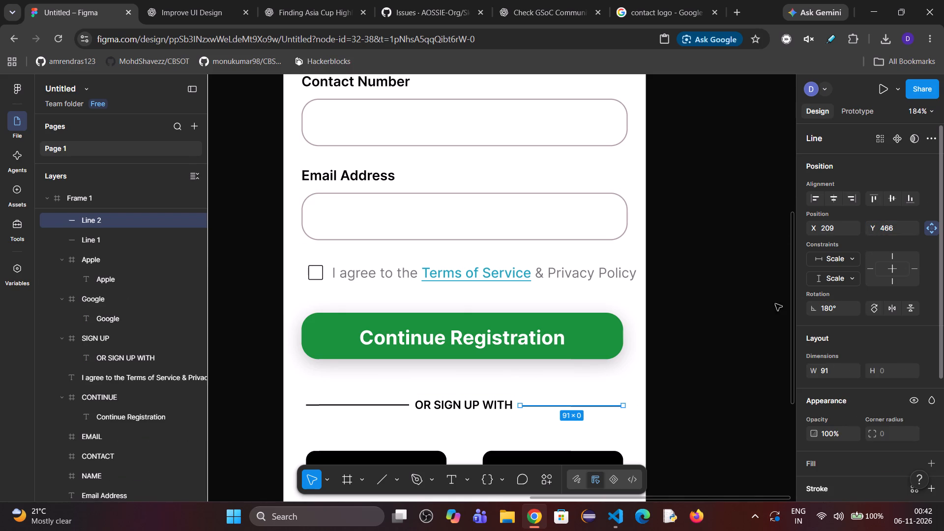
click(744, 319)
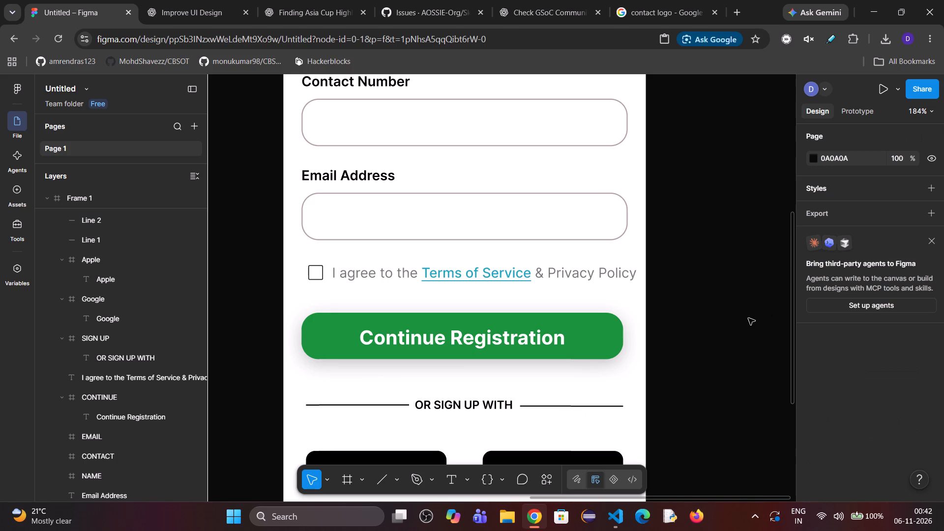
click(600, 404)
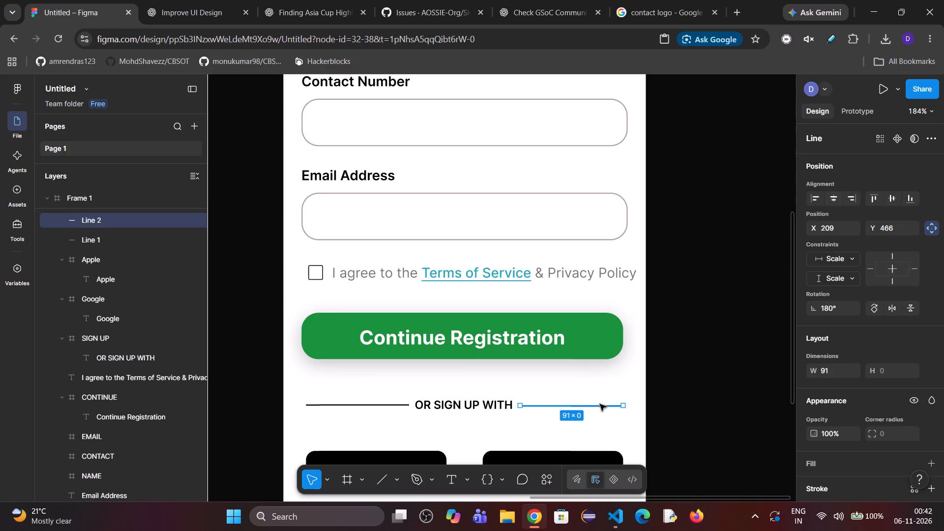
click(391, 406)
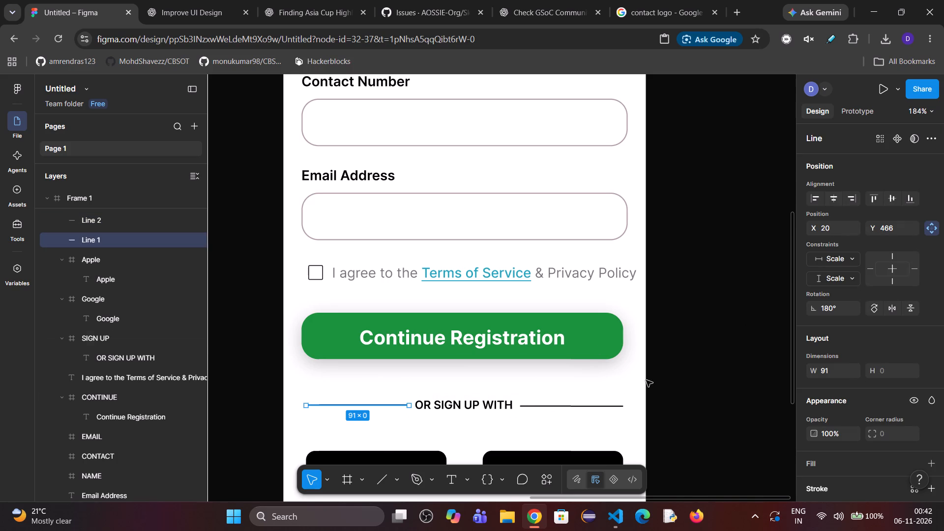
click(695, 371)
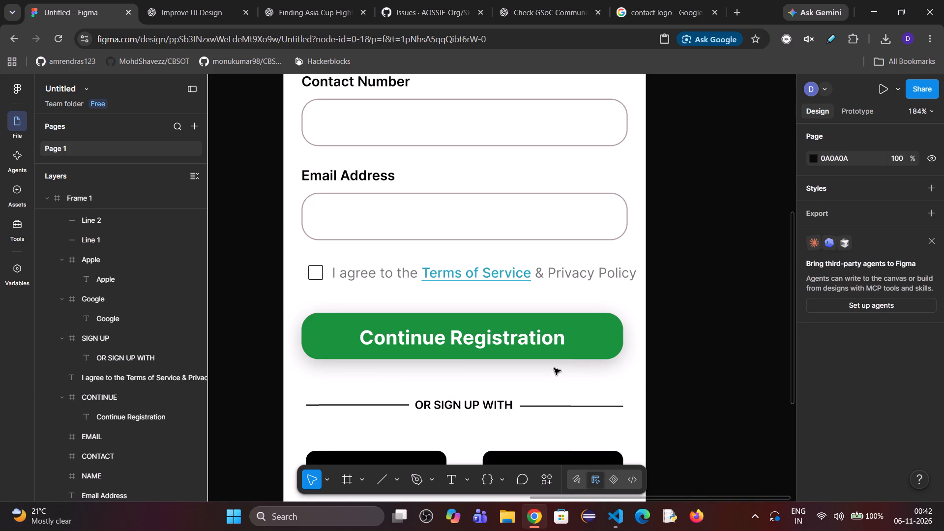
Change the font weight of the OR SIGN UP WITH text to Regular.
triple_click(491, 402)
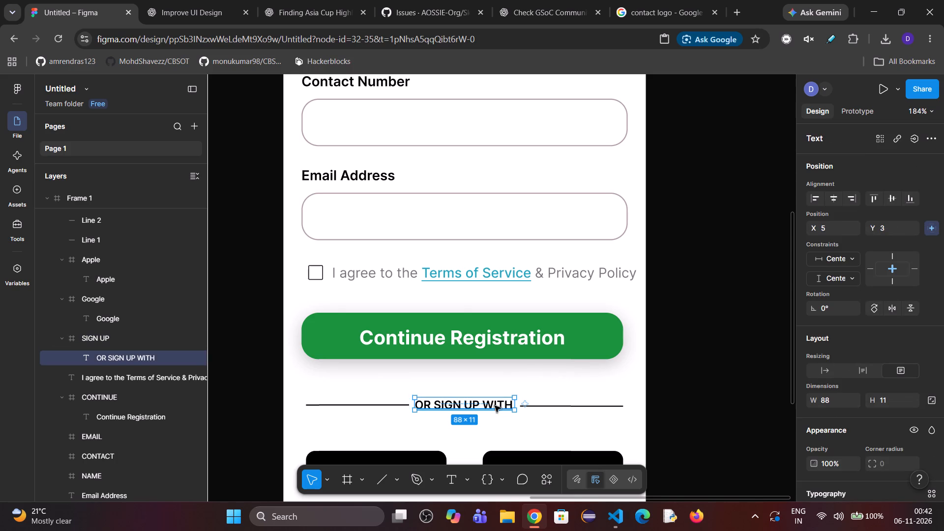
double_click(493, 404)
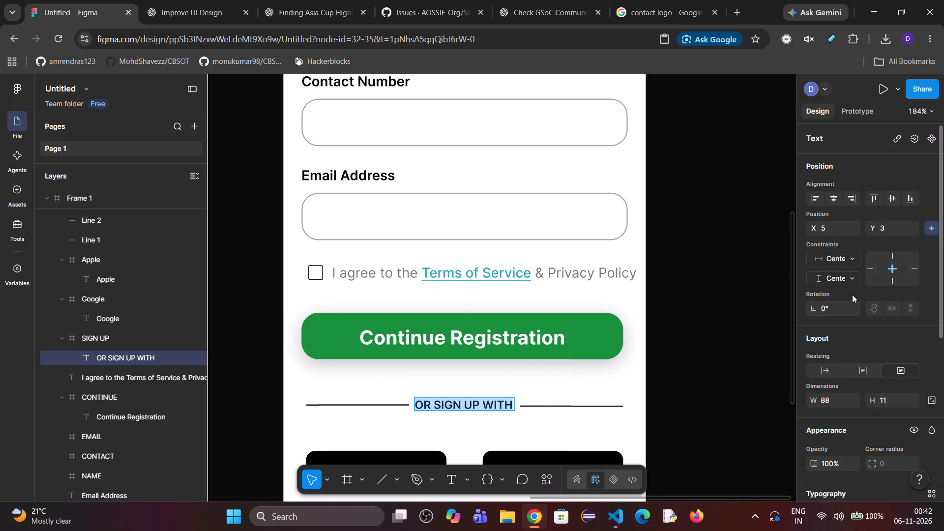
scroll(851, 295, down, 4)
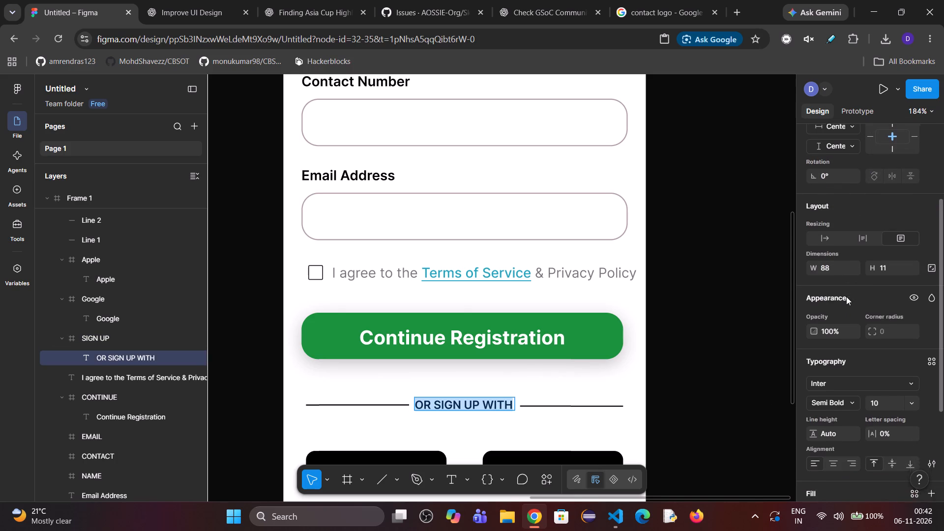
click(846, 296)
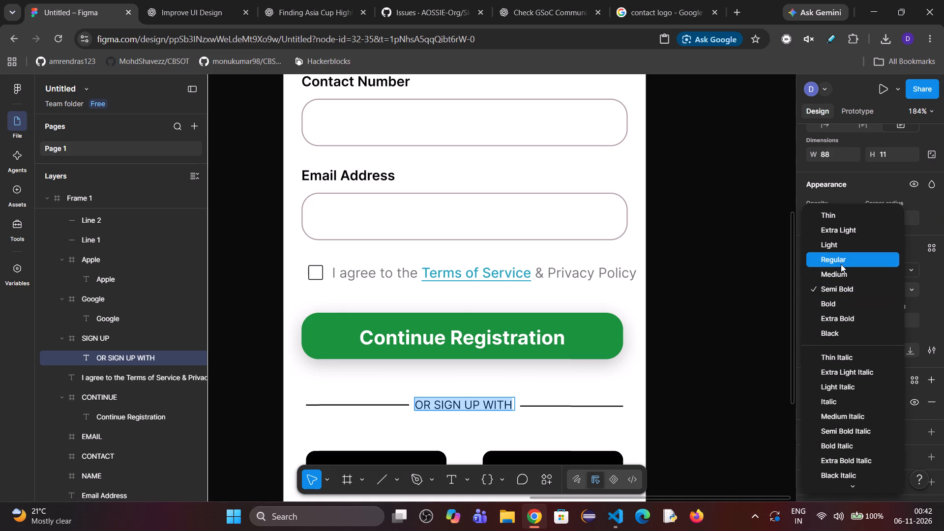
click(841, 264)
Lower the opacity of the OR SIGN UP WITH text's black fill to 92%.
click(810, 402)
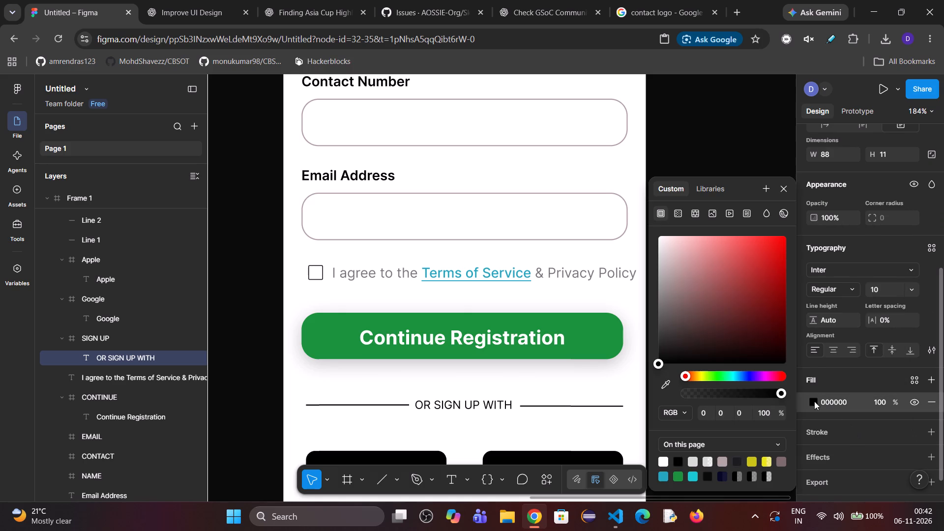
drag(778, 392, 766, 395)
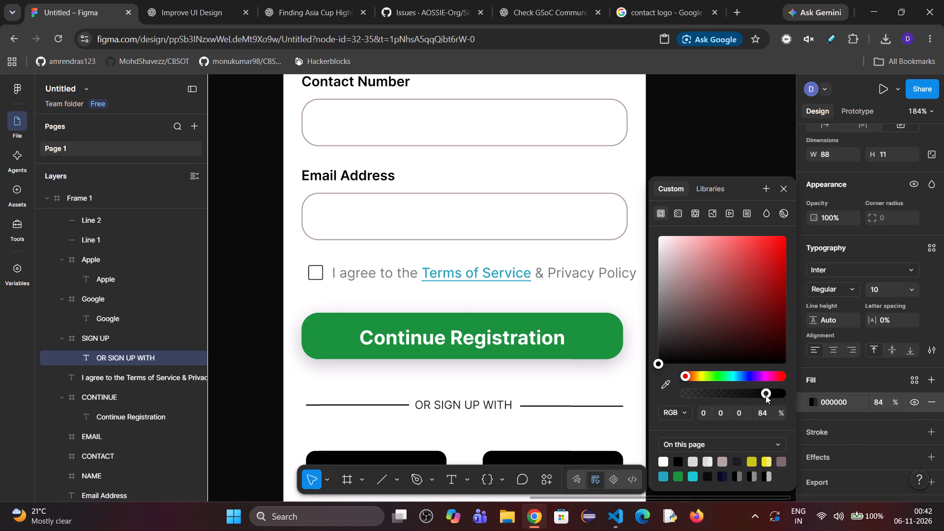
drag(766, 395, 773, 396)
click(777, 141)
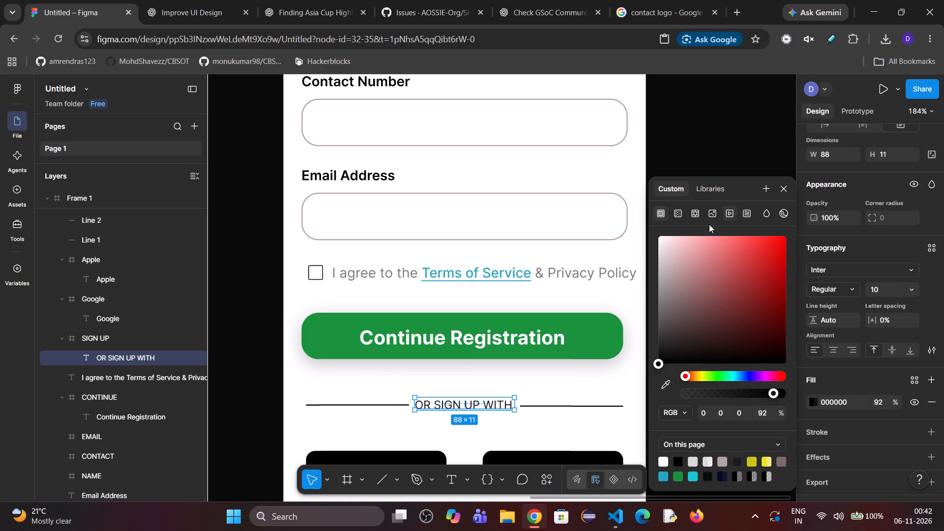
click(714, 103)
Recolour the Terms of Service link in the agreement text to the darker teal 11859D.
scroll(610, 345, up, 4)
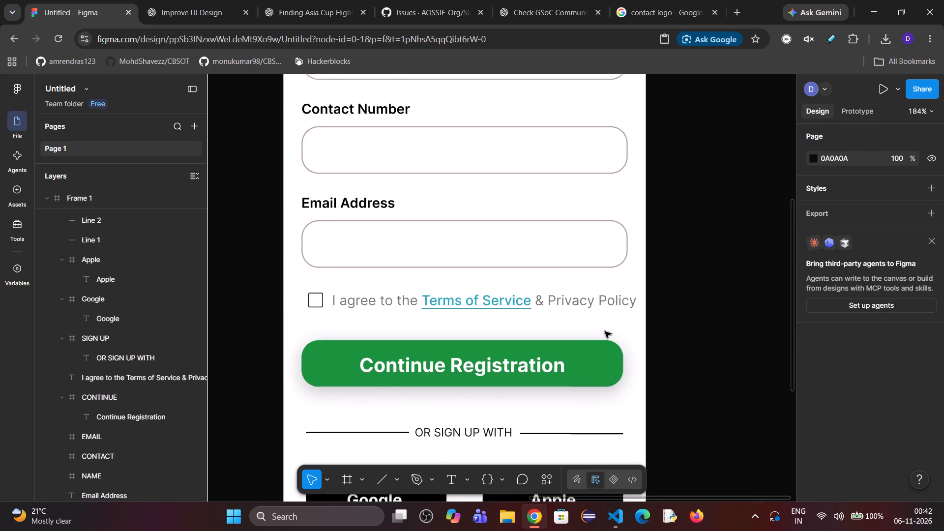
scroll(605, 331, up, 1)
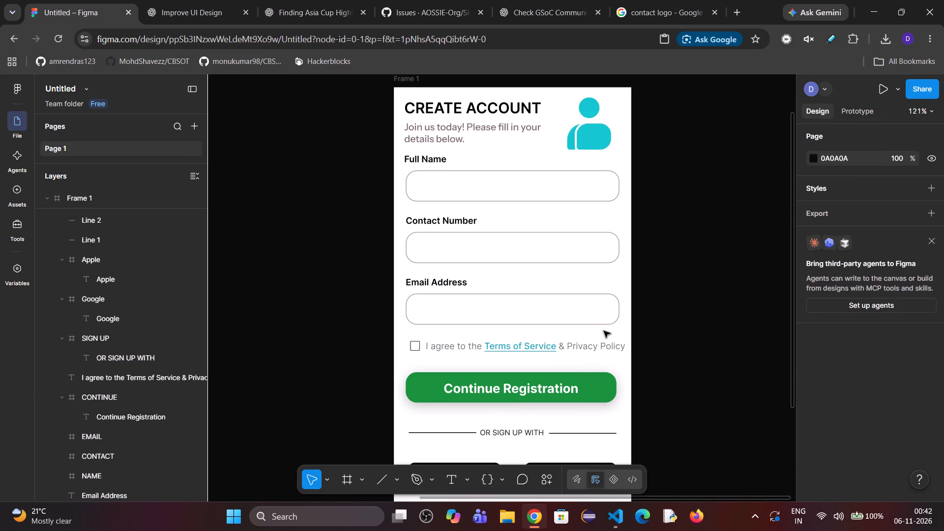
click(524, 353)
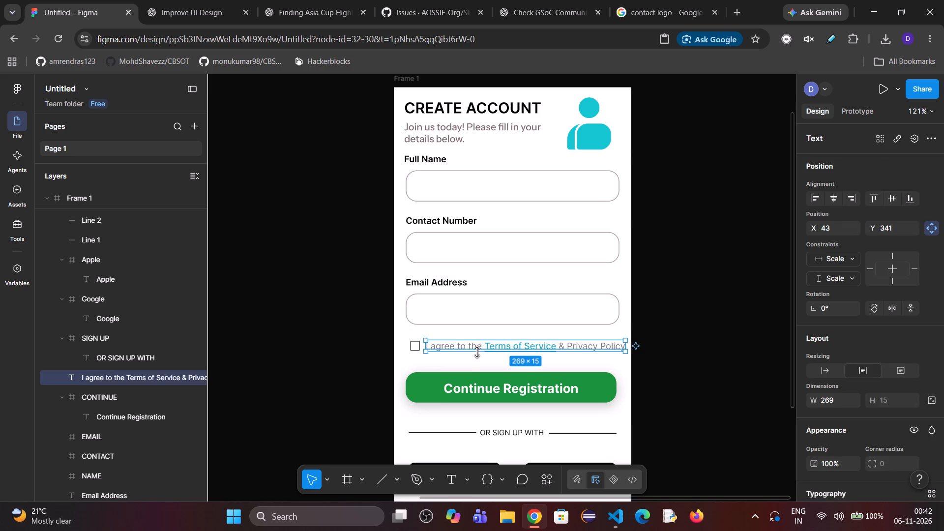
click(489, 346)
click(494, 347)
double_click(491, 345)
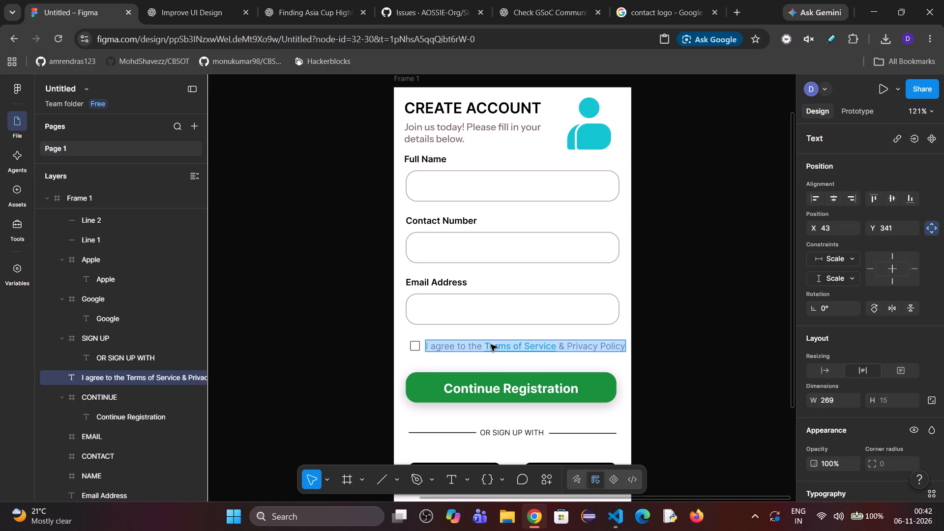
drag(487, 343, 505, 342)
drag(483, 348, 483, 347)
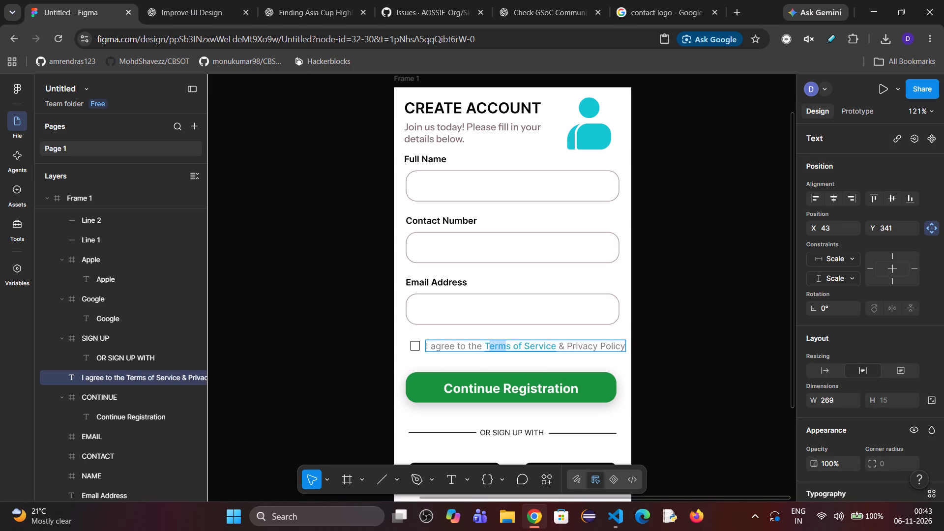
drag(483, 347, 558, 342)
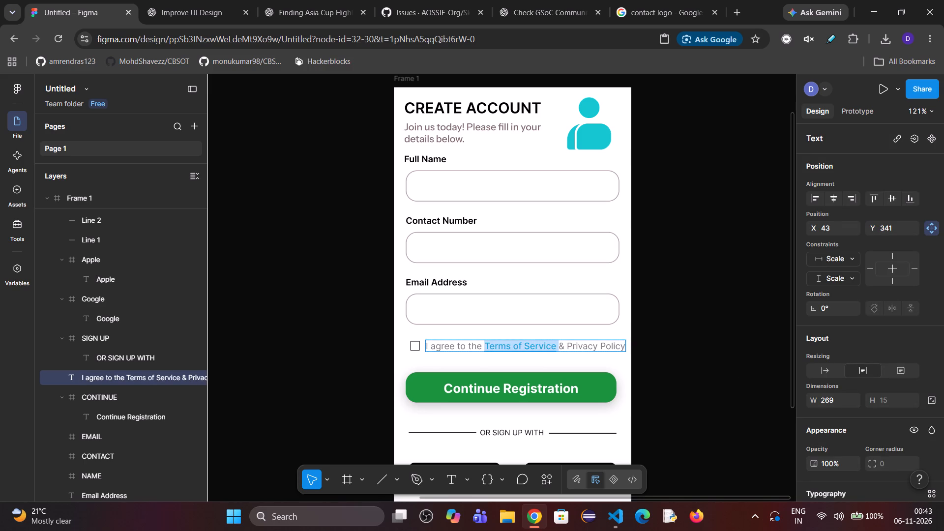
scroll(860, 412, down, 2)
scroll(812, 443, down, 3)
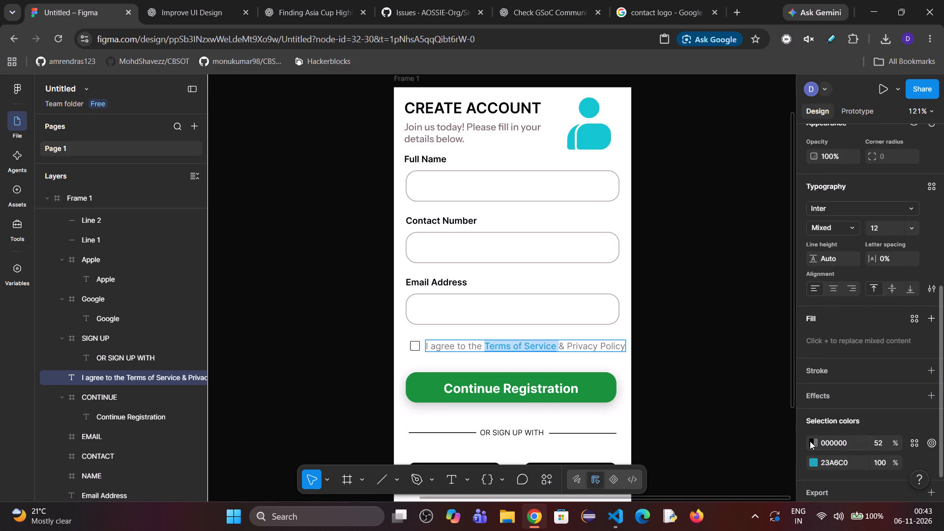
click(812, 457)
click(810, 461)
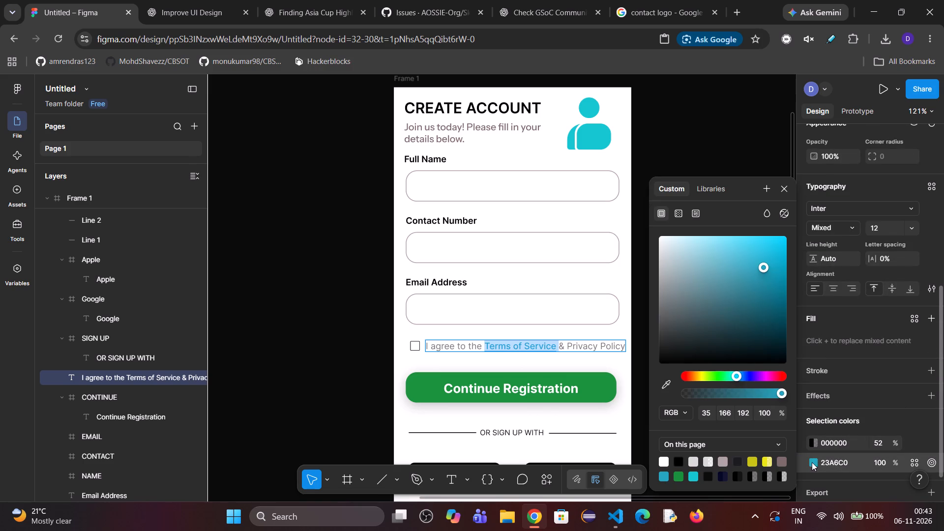
click(751, 381)
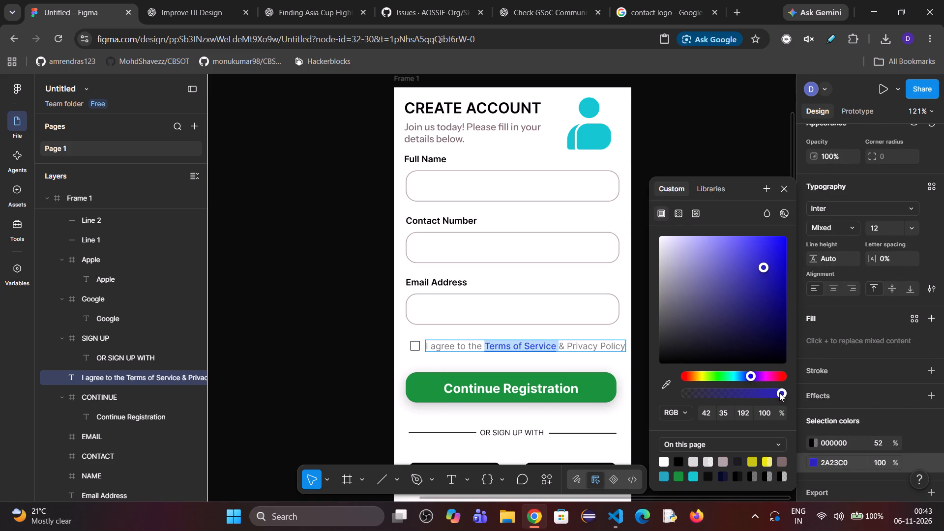
click(712, 289)
click(737, 375)
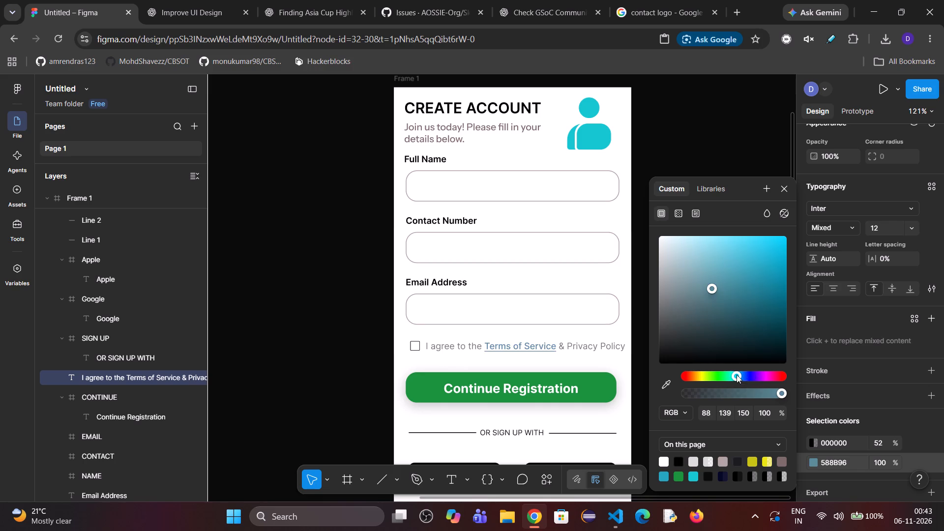
drag(711, 287, 769, 327)
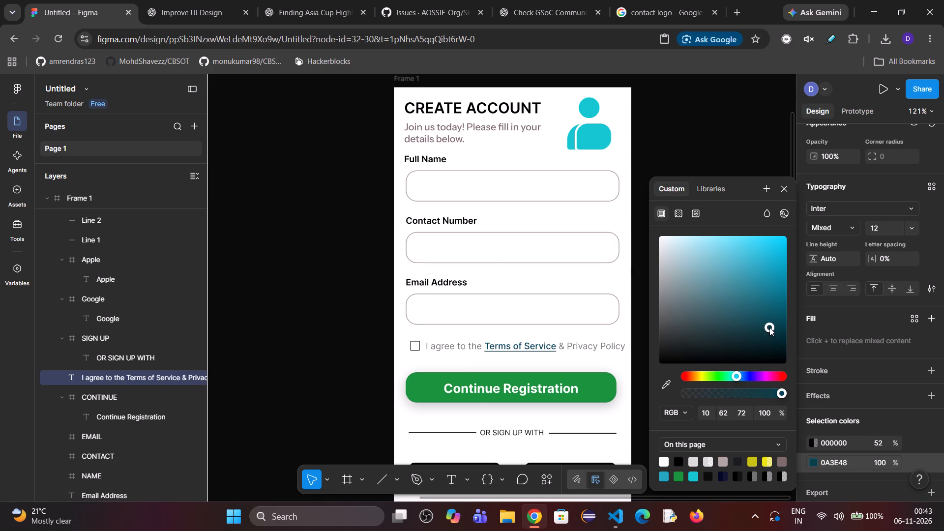
drag(769, 327, 762, 284)
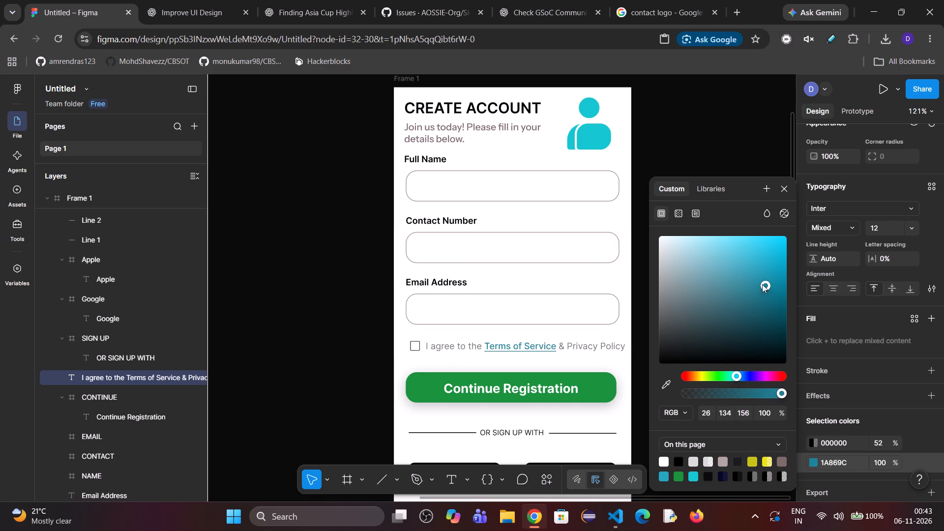
drag(762, 284, 773, 285)
click(754, 171)
click(785, 186)
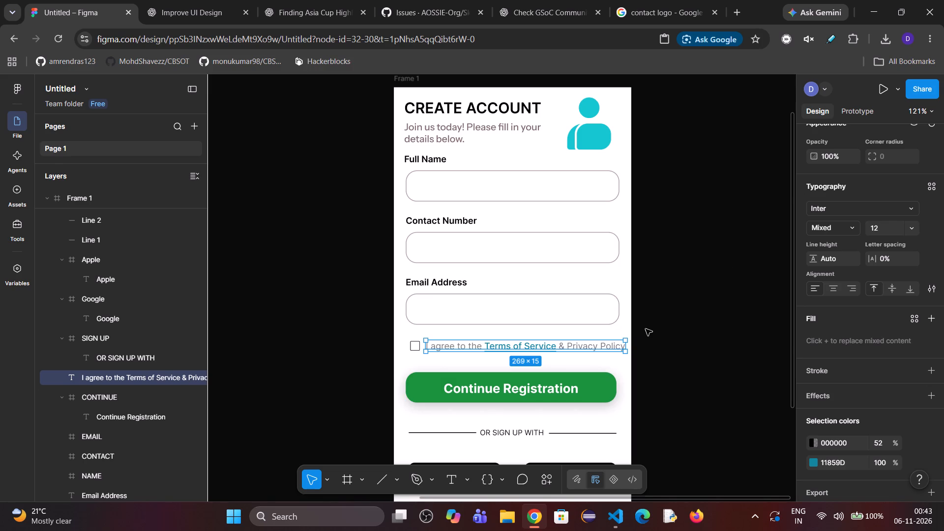
Move the terms checkbox to X 16, Y 344, lining it up with the edge of the input fields.
click(419, 346)
click(359, 356)
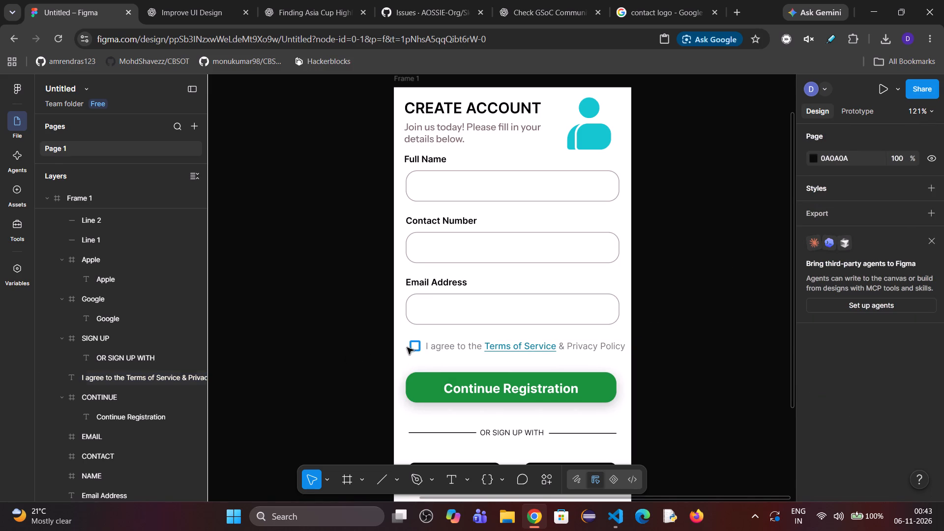
click(412, 346)
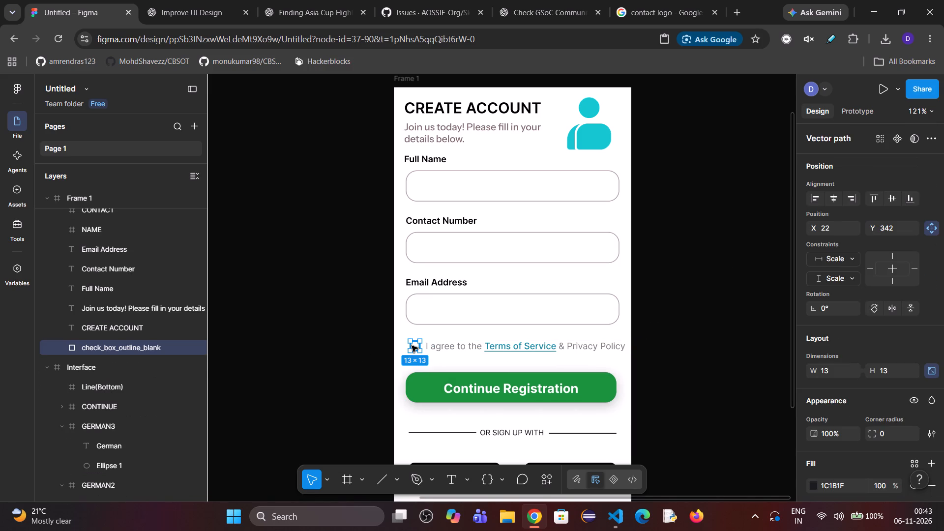
key(shift+Left)
key(shift+Right)
click(413, 344)
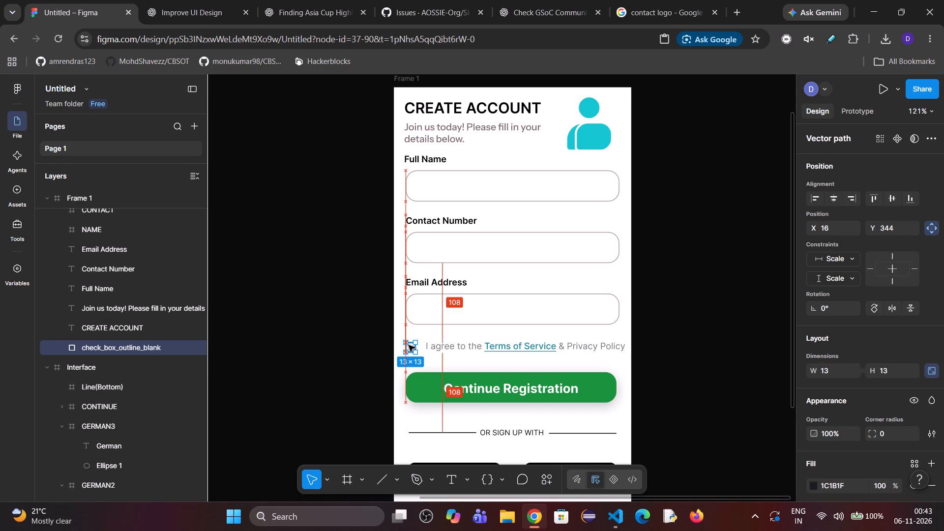
Move the I agree to the Terms of Service text closer to its checkbox, at X 35, Y 343.
click(439, 345)
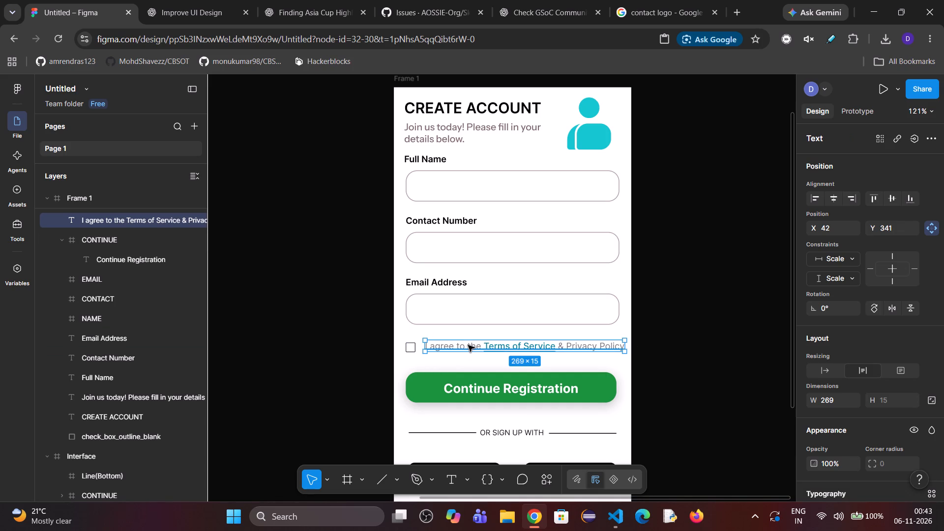
key(shift+Left)
key(shift+Right)
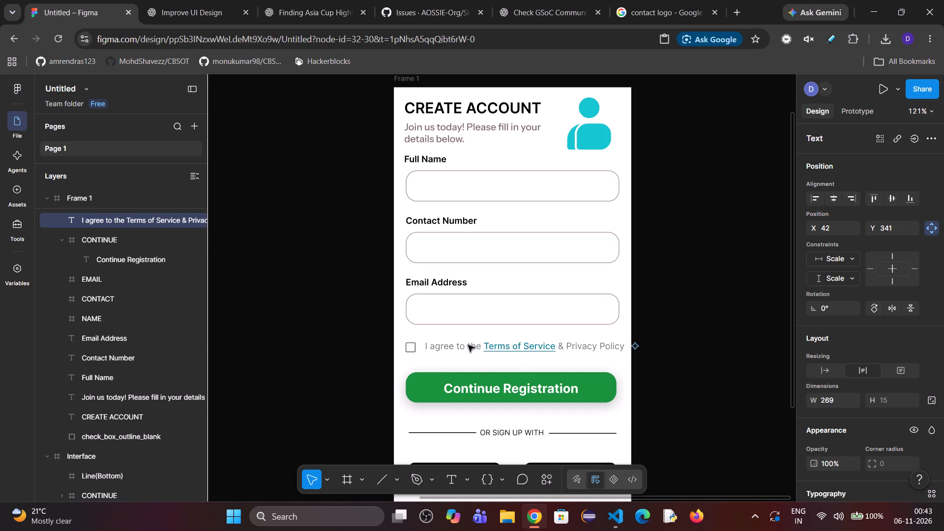
click(453, 343)
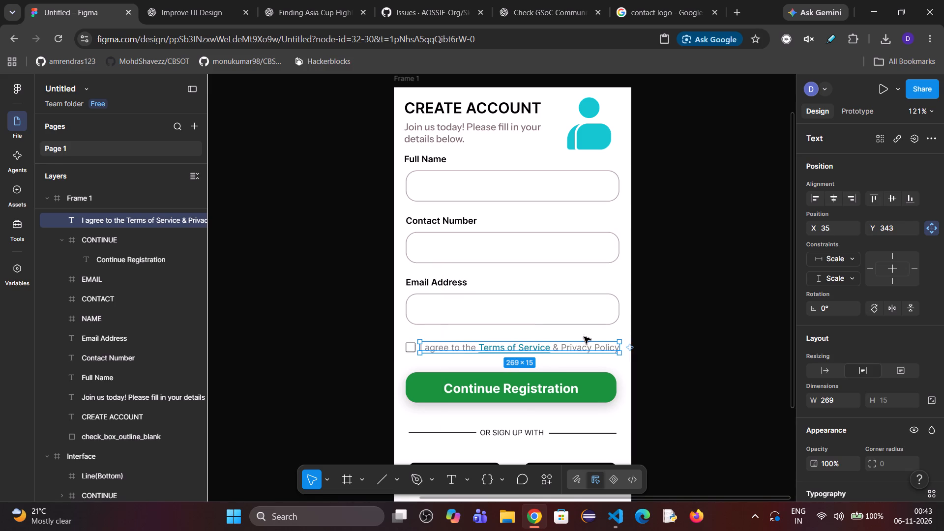
click(660, 333)
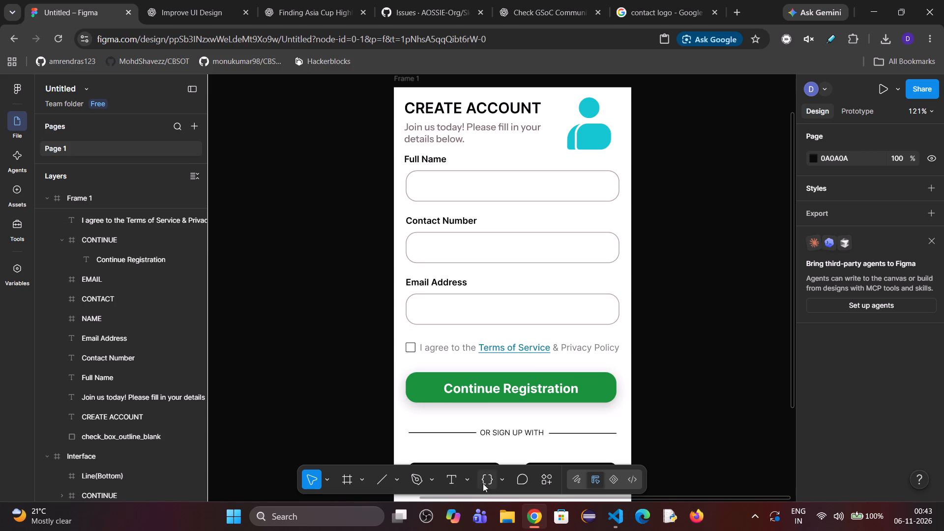
Open the Material Symbols plugin and search its symbols for "call".
click(539, 482)
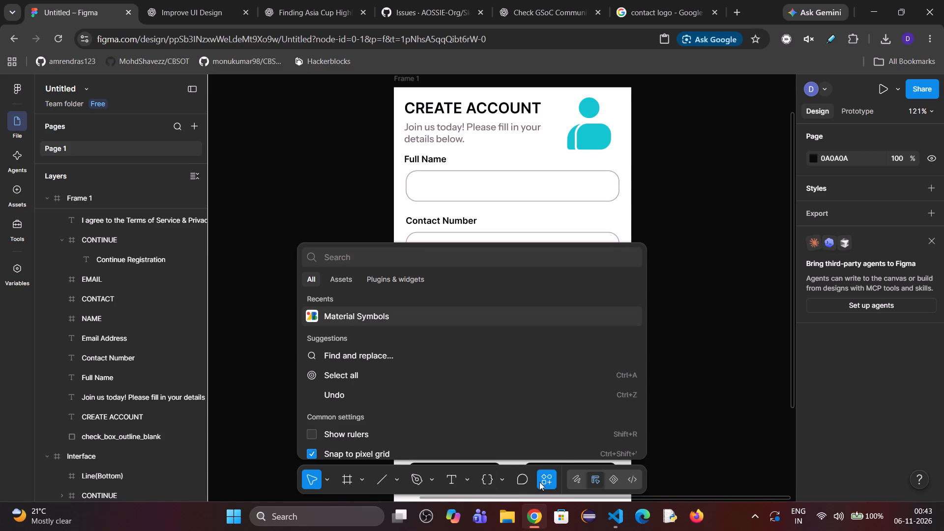
click(480, 317)
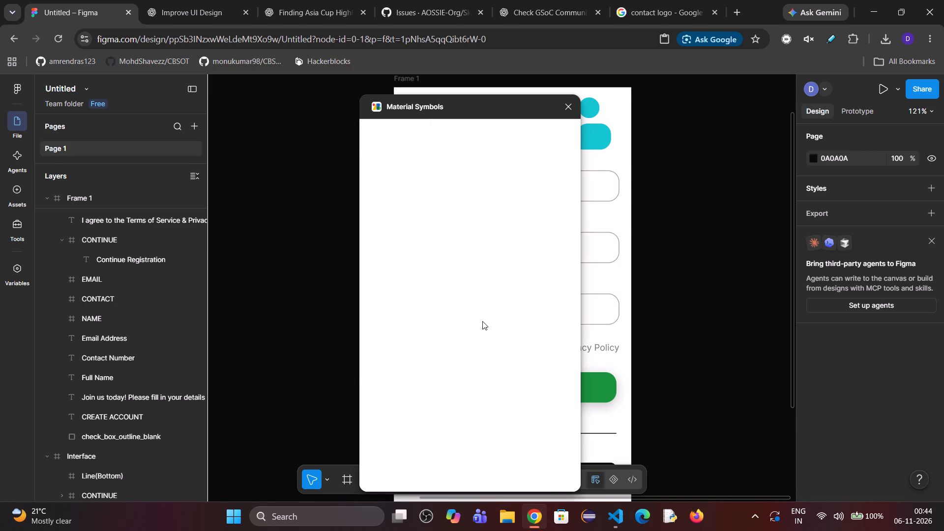
click(504, 138)
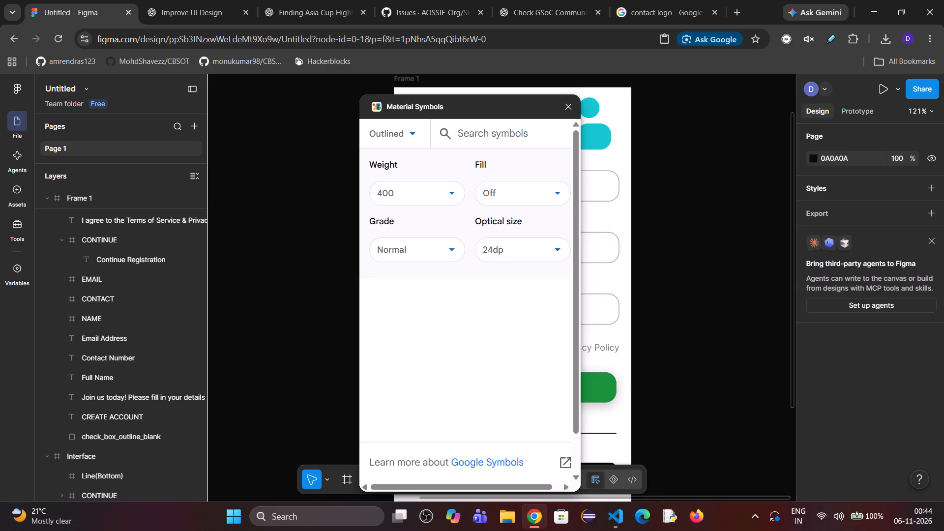
text(CALL)
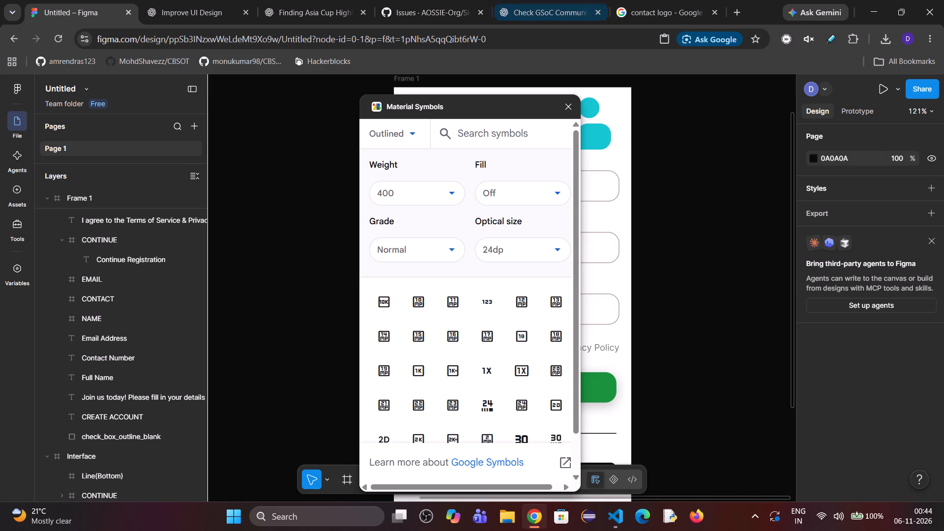
click(498, 130)
text(call)
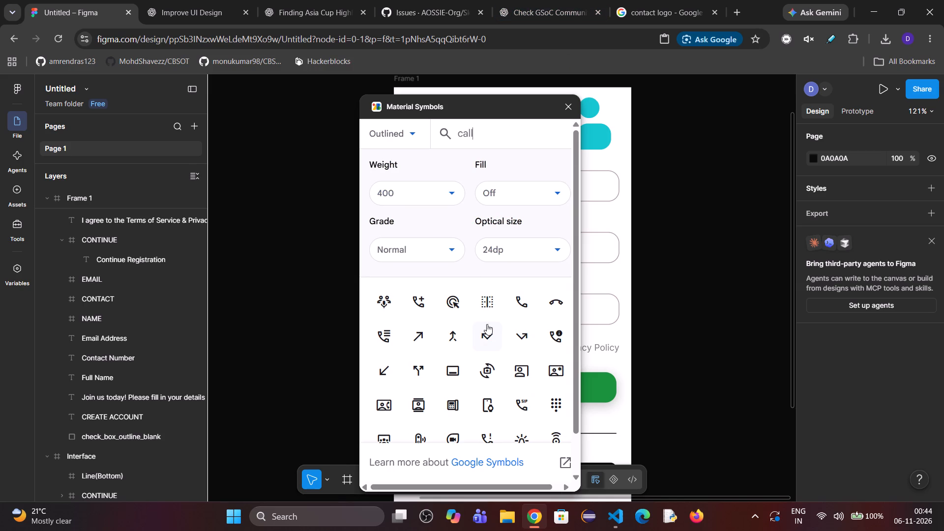
Compare several symbol weights between 100 and 700, and set the symbol weight to 300.
click(413, 182)
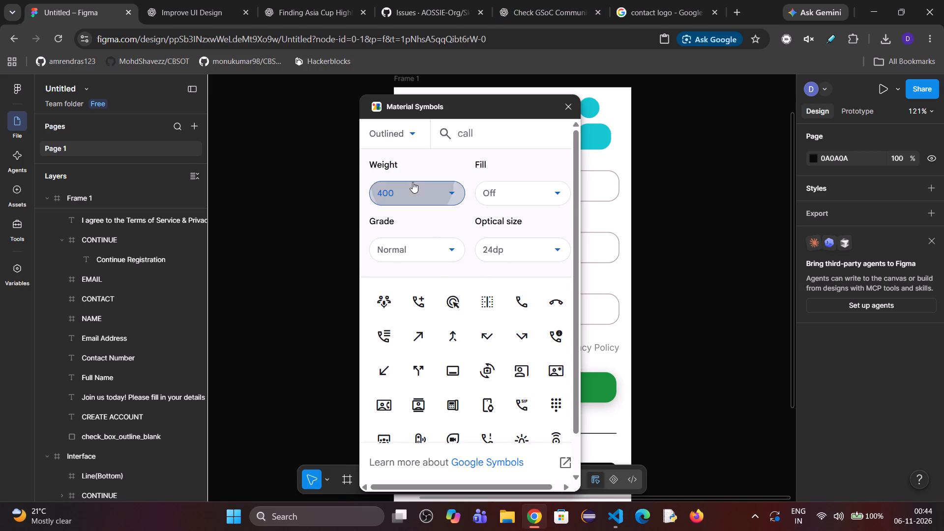
click(421, 186)
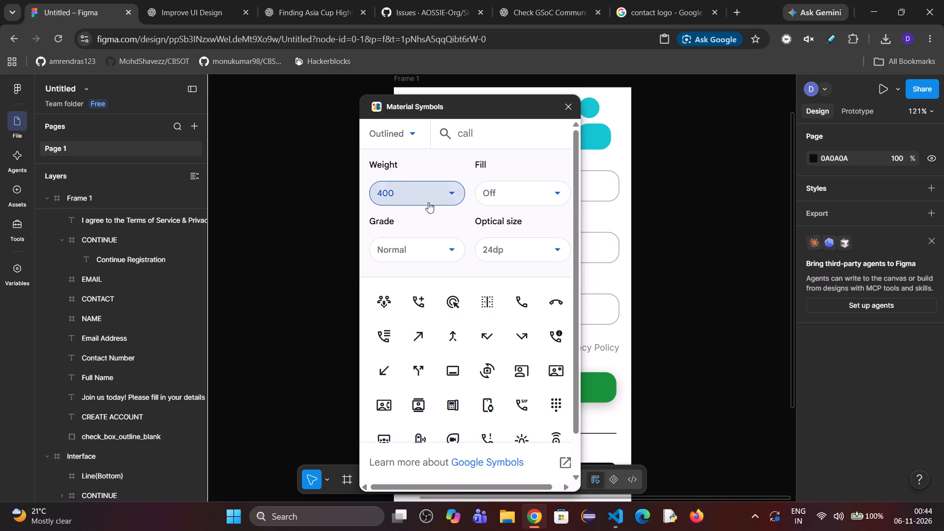
click(416, 184)
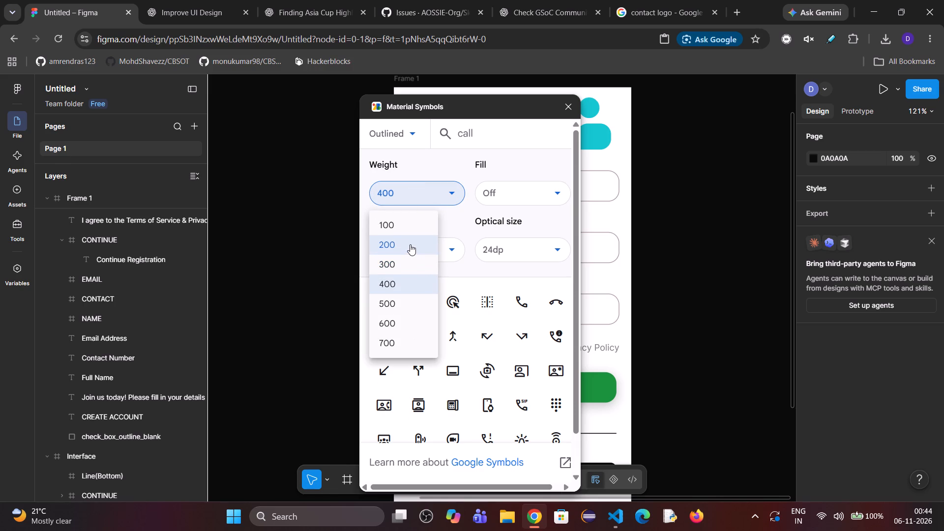
click(404, 232)
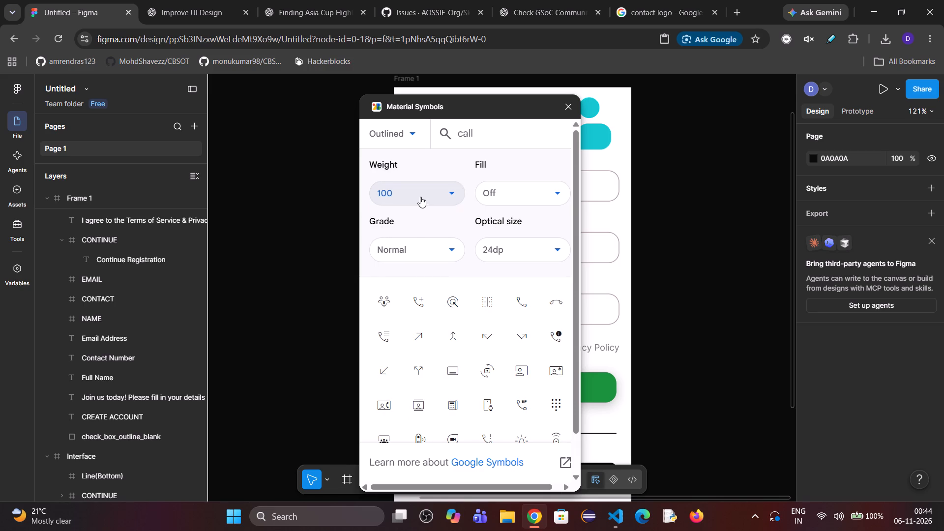
click(421, 193)
click(413, 263)
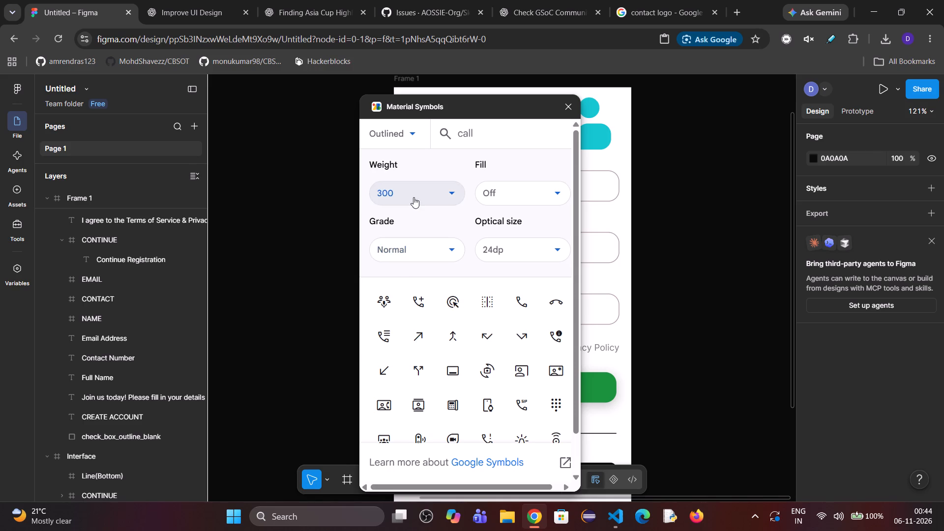
click(413, 195)
click(408, 244)
click(419, 185)
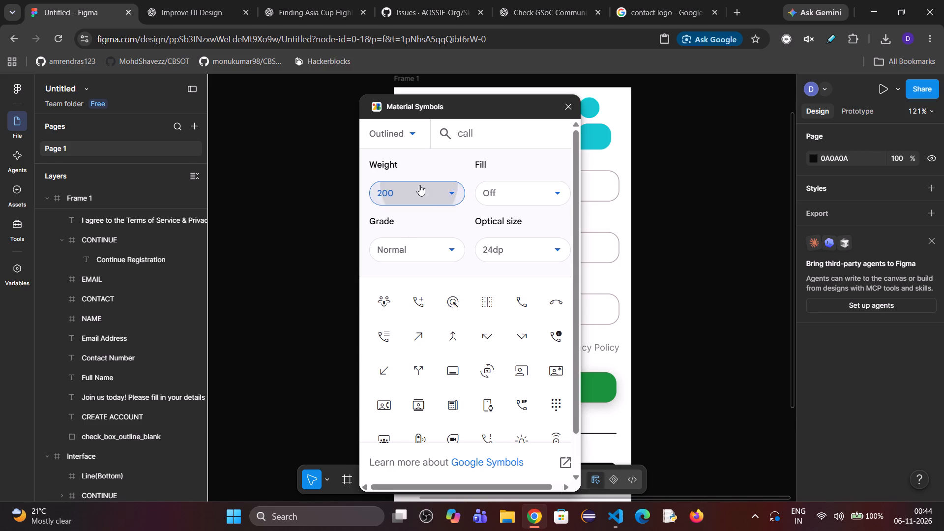
click(412, 261)
click(419, 183)
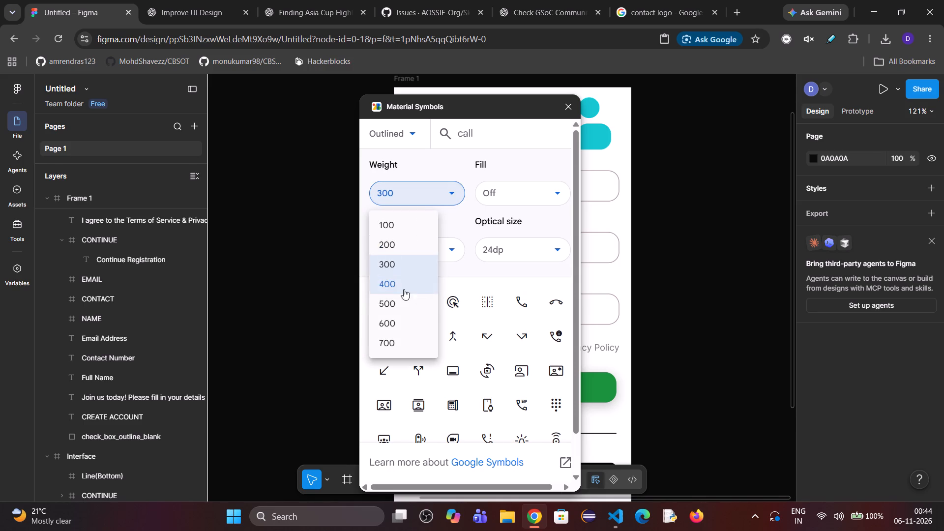
click(401, 284)
click(406, 188)
click(408, 341)
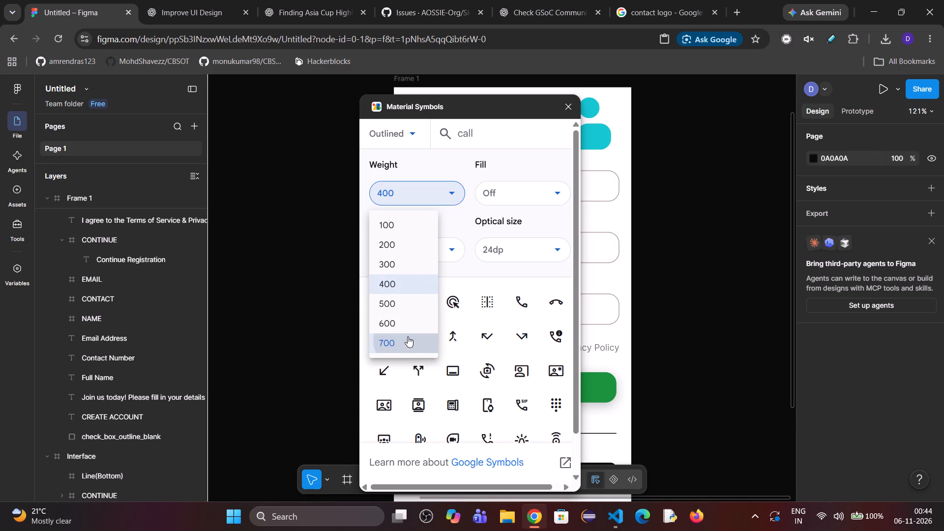
click(413, 199)
click(391, 258)
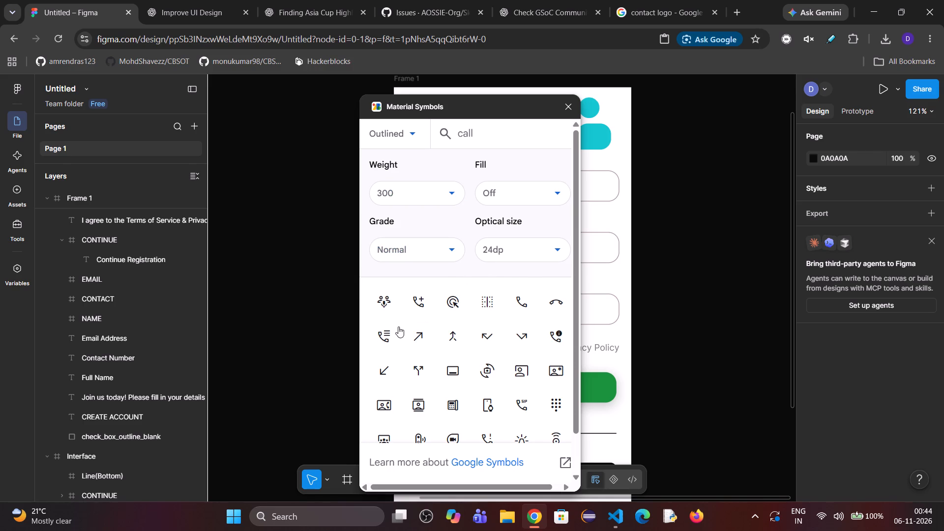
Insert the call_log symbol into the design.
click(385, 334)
Search the symbols for "contact", insert the account_box icon and close the plugin.
click(508, 135)
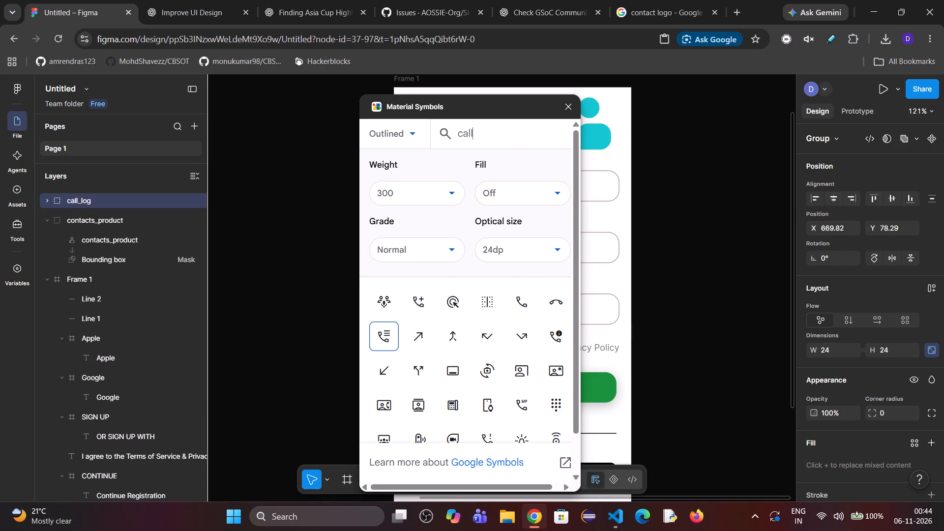
key(BackSpace)
key(BackSpace)
key(BackSpace)
key(BackSpace)
key(BackSpace)
key(BackSpace)
key(BackSpace)
key(BackSpace)
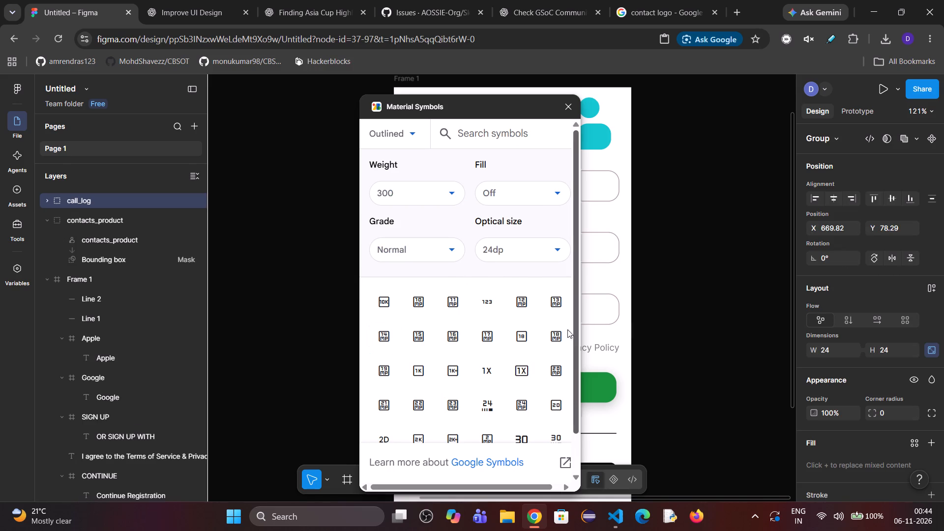
text(contact)
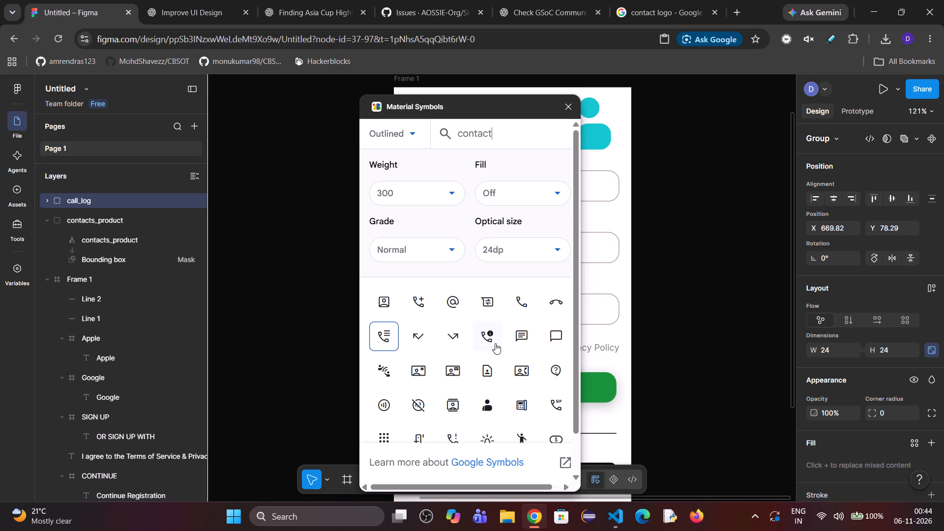
scroll(474, 351, down, 1)
scroll(474, 351, up, 3)
scroll(472, 350, down, 2)
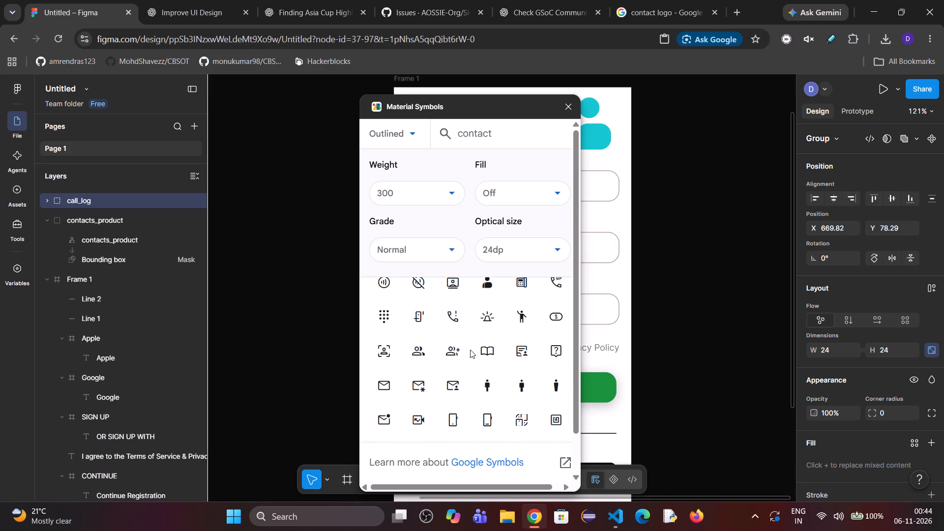
scroll(454, 352, up, 4)
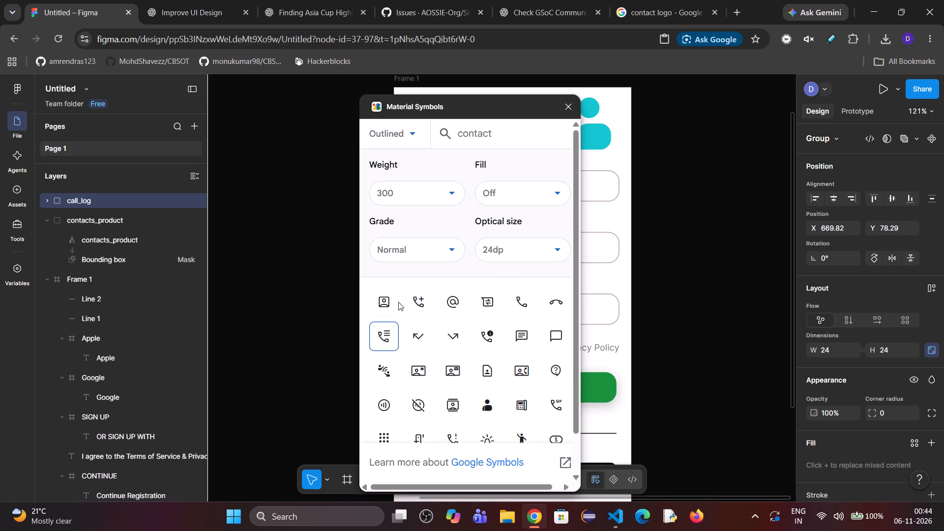
scroll(451, 352, down, 10)
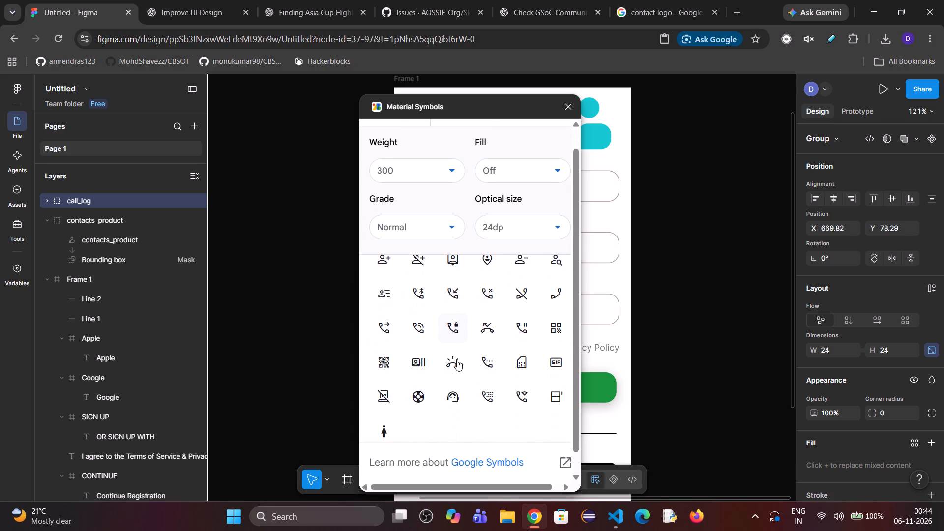
scroll(461, 367, up, 10)
click(379, 262)
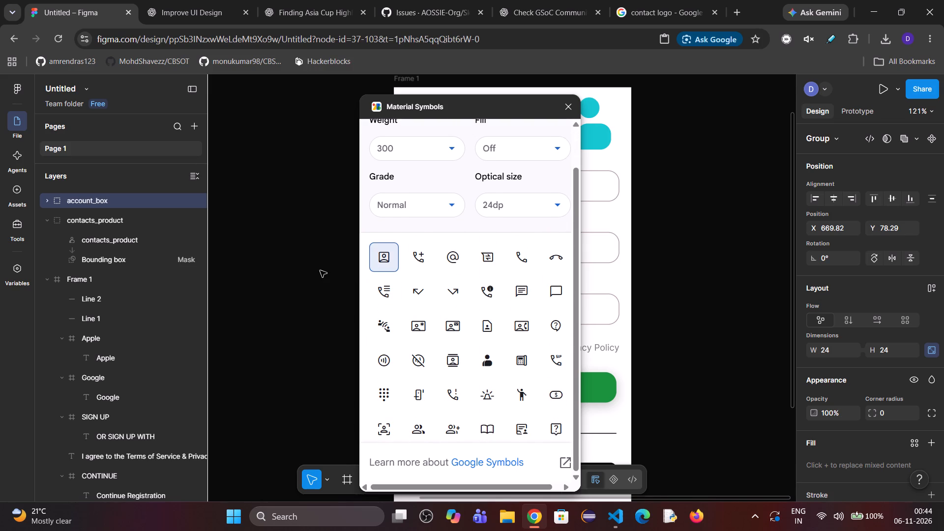
click(320, 270)
click(564, 111)
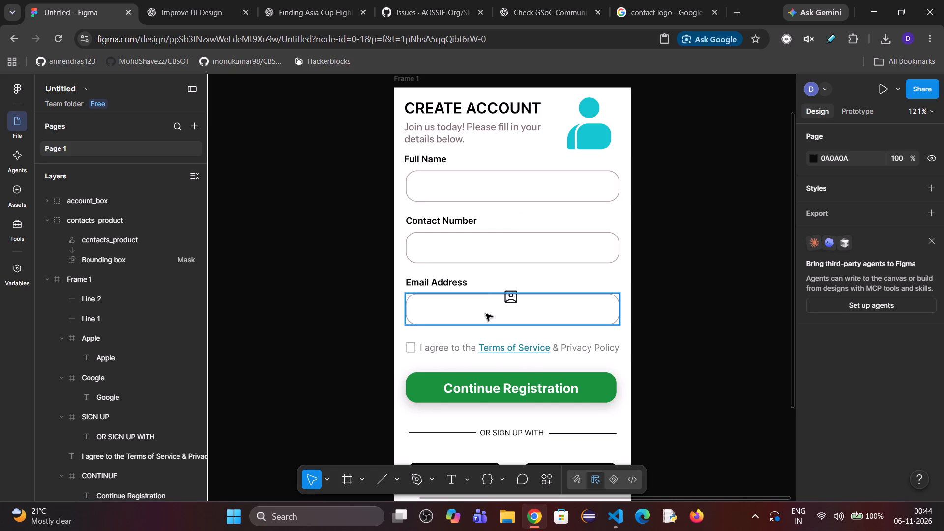
Move the account_box icon into the start of the Contact Number input field, at X 5, Y 9.
drag(506, 299, 413, 250)
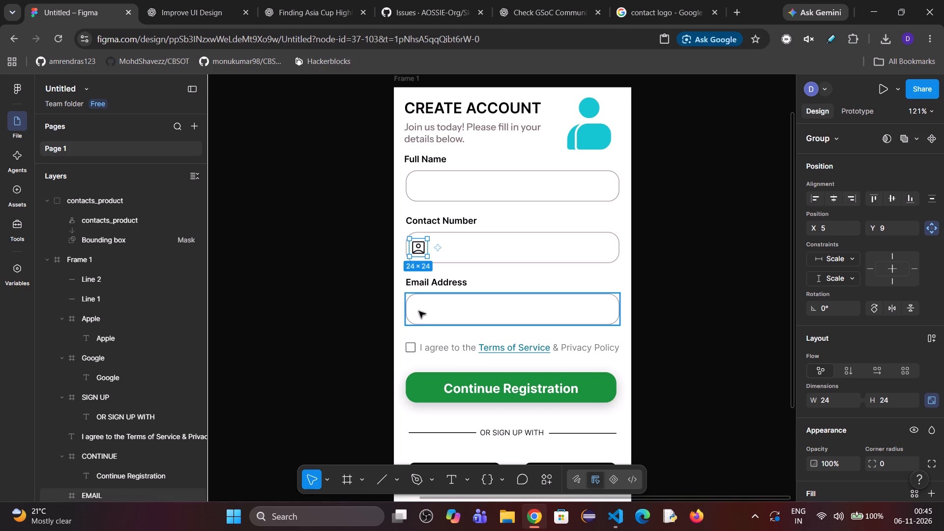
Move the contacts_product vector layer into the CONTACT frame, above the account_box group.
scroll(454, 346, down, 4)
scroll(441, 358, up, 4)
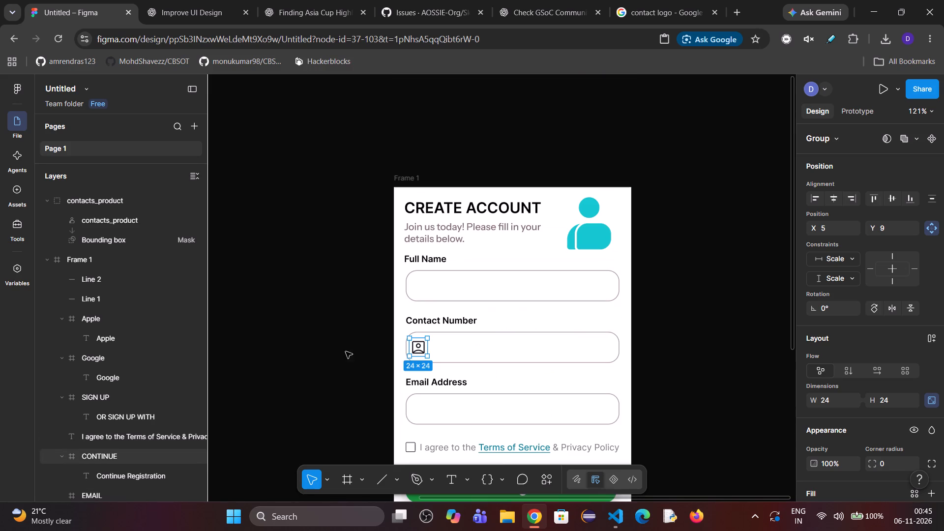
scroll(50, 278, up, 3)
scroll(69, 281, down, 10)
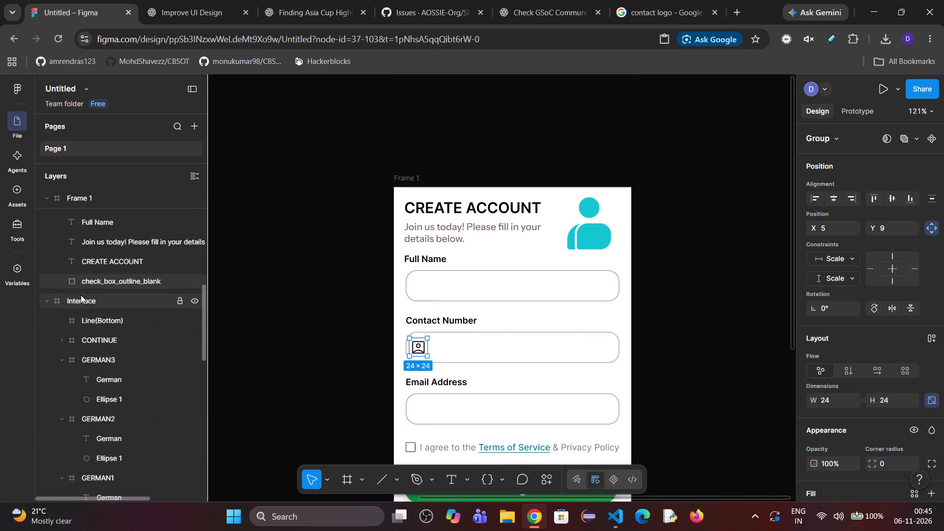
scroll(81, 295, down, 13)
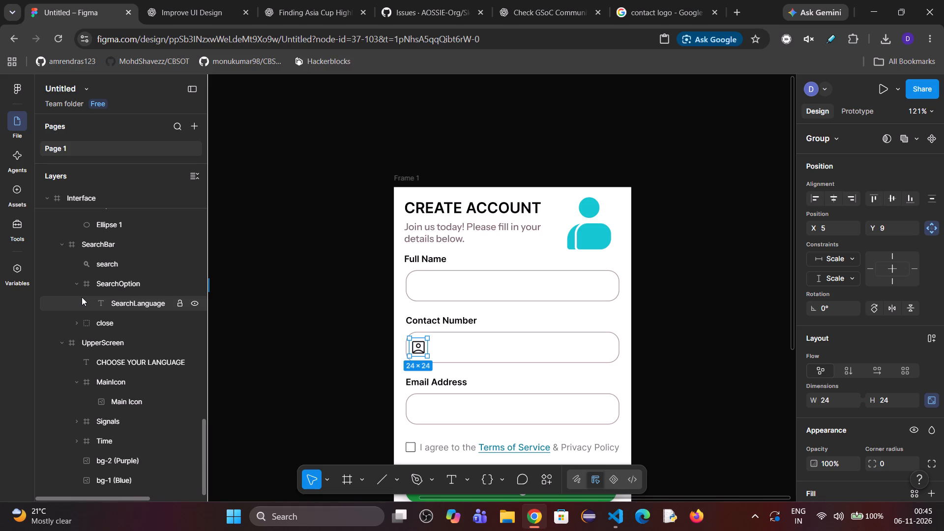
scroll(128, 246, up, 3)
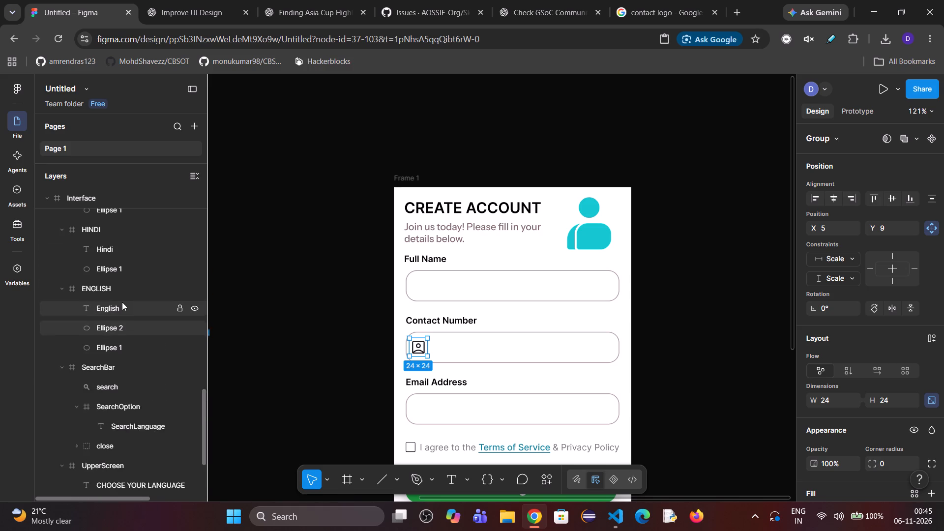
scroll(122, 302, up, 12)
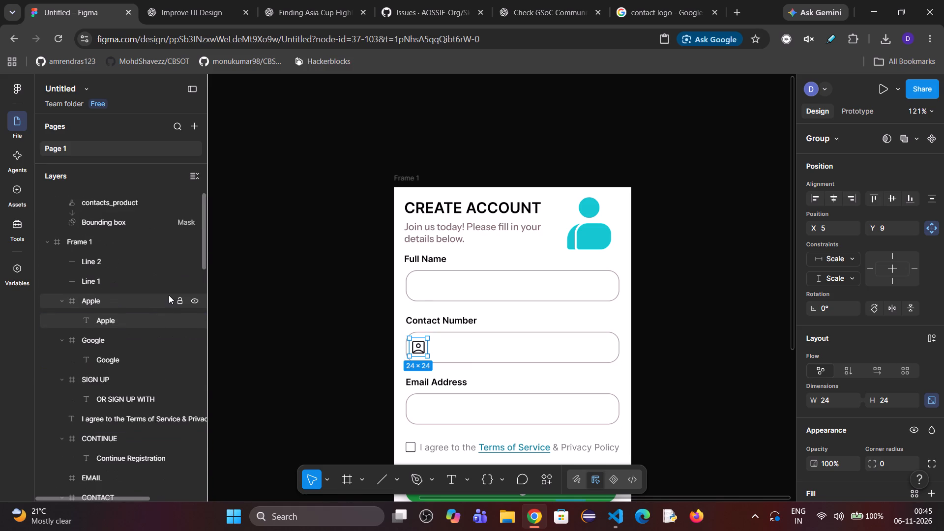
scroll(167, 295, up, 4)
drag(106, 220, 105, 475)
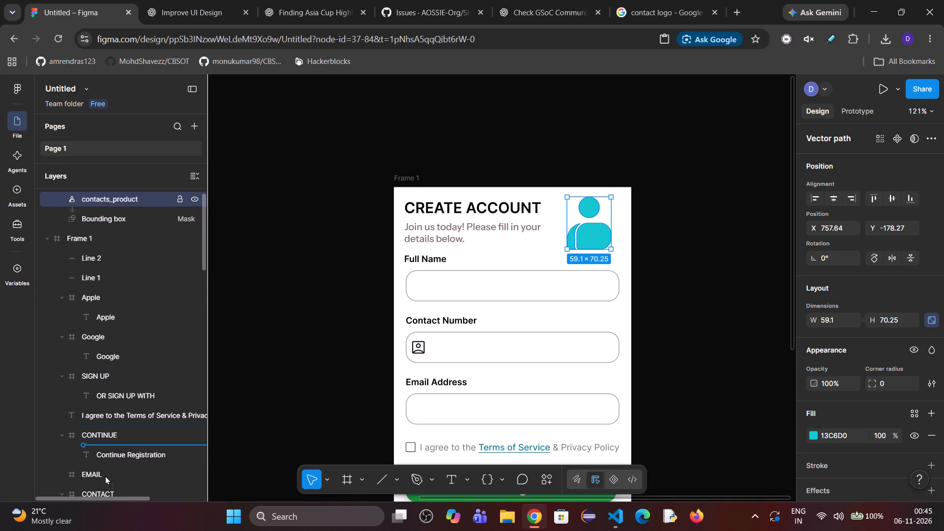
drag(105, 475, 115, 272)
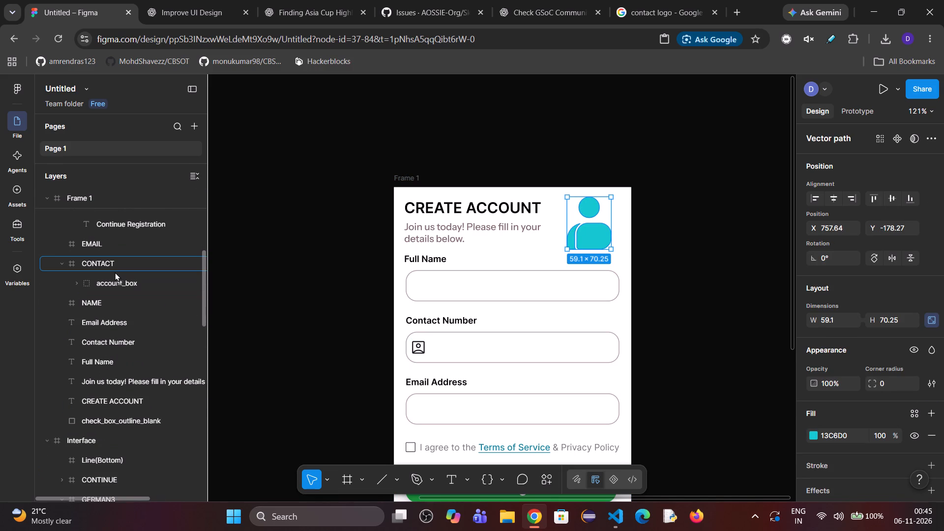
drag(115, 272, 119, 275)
Move the contacts_product vector out of the CONTACT frame and place it first in Frame 1, above Line 2.
click(123, 284)
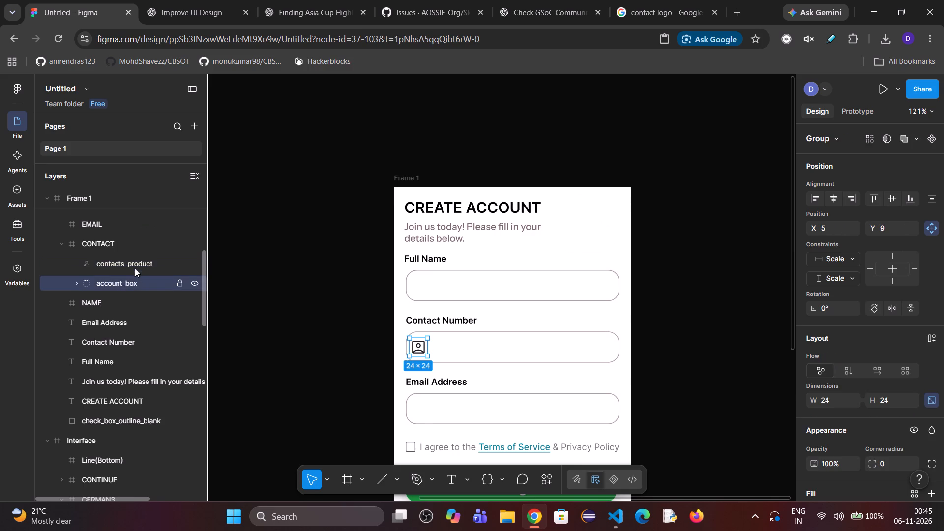
click(134, 266)
click(135, 278)
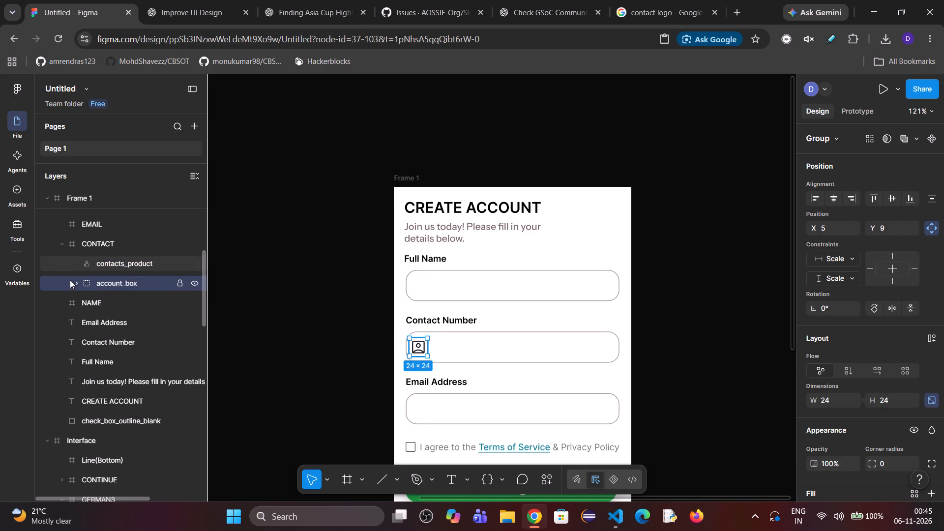
click(78, 283)
click(113, 265)
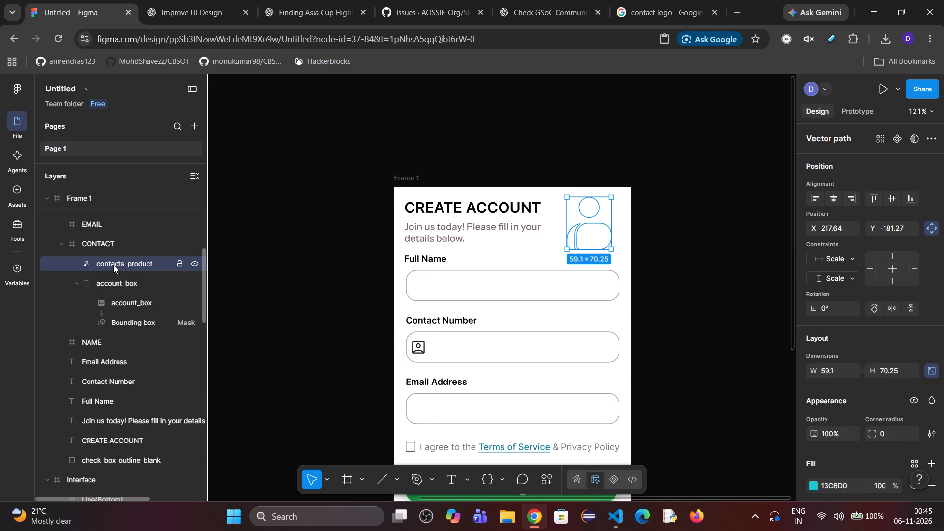
click(276, 260)
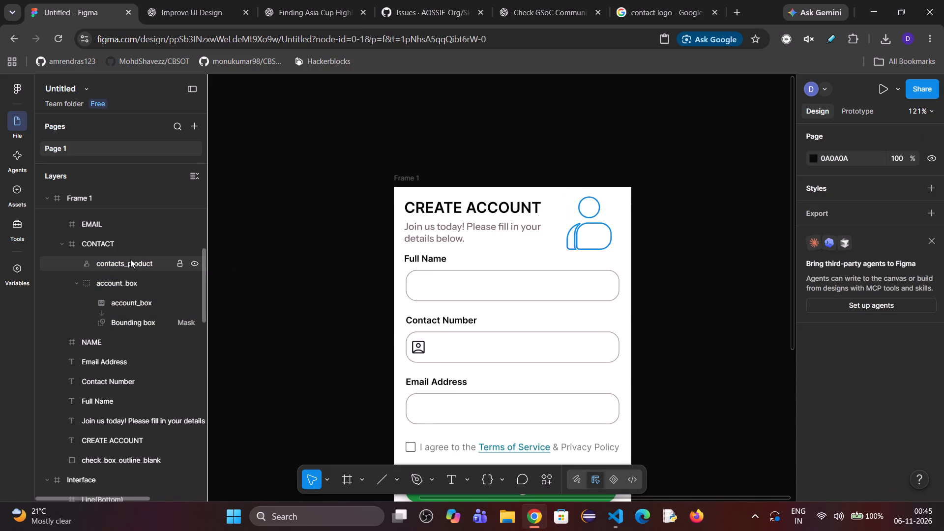
click(126, 259)
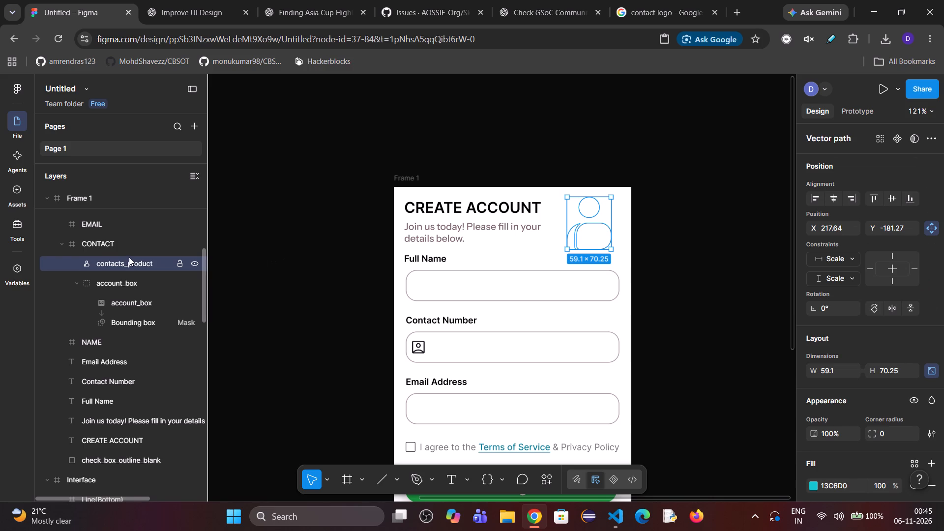
scroll(145, 269, up, 2)
drag(124, 386, 124, 385)
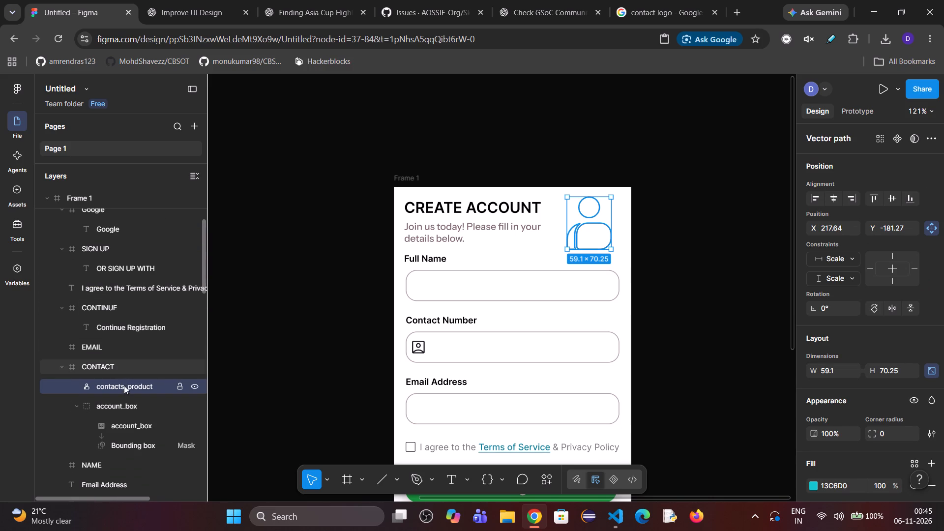
drag(124, 385, 133, 284)
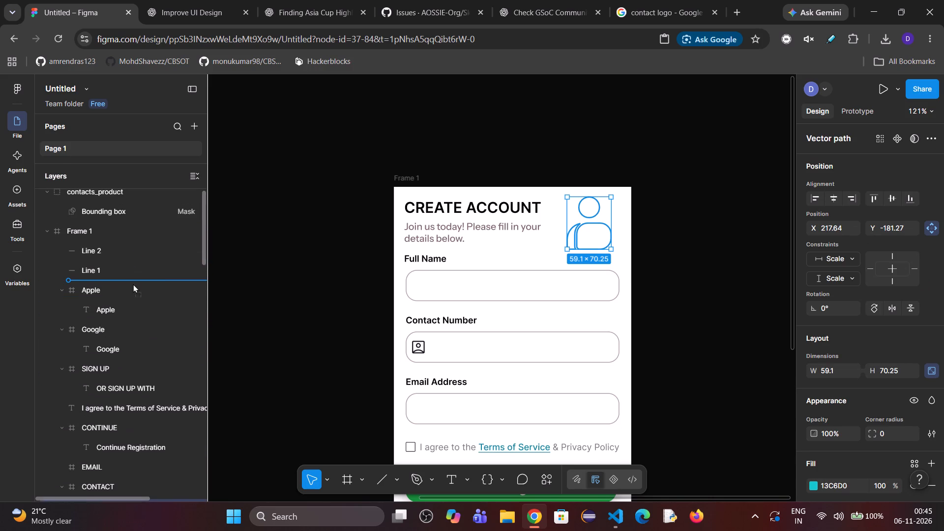
drag(133, 284, 122, 250)
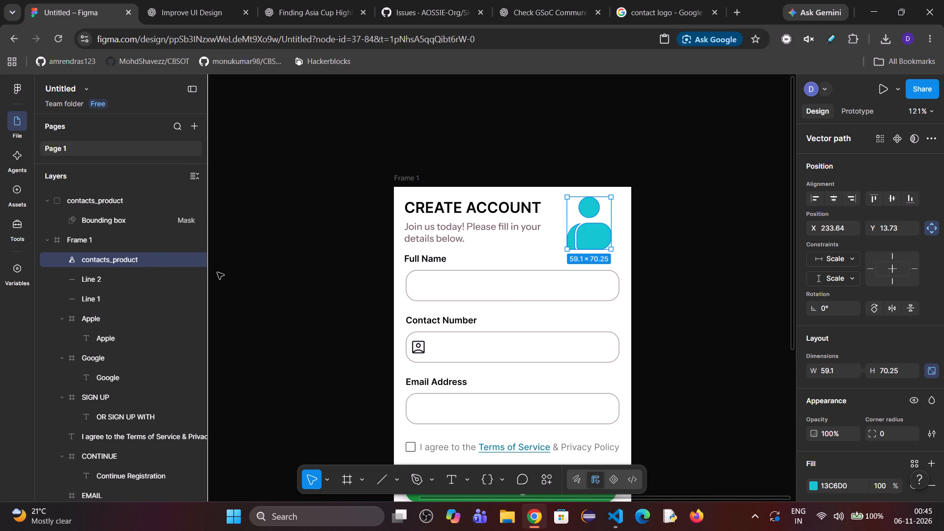
Search the Material Symbols for "call", insert the call_log icon and close the plugin.
click(543, 479)
click(434, 313)
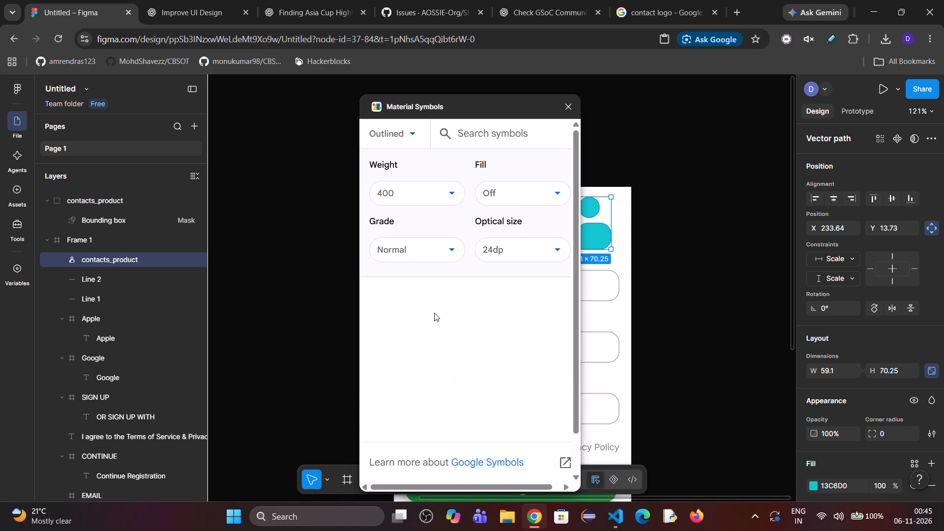
click(495, 128)
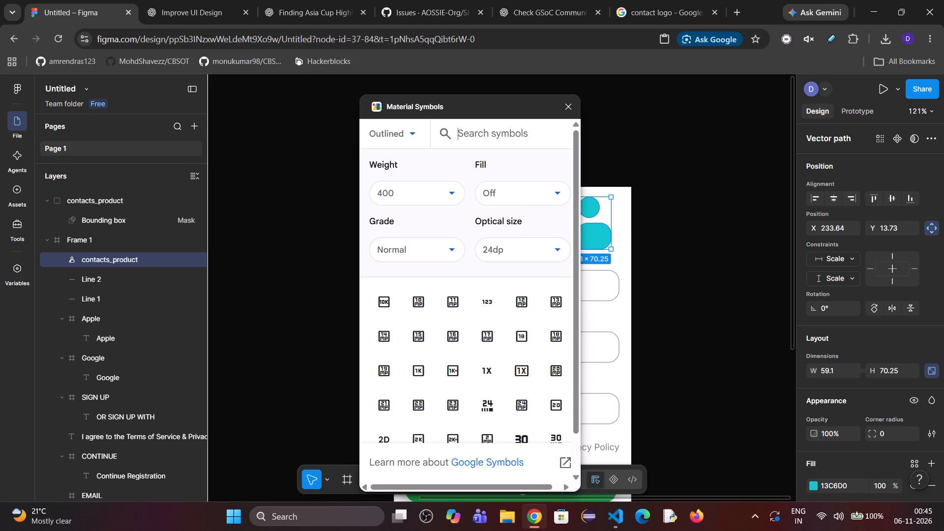
text(call)
click(503, 139)
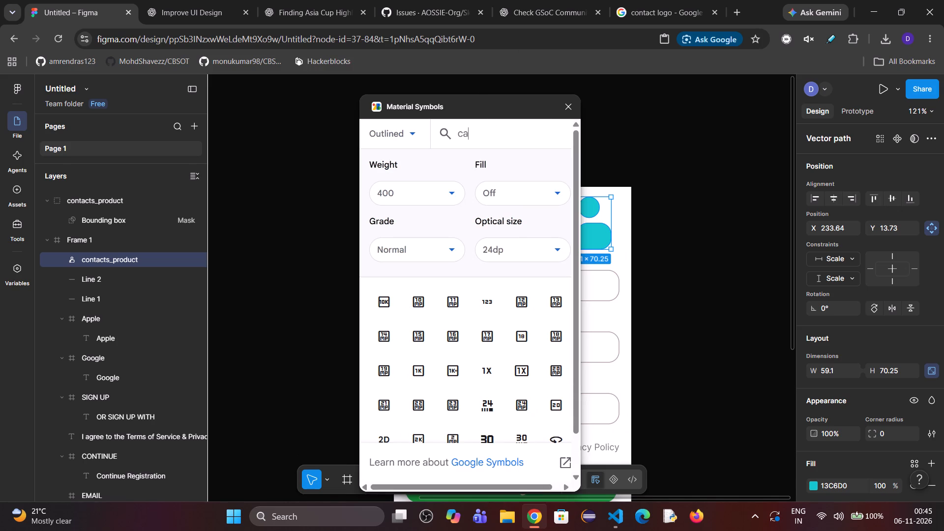
text(ll)
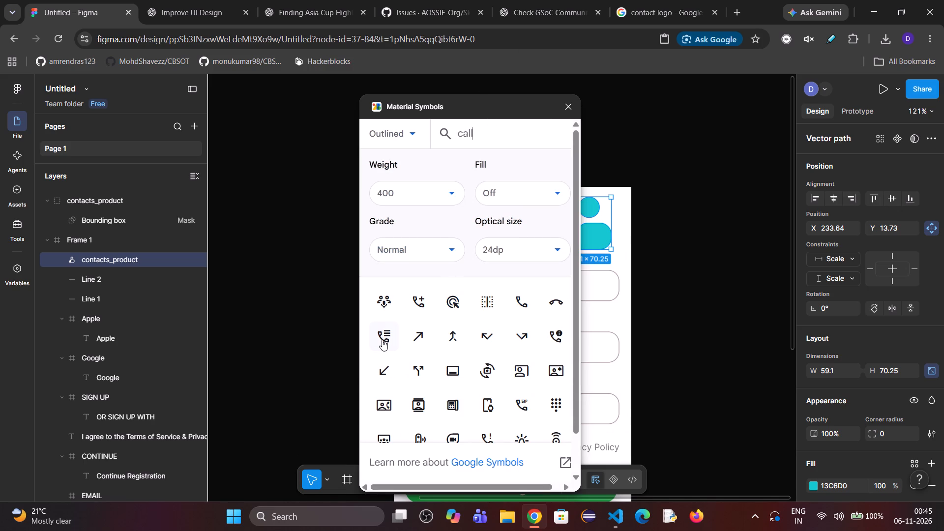
click(382, 340)
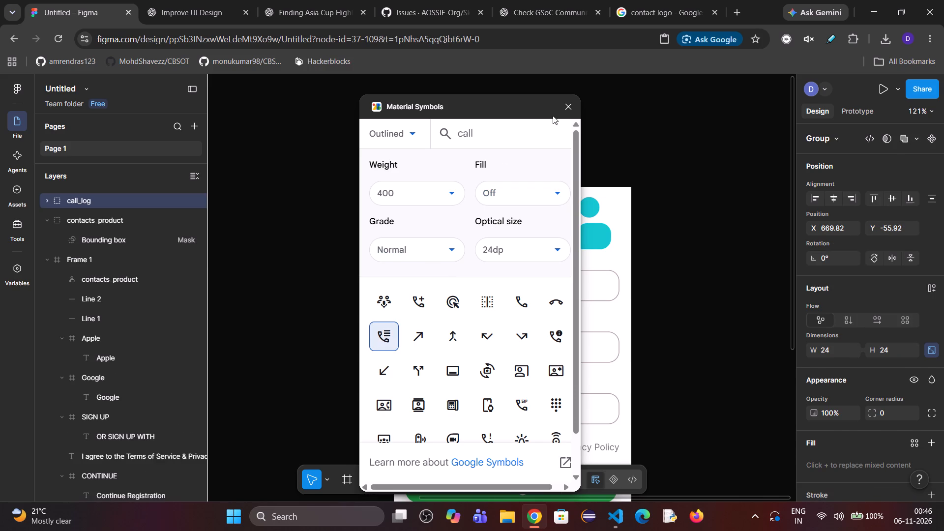
click(566, 107)
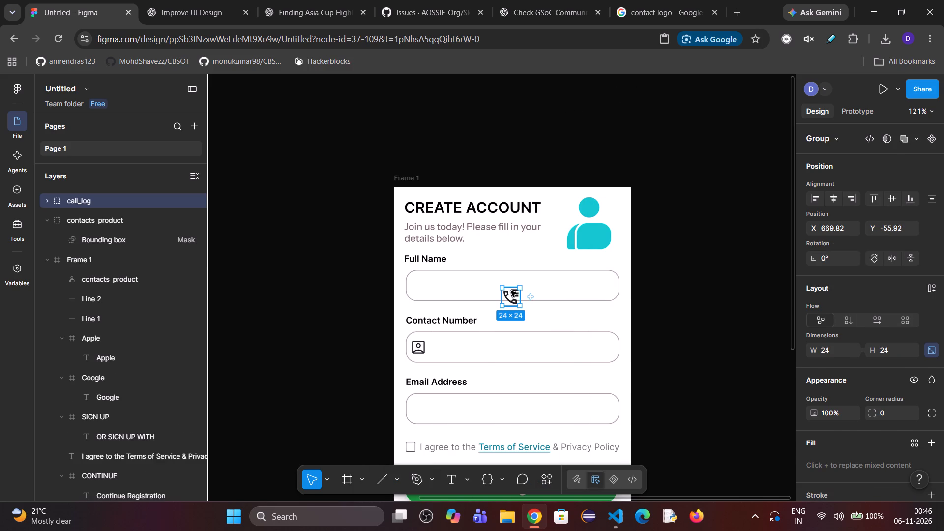
Move the call_log icon to the start of the Full Name input field, at X 551, Y -68, scaled down to 19 × 19.
drag(510, 294, 420, 283)
click(428, 293)
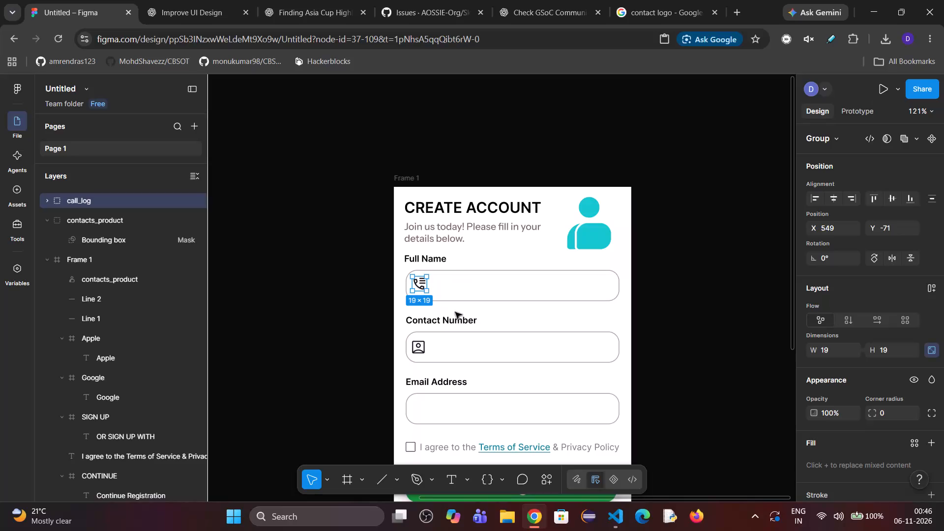
click(418, 346)
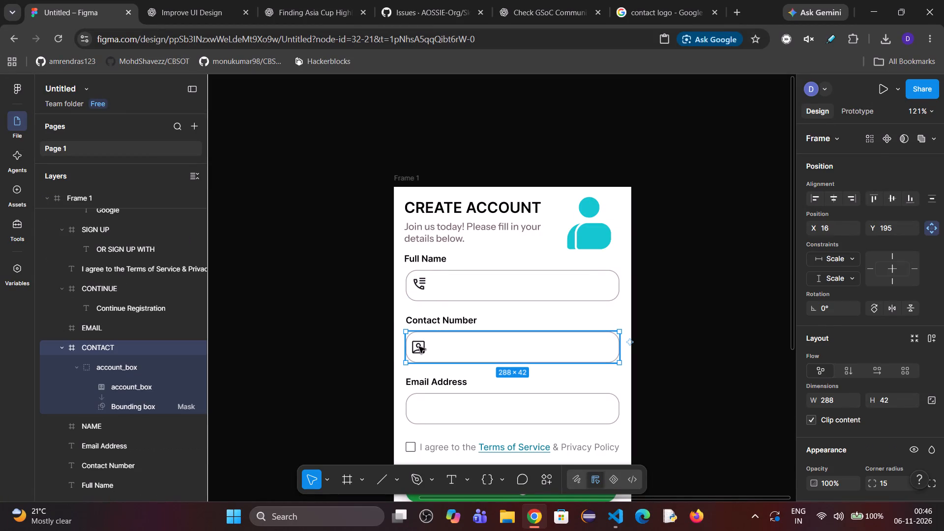
click(426, 284)
click(420, 283)
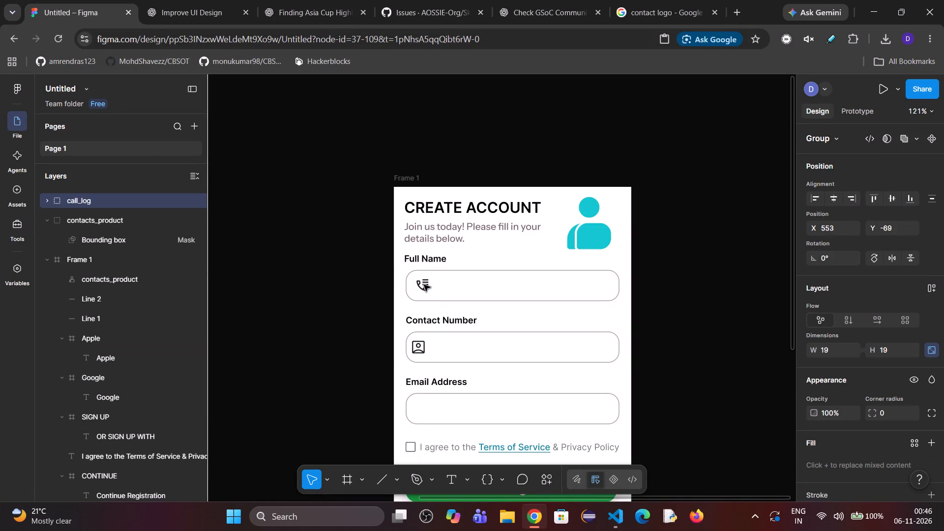
Match the call_log icon to the account_box vector's size by setting its width and height to 17.
click(416, 348)
triple_click(418, 348)
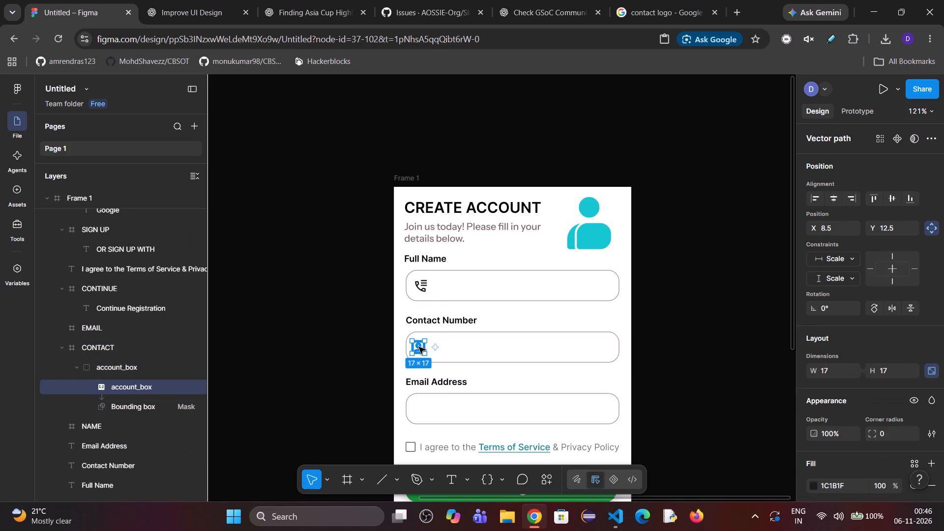
click(423, 290)
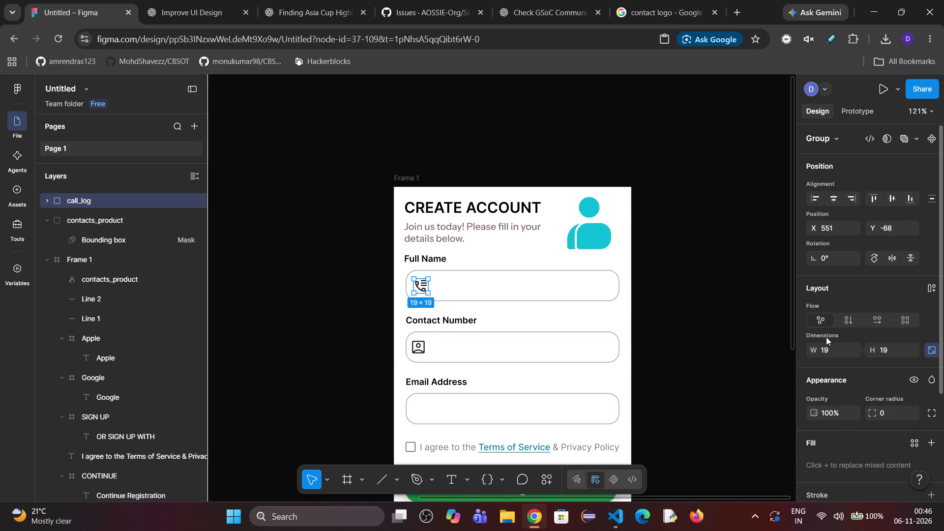
click(829, 349)
key(grave)
key(BackSpace)
text(17)
click(887, 348)
text(17)
key(Return)
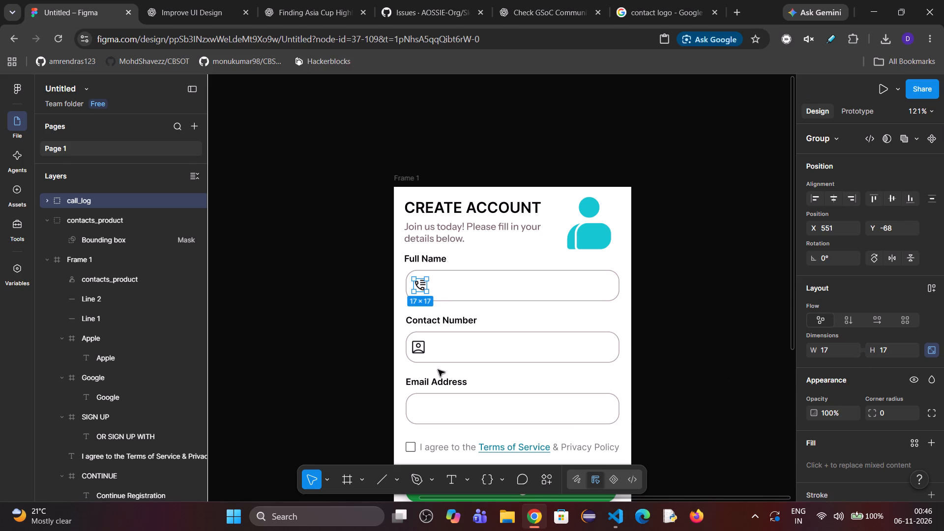
click(351, 347)
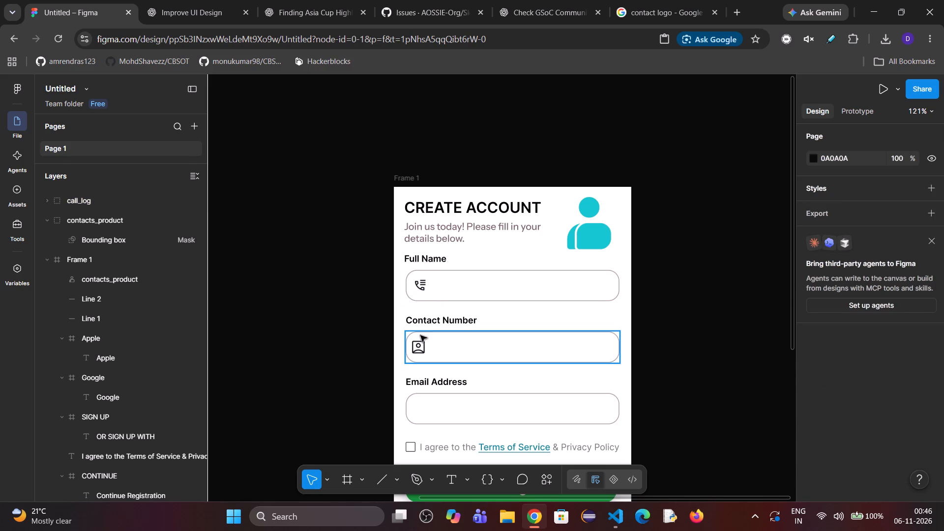
Shift the account_box icon within the Contact Number input field to X 10, Y 9.
double_click(422, 349)
click(420, 349)
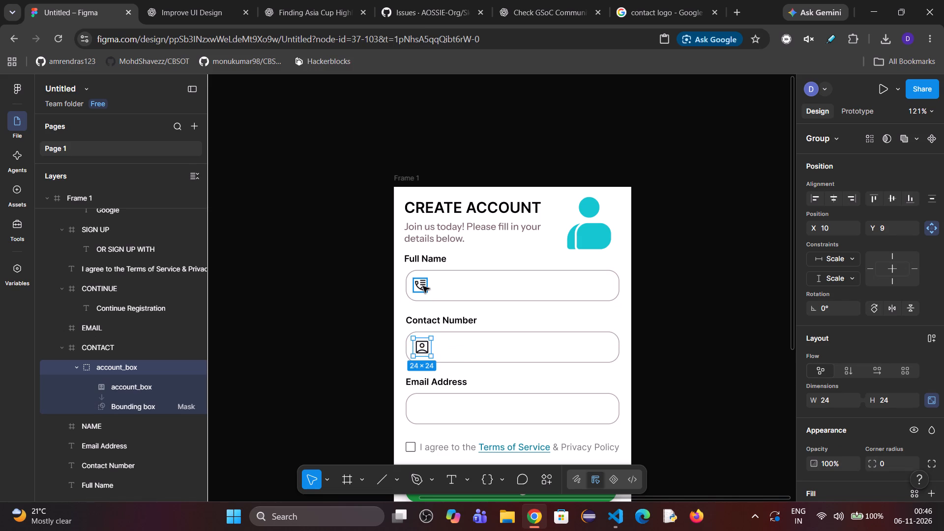
Search the Material Symbols plugin for "message" and look through the icons for one that suits the Email Address field.
click(545, 482)
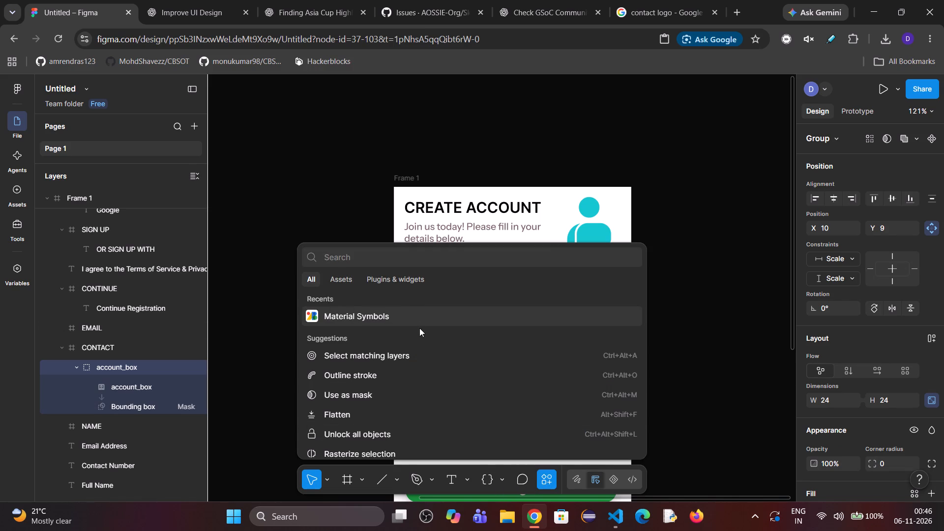
click(416, 318)
click(472, 143)
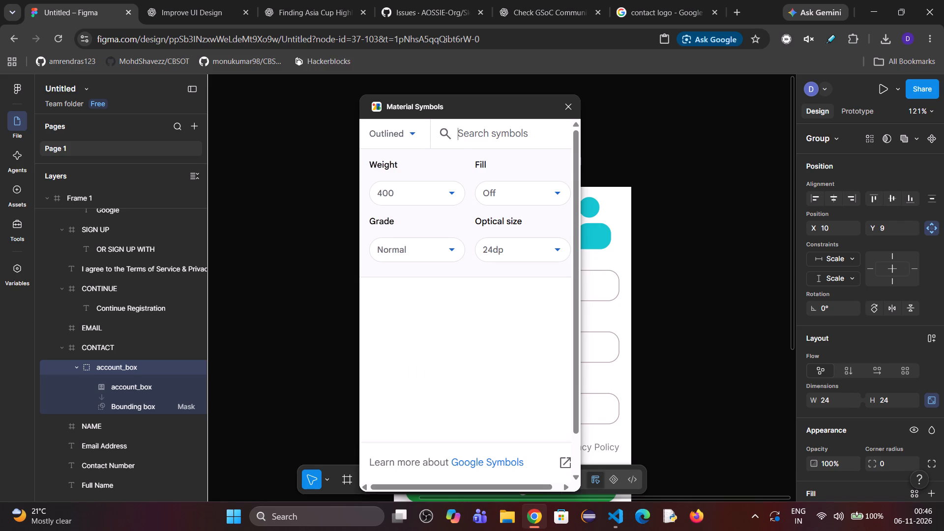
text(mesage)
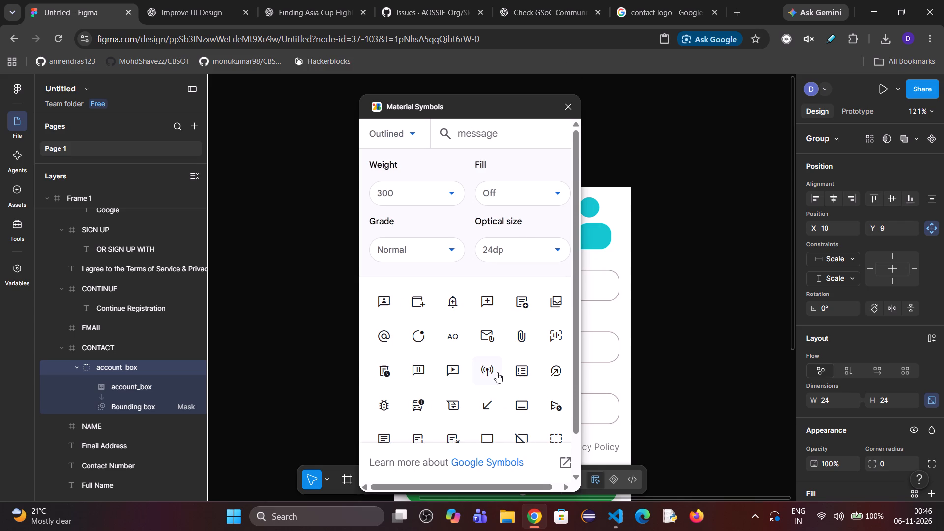
scroll(495, 374, down, 2)
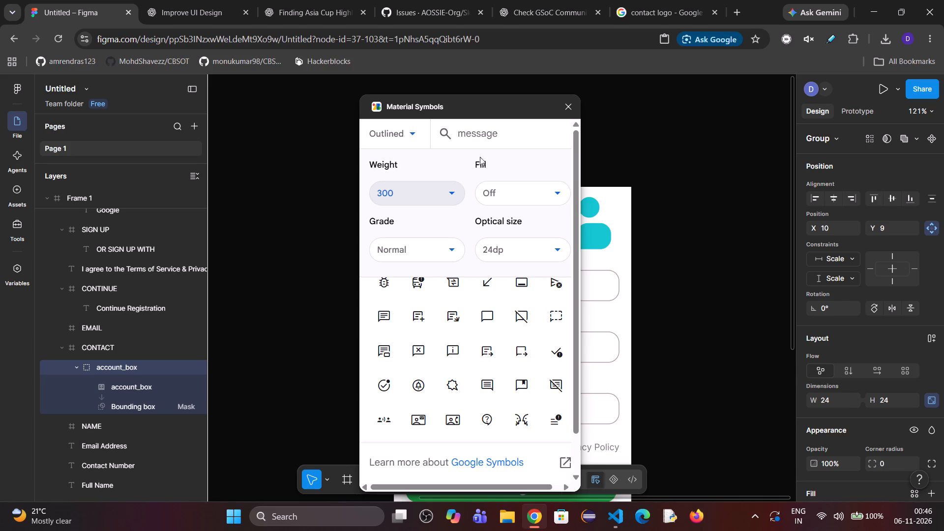
Replace the Material Symbols search term with "gmail".
click(500, 143)
key(BackSpace)
key(BackSpace)
key(BackSpace)
key(BackSpace)
key(BackSpace)
key(BackSpace)
key(BackSpace)
key(BackSpace)
key(BackSpace)
key(BackSpace)
key(BackSpace)
key(BackSpace)
key(BackSpace)
key(BackSpace)
key(BackSpace)
key(BackSpace)
key(BackSpace)
key(BackSpace)
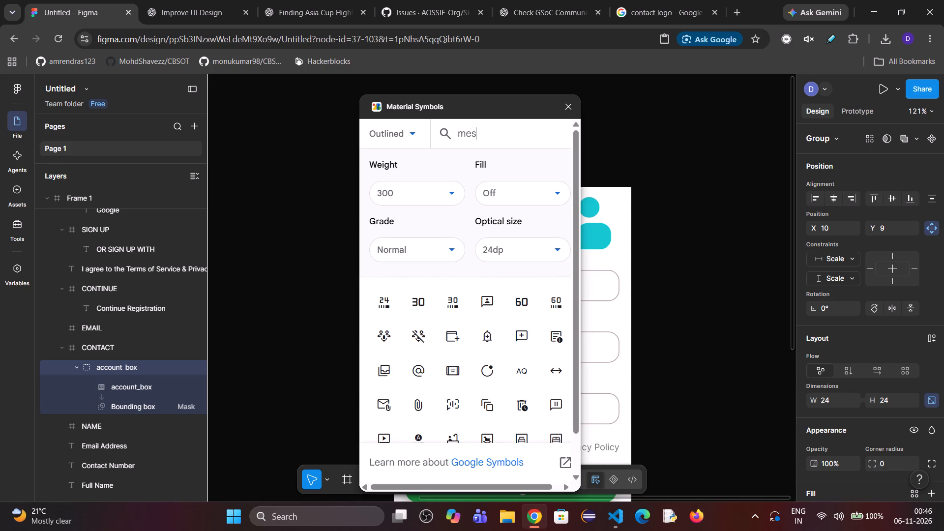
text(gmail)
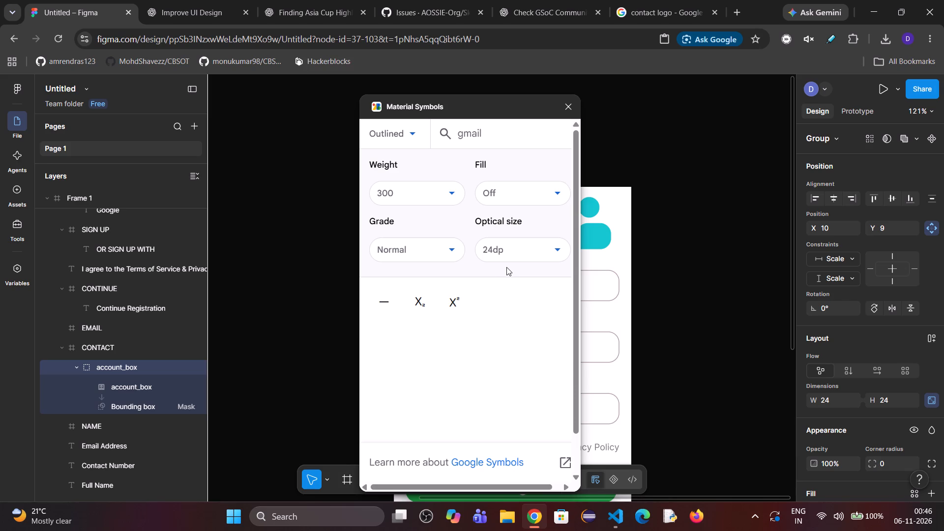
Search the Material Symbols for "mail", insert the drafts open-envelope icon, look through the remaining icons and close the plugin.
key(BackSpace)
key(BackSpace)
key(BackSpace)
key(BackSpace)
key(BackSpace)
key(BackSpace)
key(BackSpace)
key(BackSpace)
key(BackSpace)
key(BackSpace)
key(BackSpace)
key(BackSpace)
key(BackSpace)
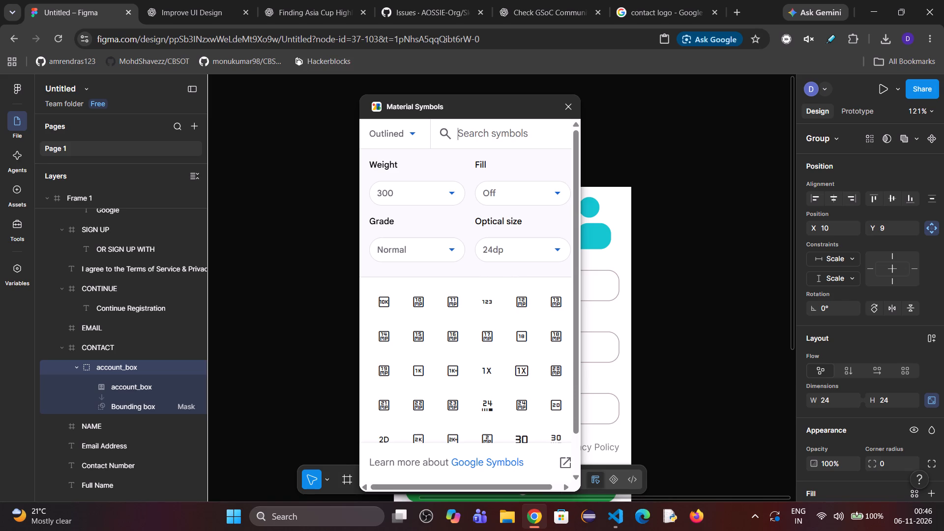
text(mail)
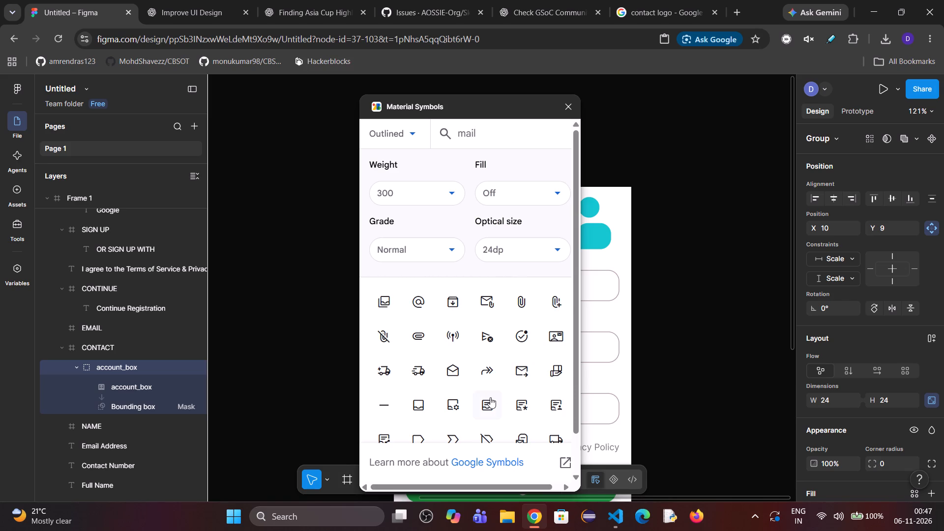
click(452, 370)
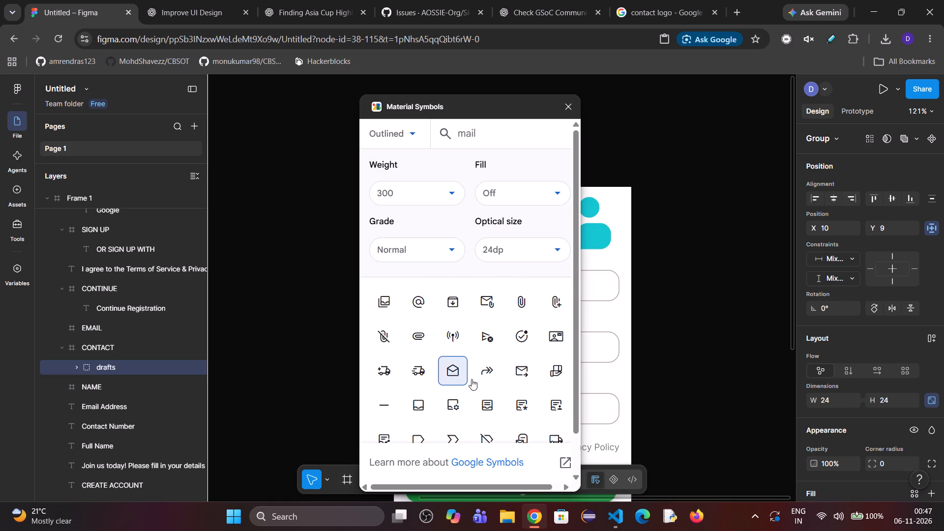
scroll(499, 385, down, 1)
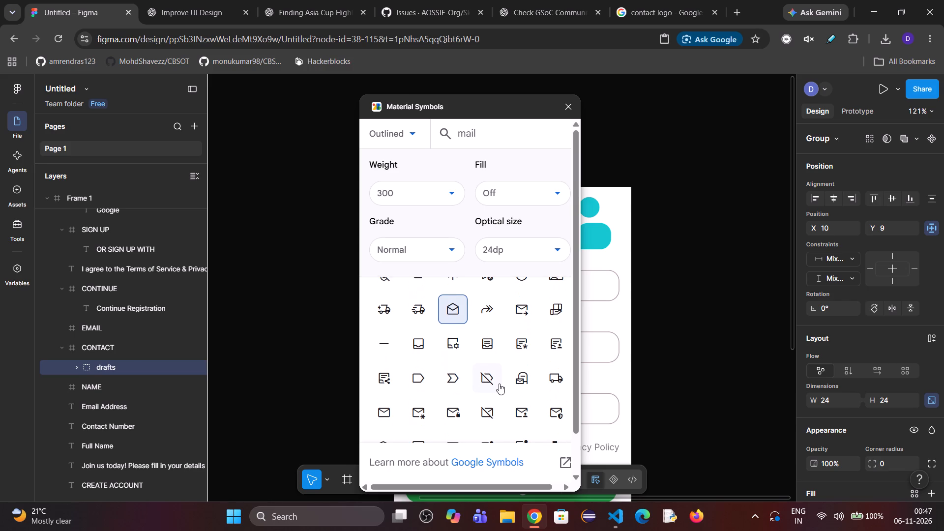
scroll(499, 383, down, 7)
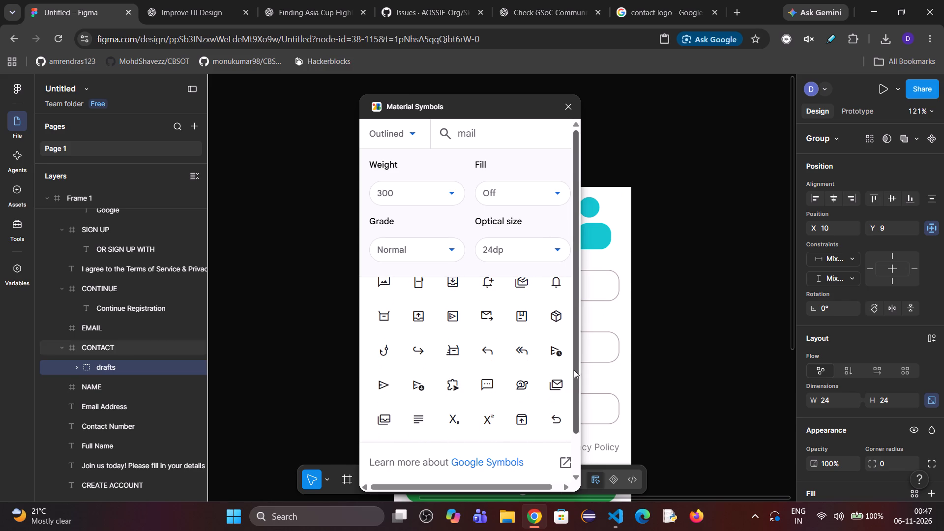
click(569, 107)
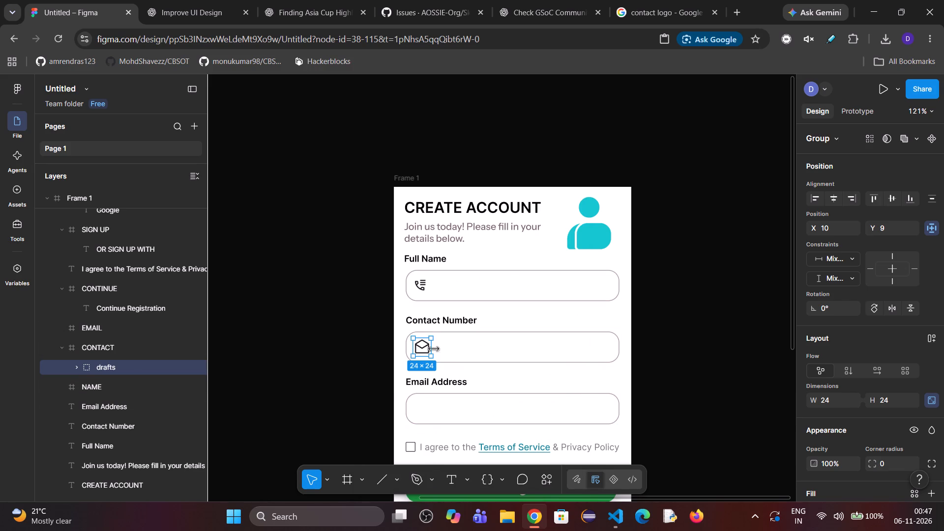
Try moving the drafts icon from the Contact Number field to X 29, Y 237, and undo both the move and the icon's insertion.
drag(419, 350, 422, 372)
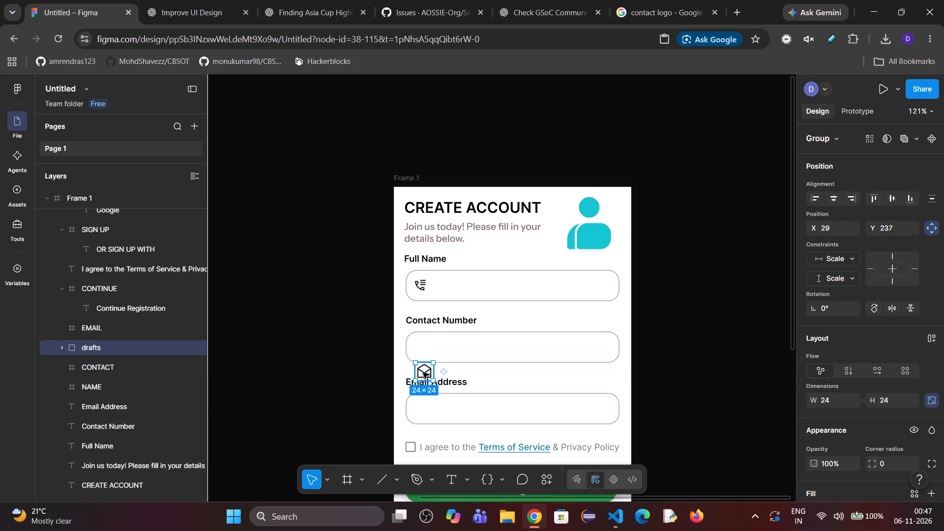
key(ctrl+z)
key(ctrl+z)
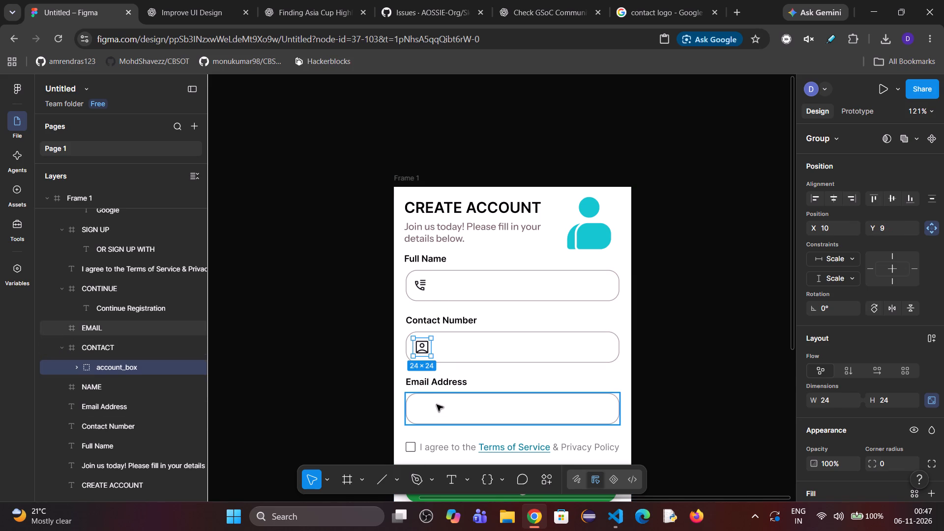
Move the call_log group layer into the NAME frame.
click(437, 405)
scroll(156, 314, up, 4)
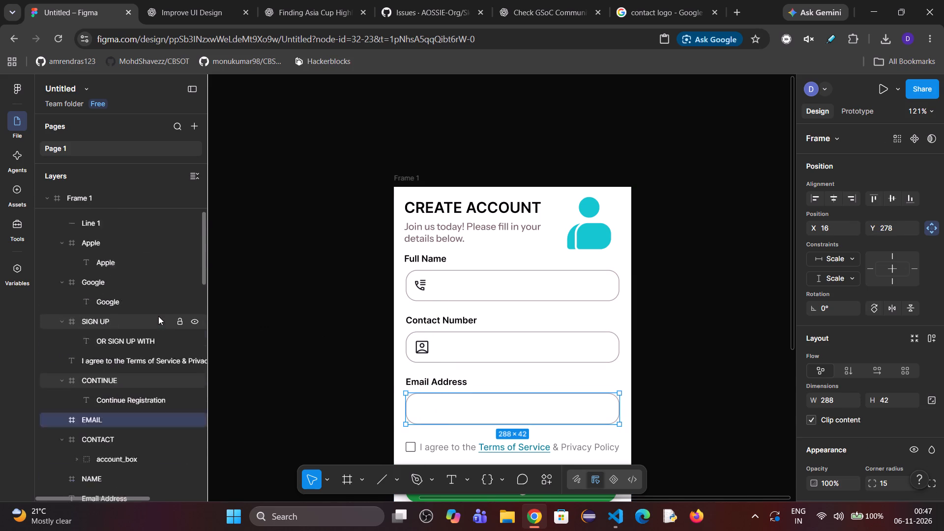
scroll(158, 316, up, 9)
click(112, 208)
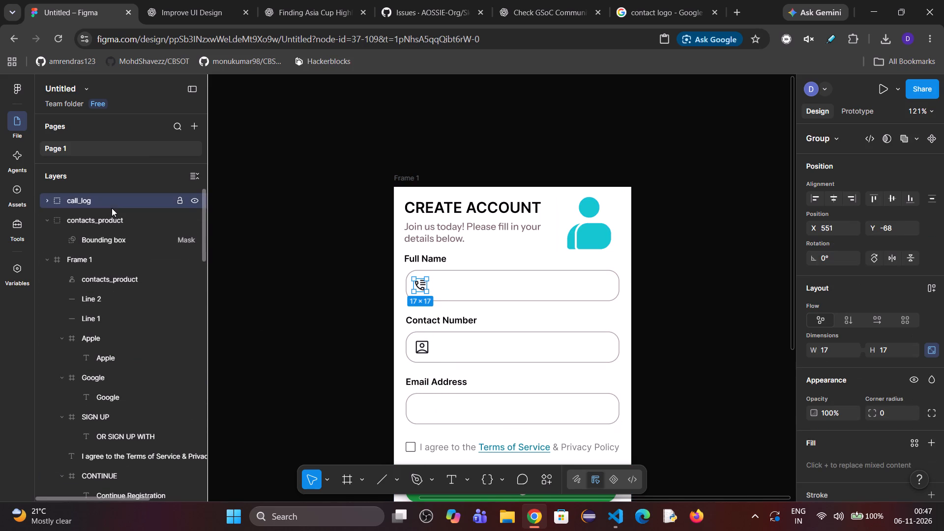
drag(109, 202, 137, 255)
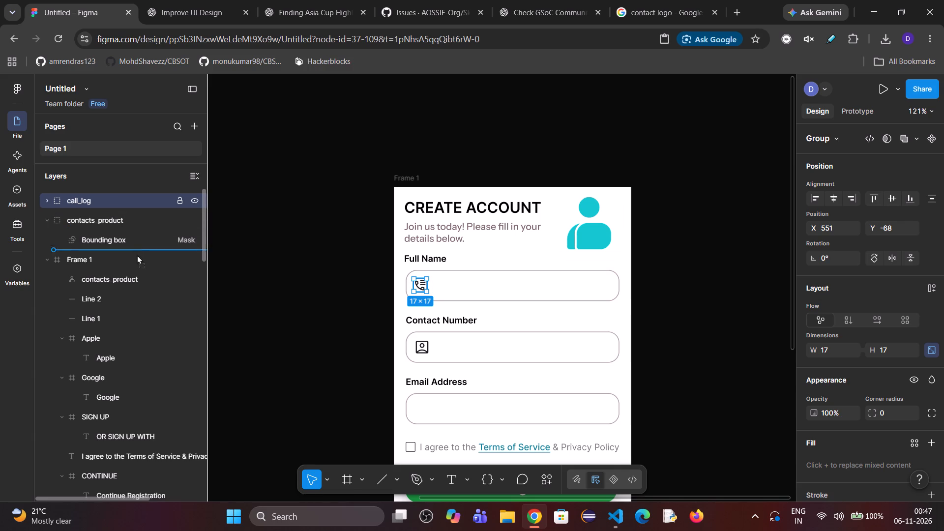
drag(137, 255, 119, 460)
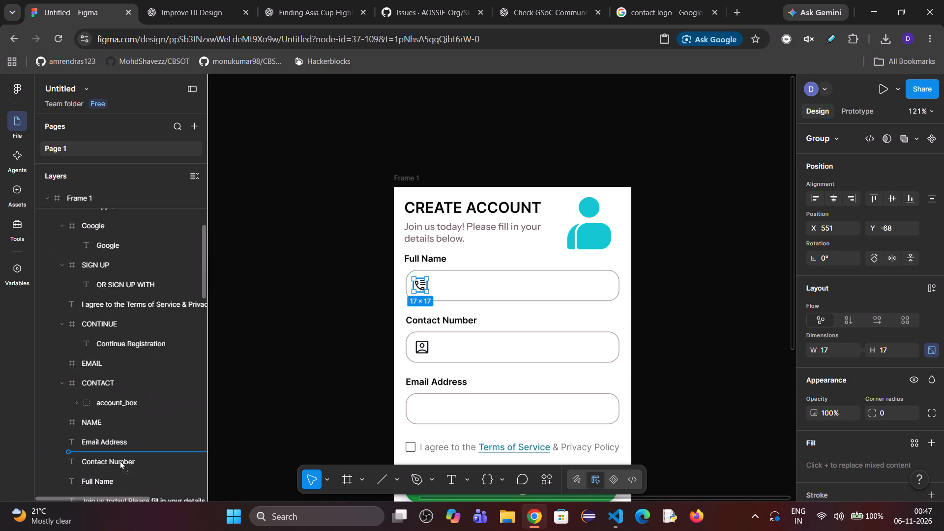
drag(119, 460, 111, 364)
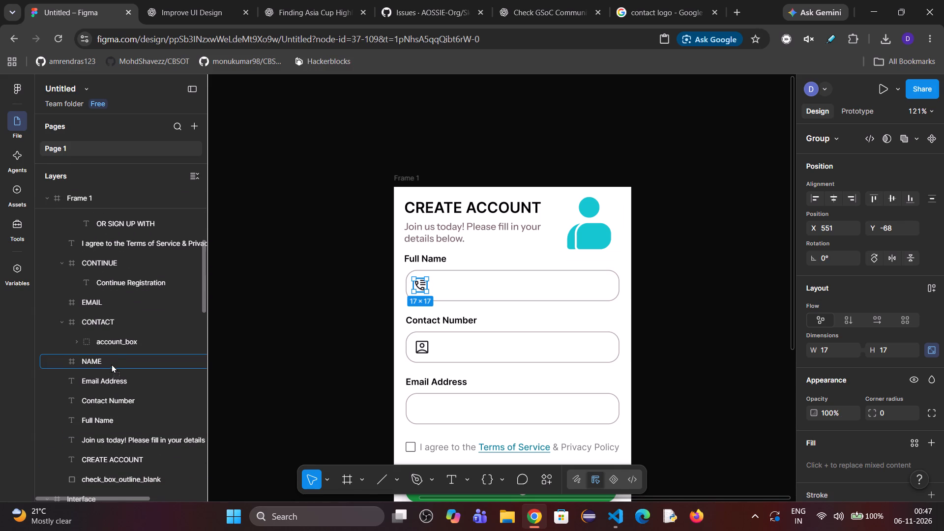
drag(111, 364, 113, 358)
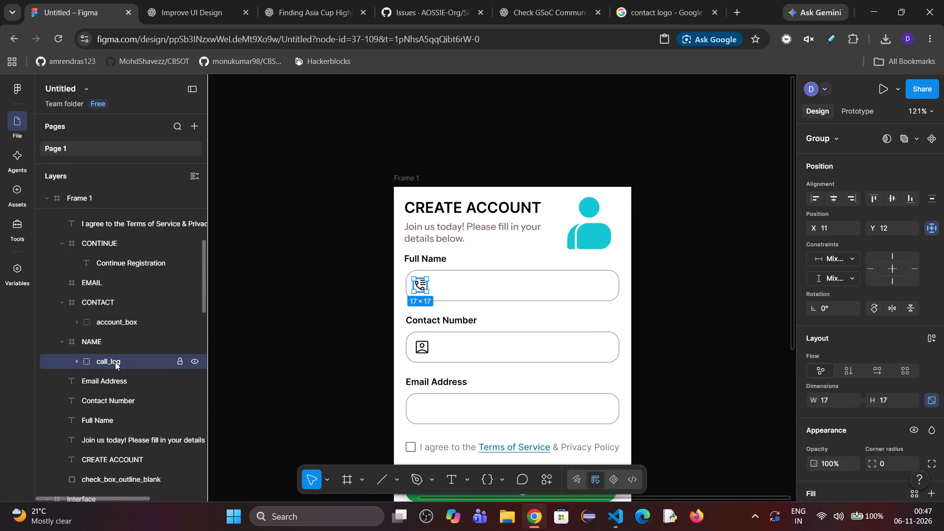
Delete the leftover contacts_product group containing only the Bounding box mask, above Frame 1.
scroll(115, 363, up, 11)
click(105, 209)
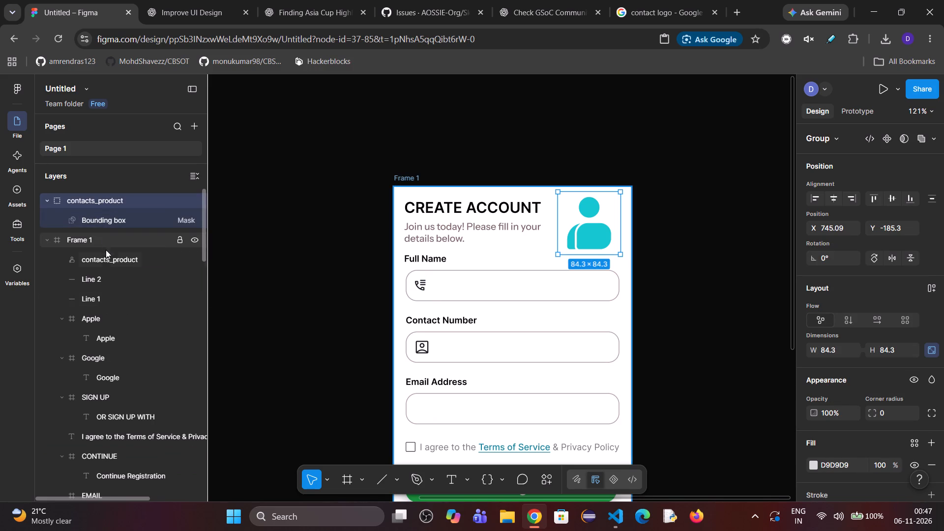
click(105, 264)
scroll(105, 264, down, 3)
scroll(105, 264, up, 4)
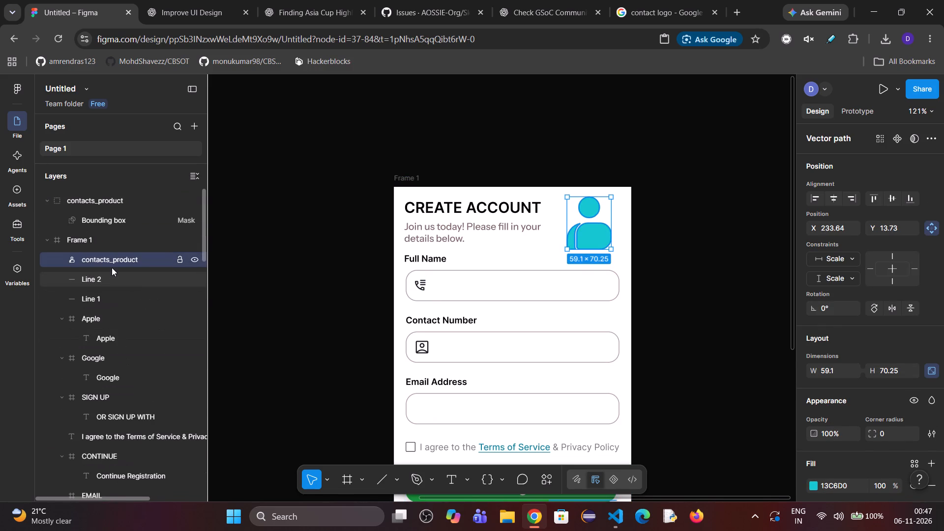
click(112, 206)
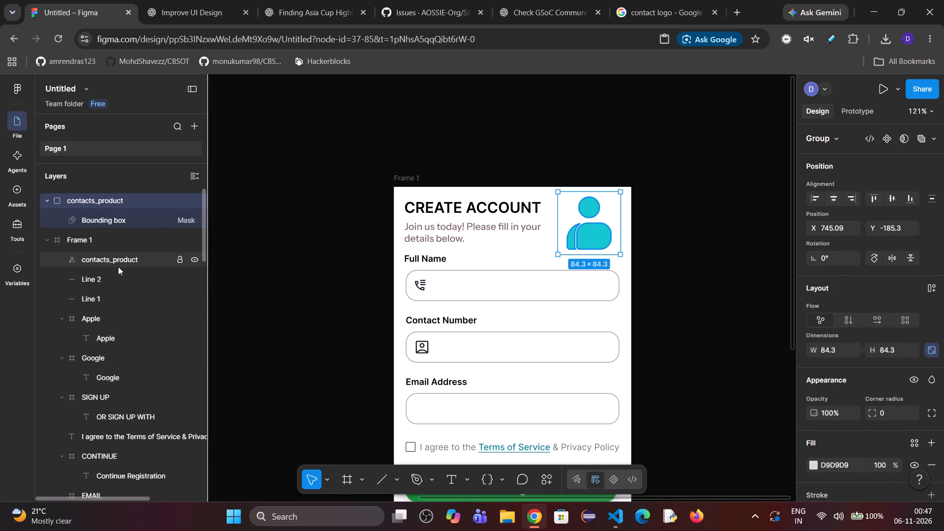
click(117, 266)
click(116, 206)
key(Delete)
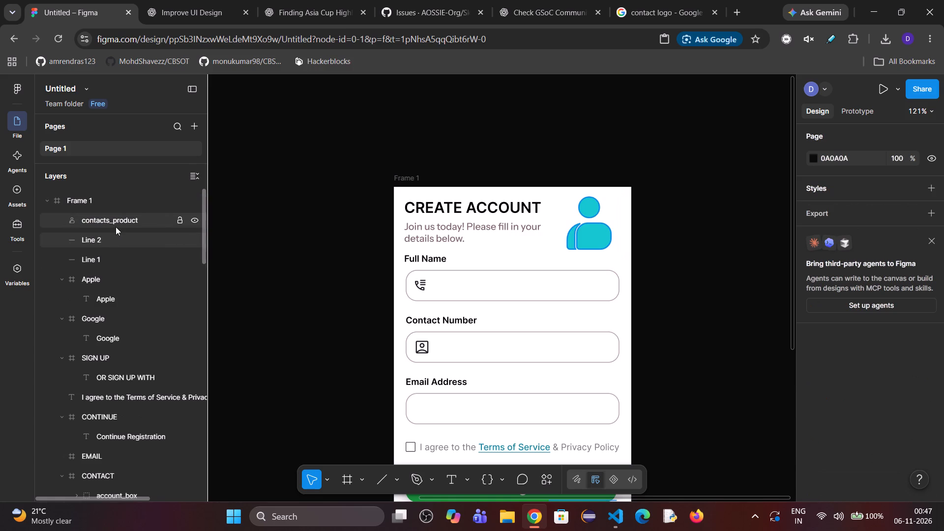
Move the account_box vector out of its group and place it directly in the CONTACT frame, above the group.
scroll(116, 259, down, 3)
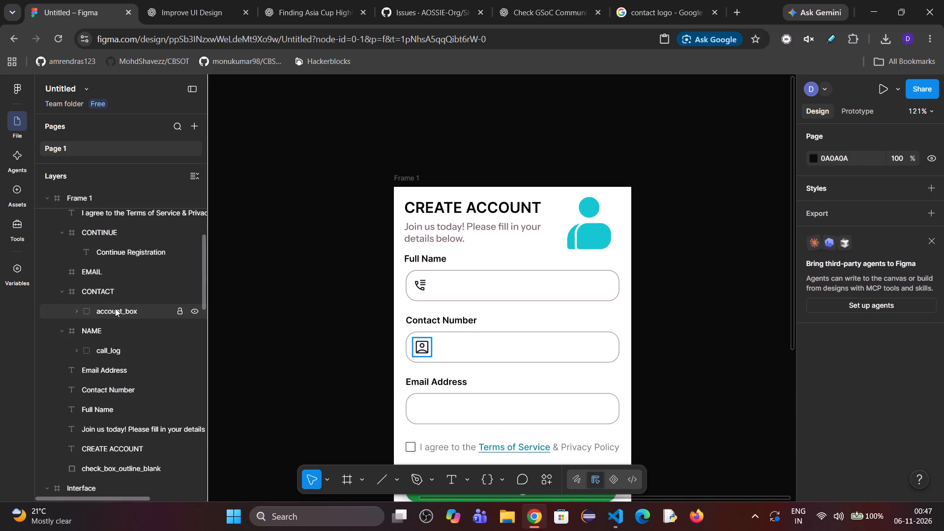
drag(115, 308, 115, 292)
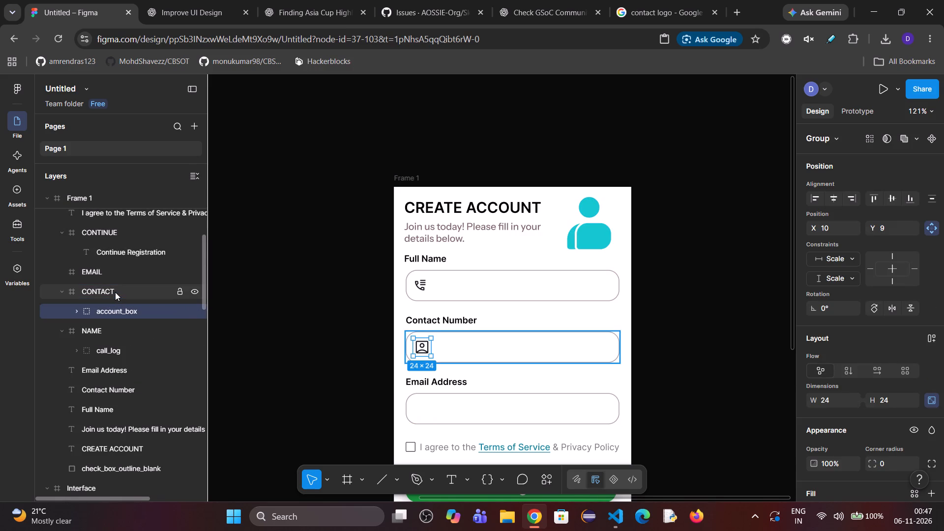
click(74, 312)
click(111, 333)
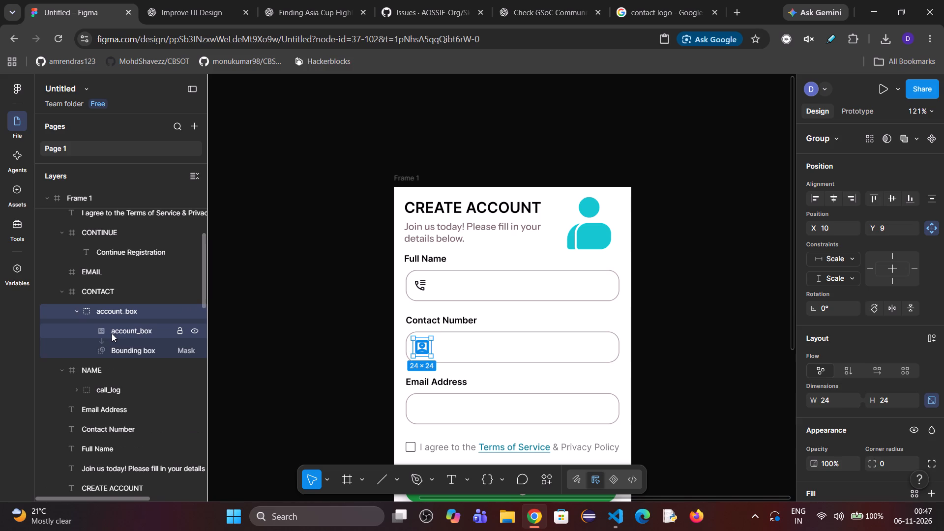
drag(115, 330, 125, 308)
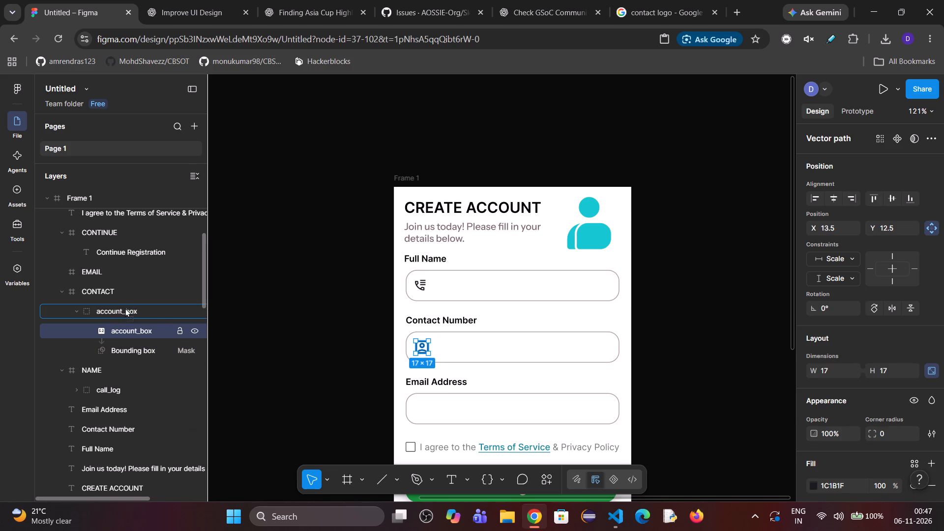
drag(125, 308, 126, 305)
Delete the leftover account_box group containing only the Bounding box mask from the CONTACT frame.
click(124, 329)
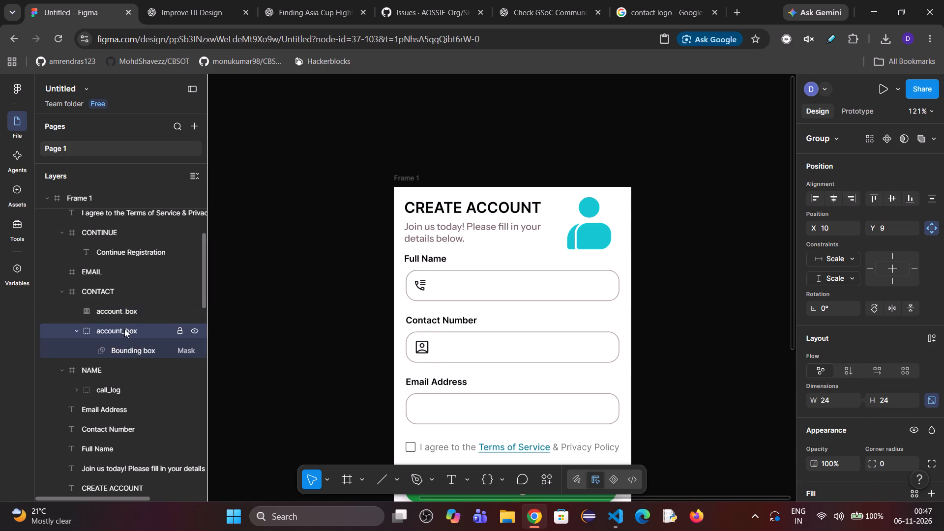
key(Delete)
Move the call_log vector out of its group directly into the NAME frame and delete the leftover group with the Bounding box mask.
click(116, 349)
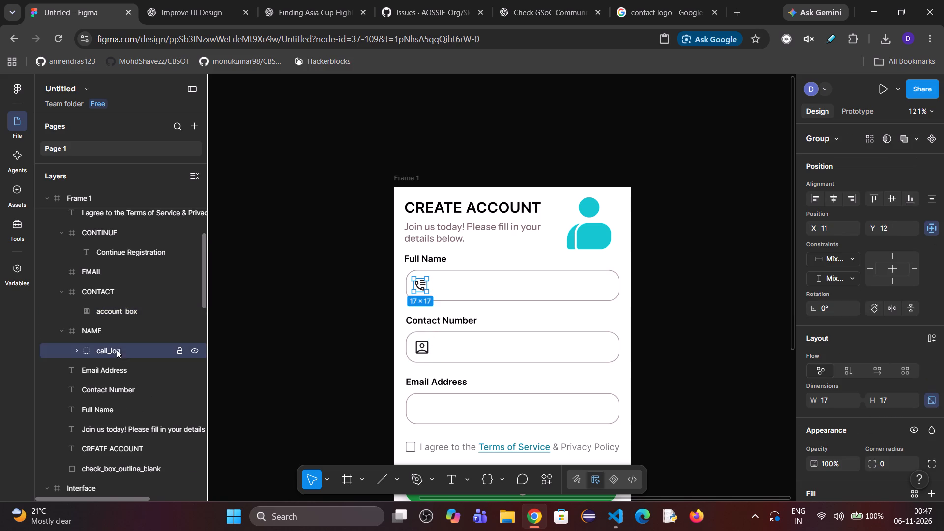
click(79, 352)
drag(109, 370, 137, 343)
click(119, 375)
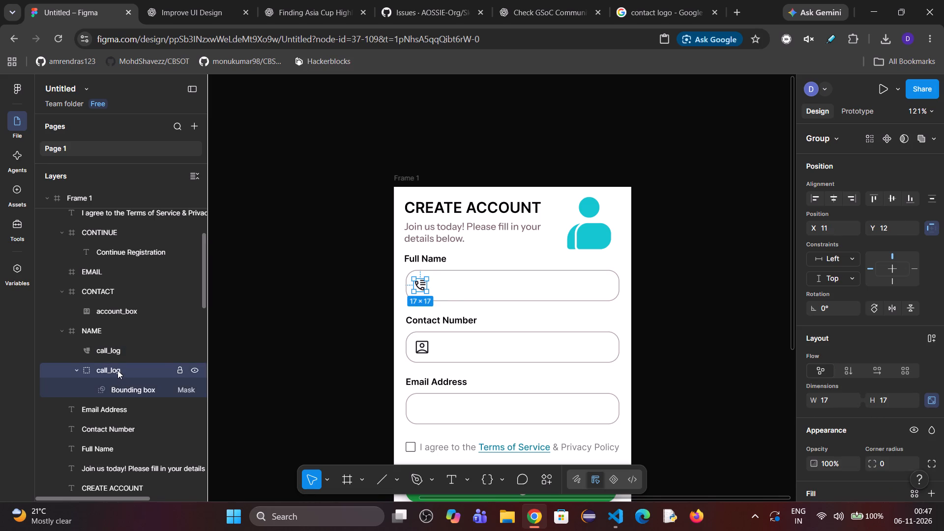
key(Delete)
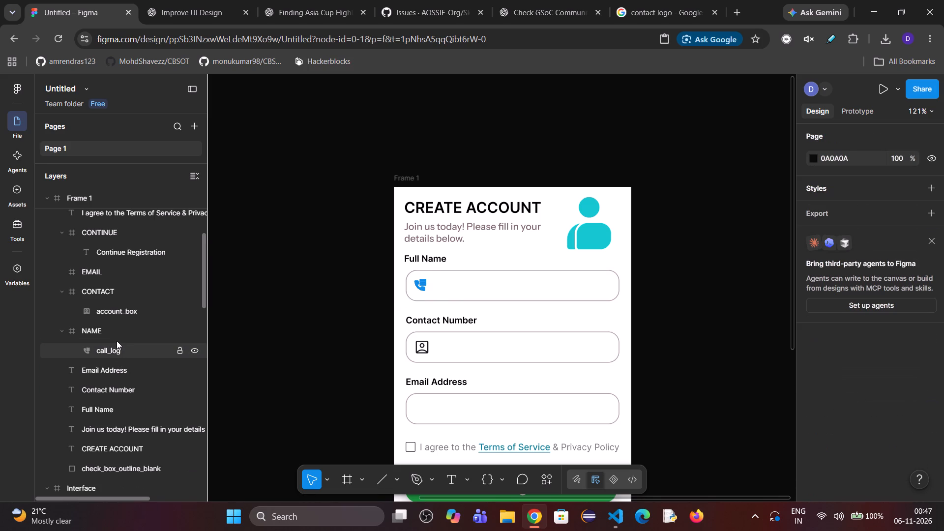
Insert the outlined drafts icon at weight 400 from an "email" search in Material Symbols and move it just above the Email Address field.
scroll(105, 287, up, 3)
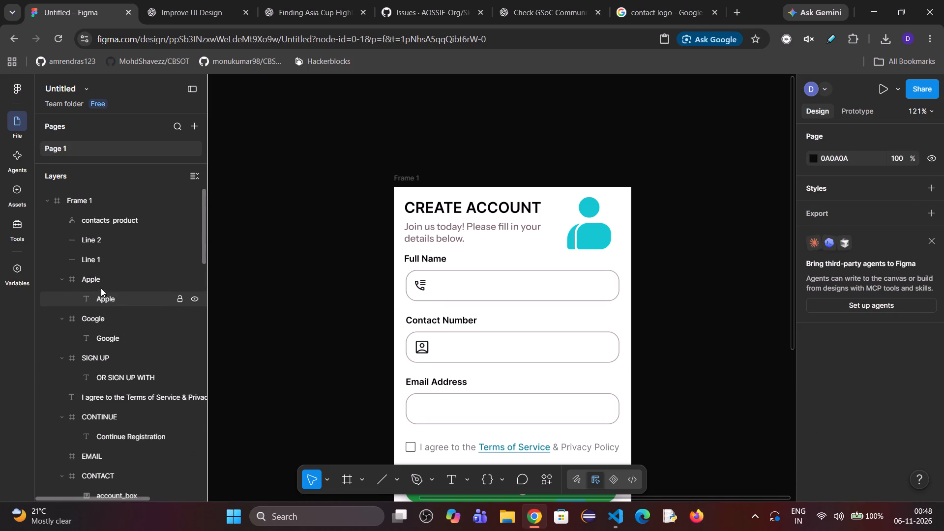
click(109, 336)
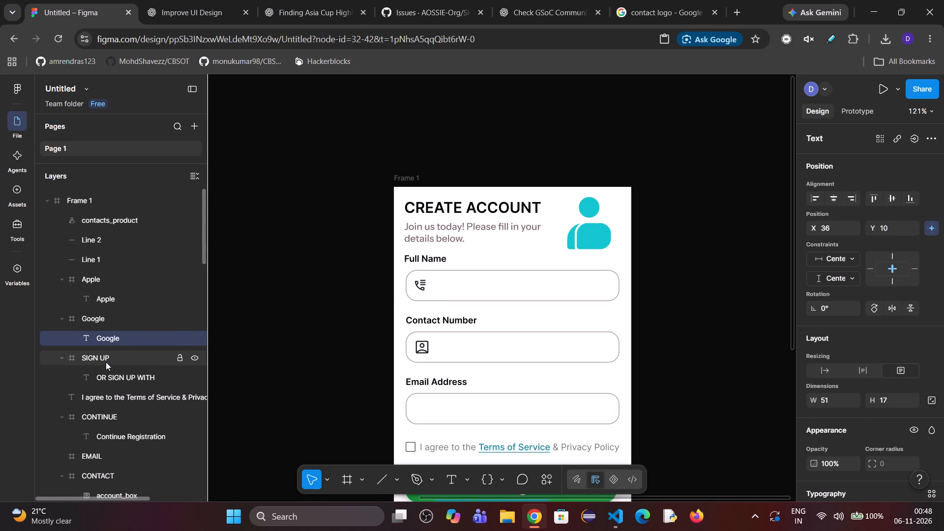
scroll(111, 349, down, 2)
click(77, 334)
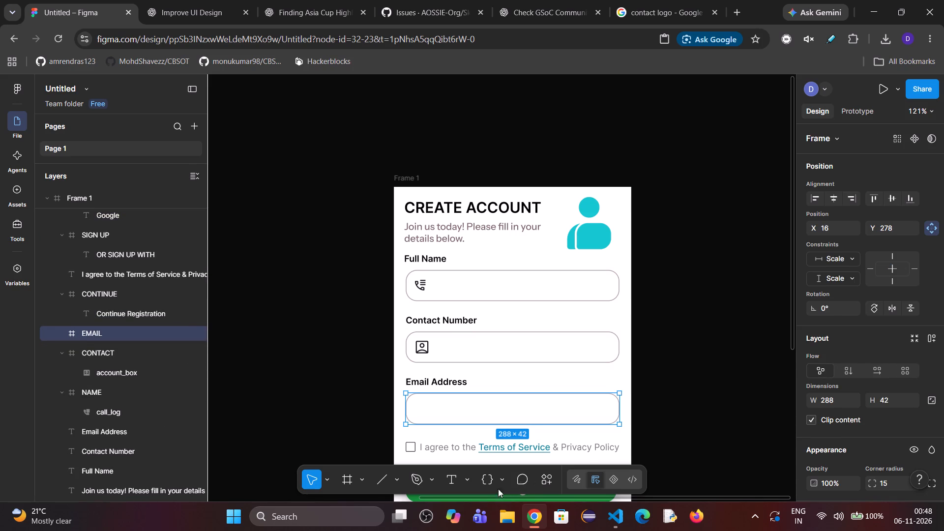
click(540, 478)
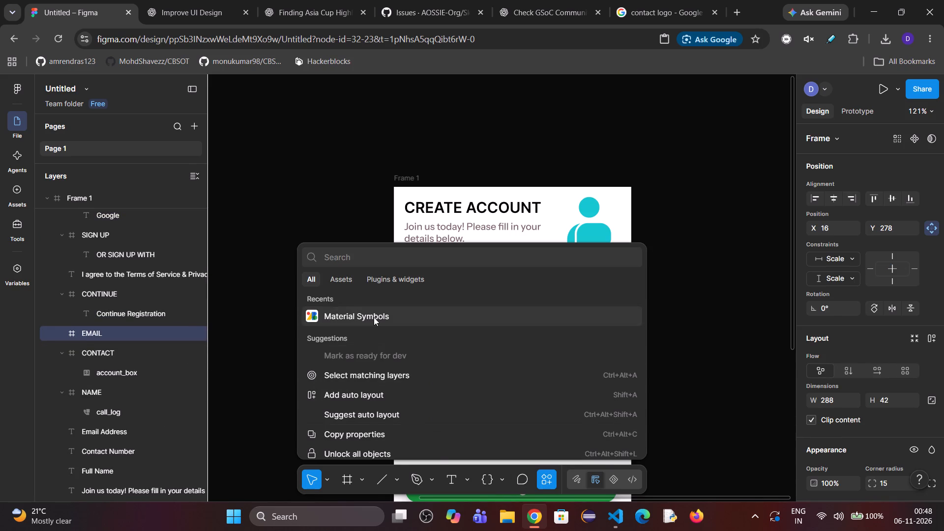
click(374, 317)
click(479, 135)
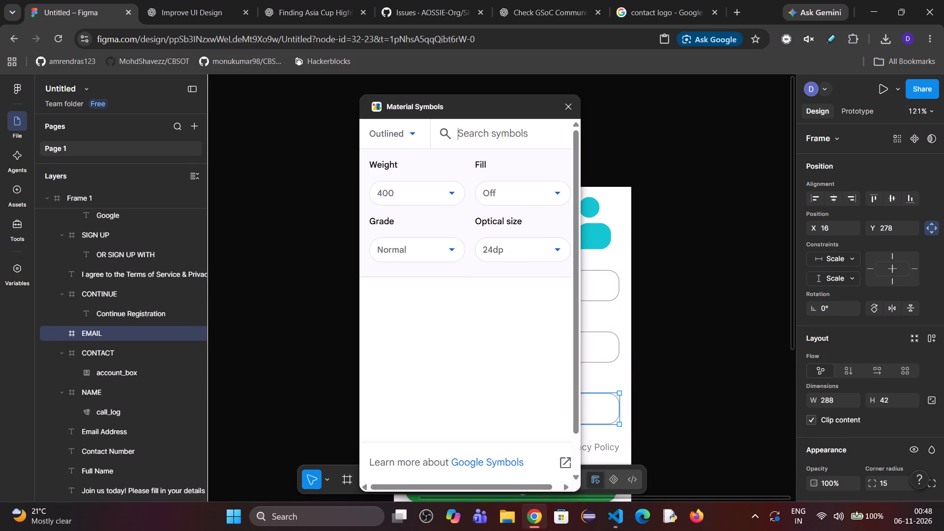
text(email)
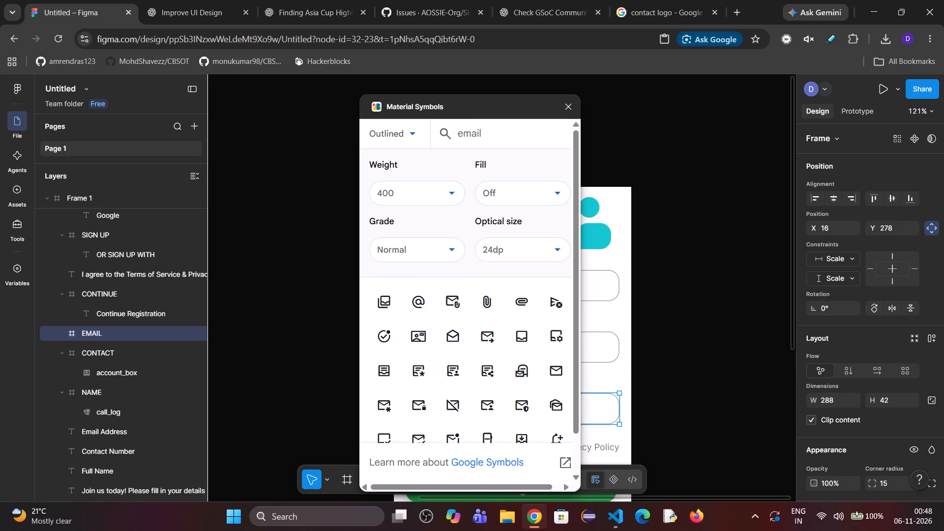
click(448, 338)
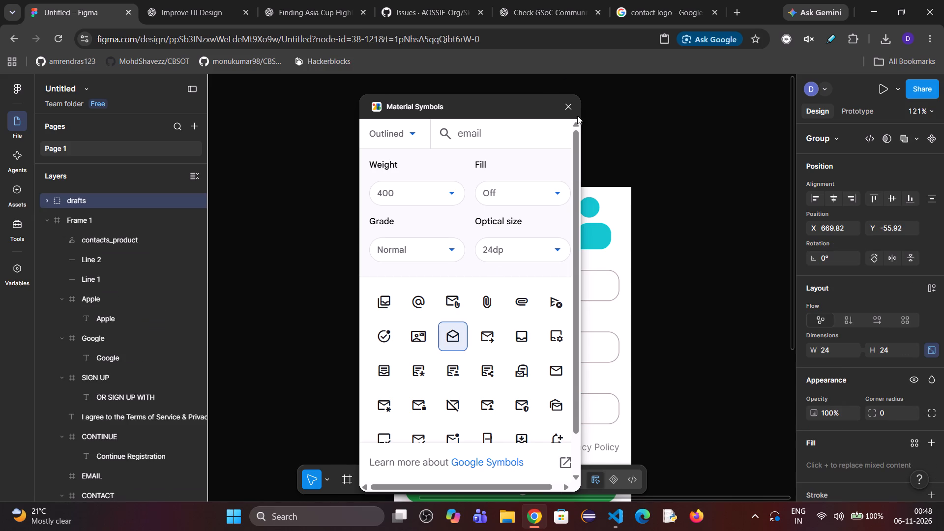
click(570, 114)
drag(514, 299, 512, 305)
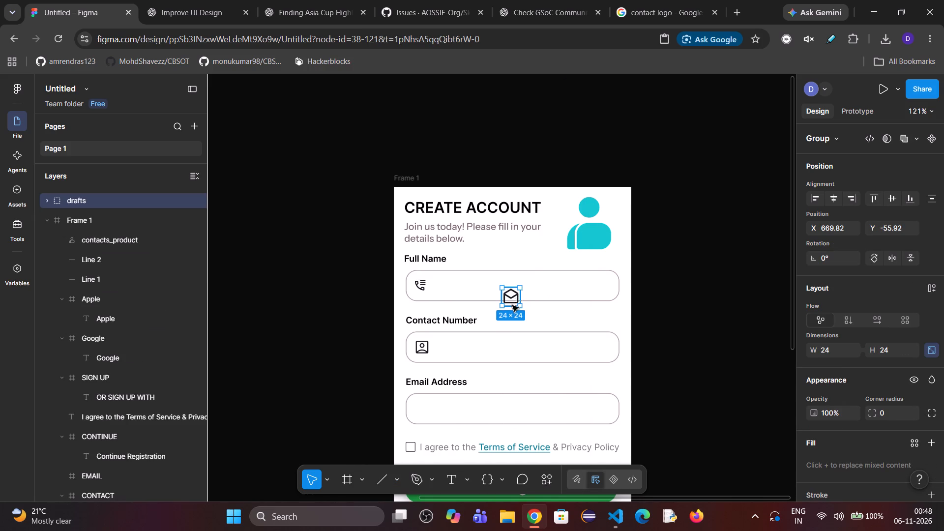
drag(512, 305, 479, 372)
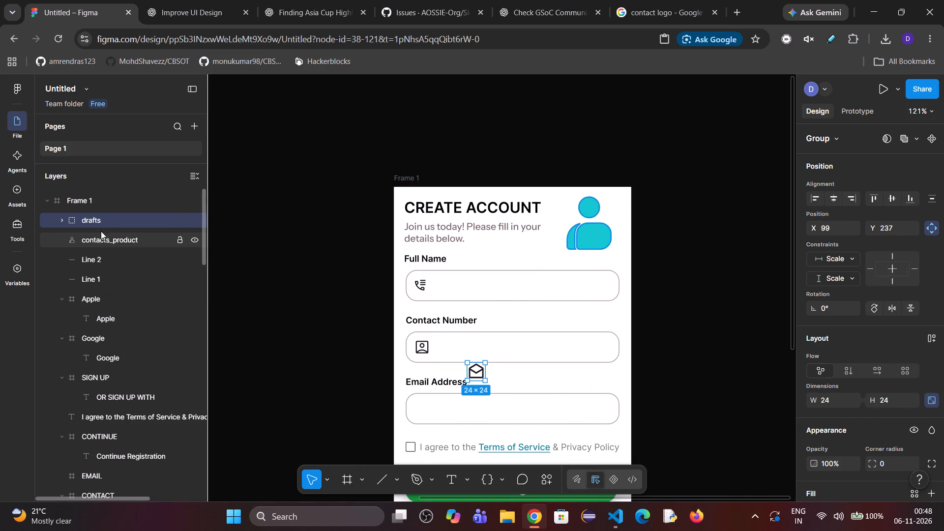
Move the drafts vector out of its group and into the EMAIL frame in the layer tree.
click(66, 215)
drag(95, 235, 104, 375)
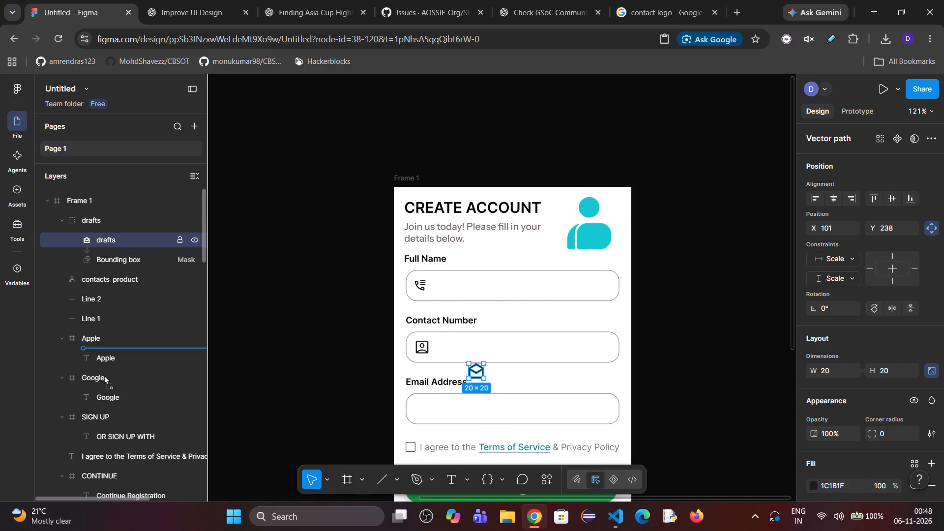
drag(104, 375, 99, 371)
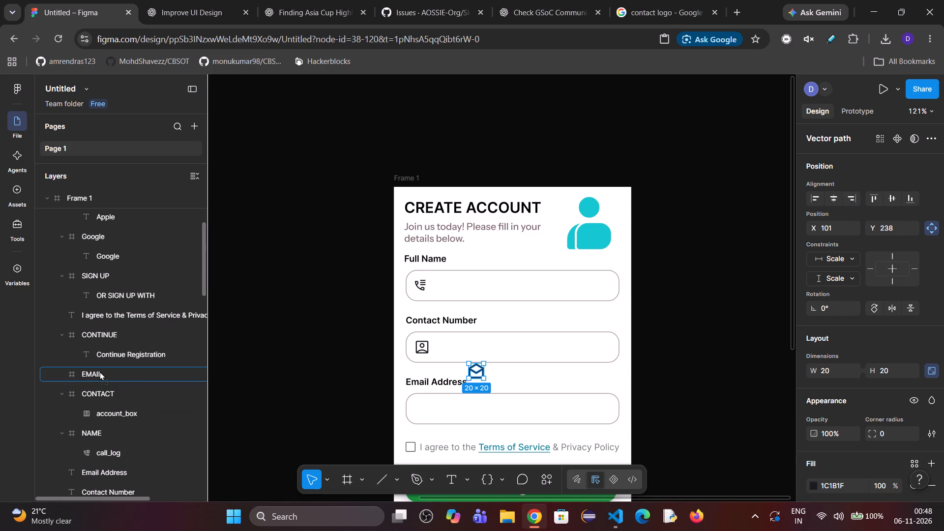
drag(99, 371, 100, 371)
scroll(122, 323, up, 9)
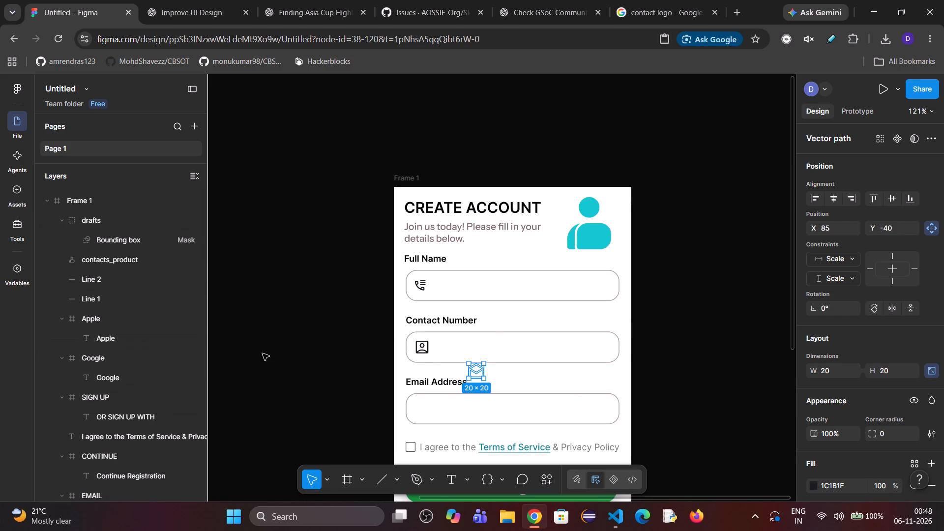
Place the drafts icon at the left end of the Email Address field at X 14, Y 12, resized to 17 × 17.
drag(476, 374, 446, 410)
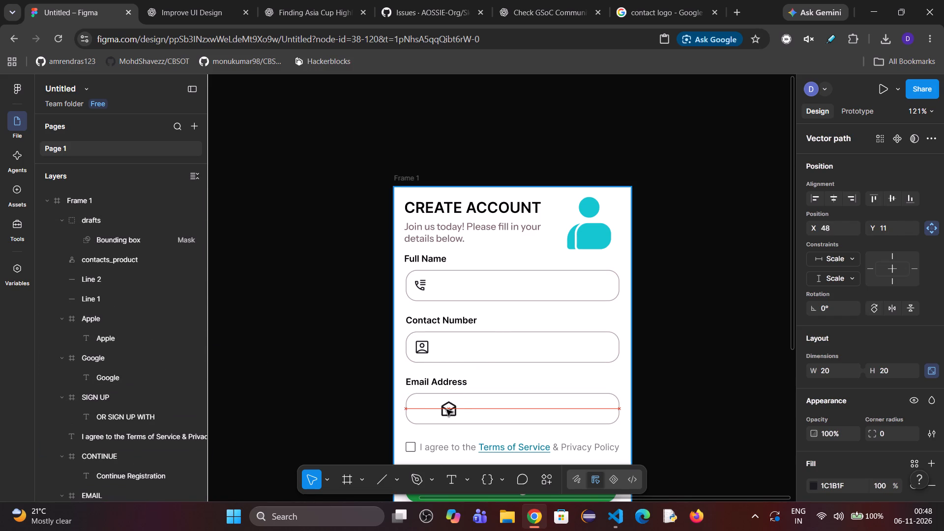
drag(446, 410, 425, 411)
double_click(421, 353)
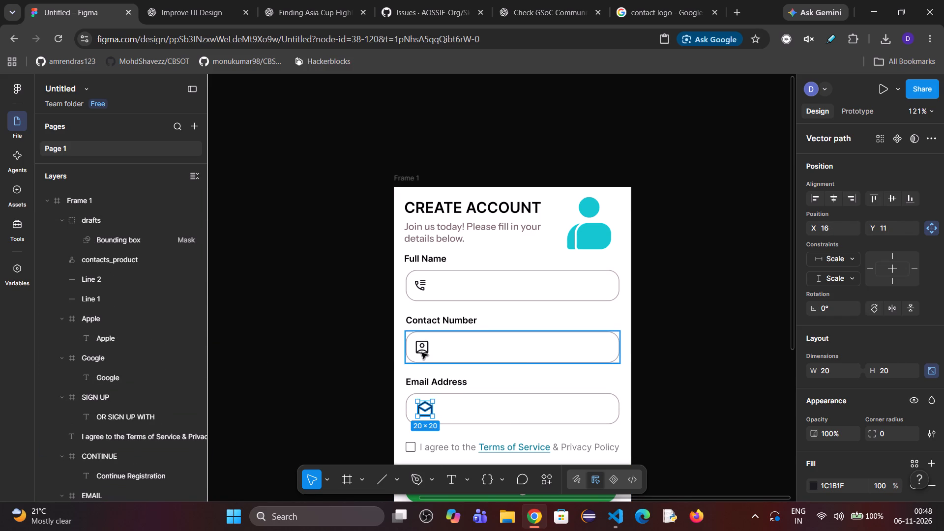
click(421, 348)
click(415, 290)
double_click(421, 289)
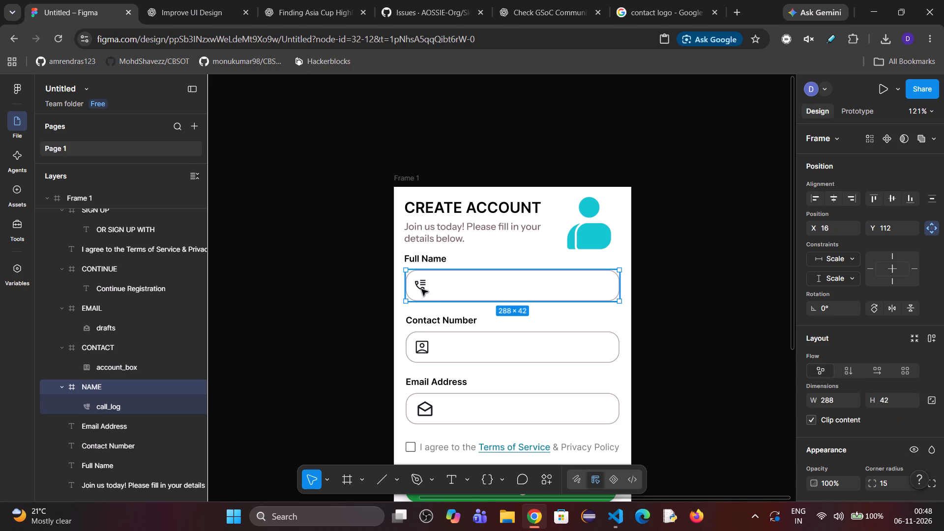
double_click(423, 408)
click(432, 414)
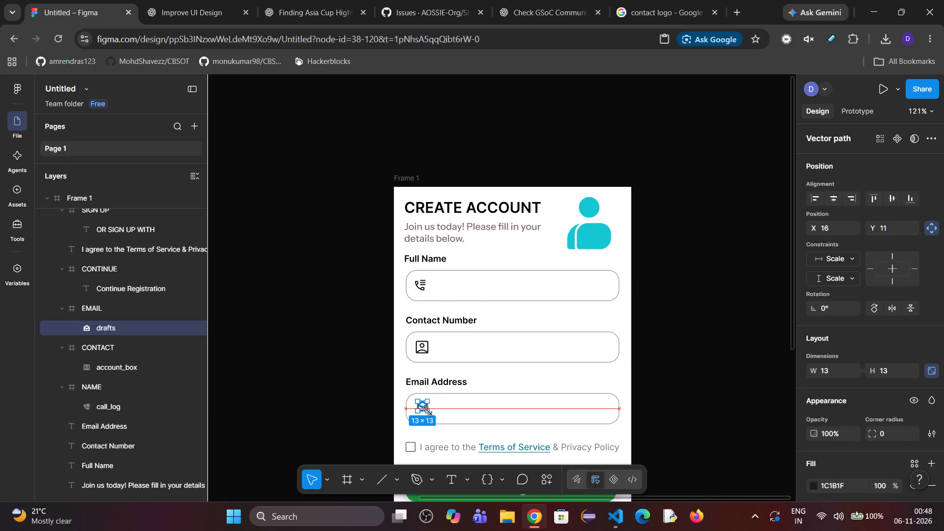
click(426, 409)
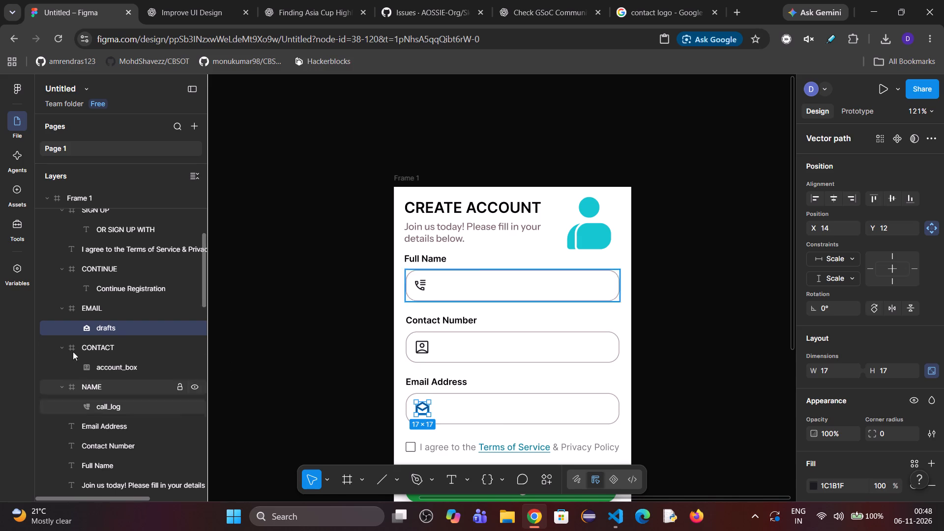
Select the call_log, account_box and drafts icons together and align them left at X 12.
click(115, 411)
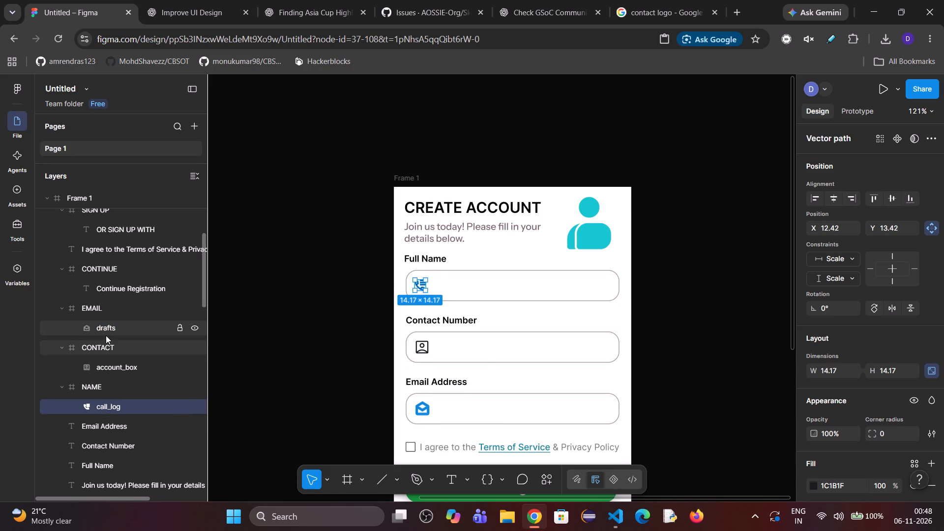
click(106, 335)
click(126, 405)
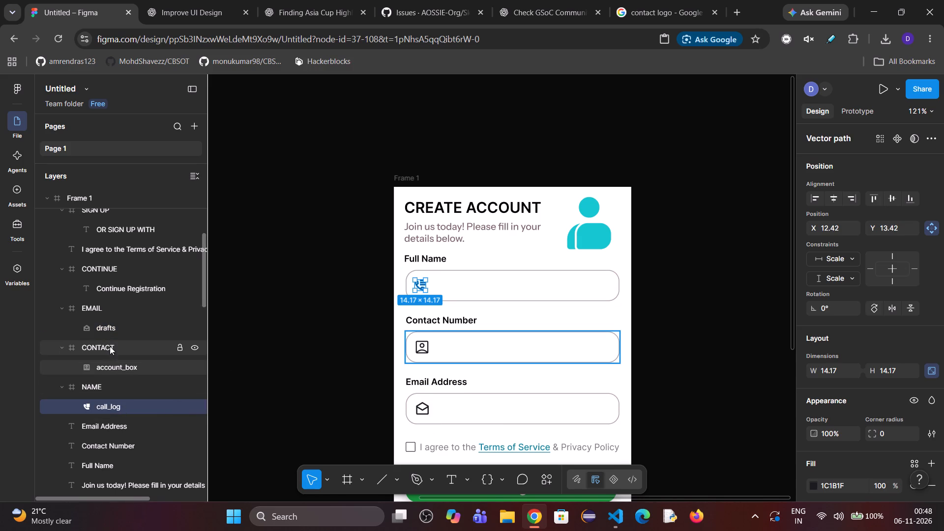
ctrl+click(113, 333)
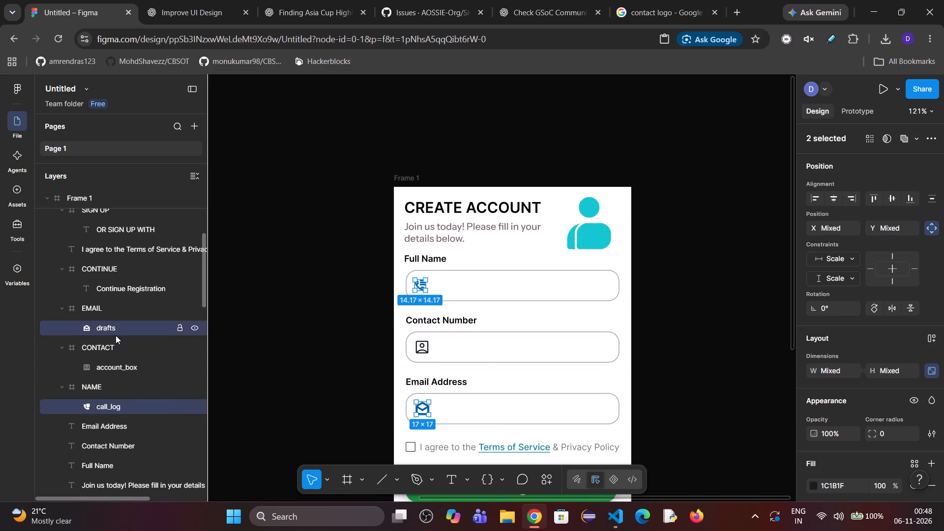
scroll(119, 340, up, 3)
scroll(121, 352, down, 2)
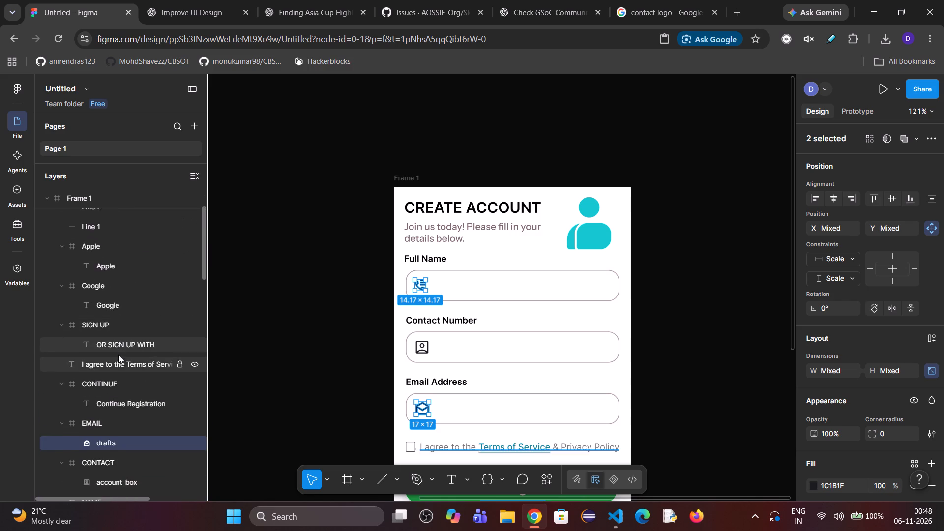
scroll(127, 373, down, 4)
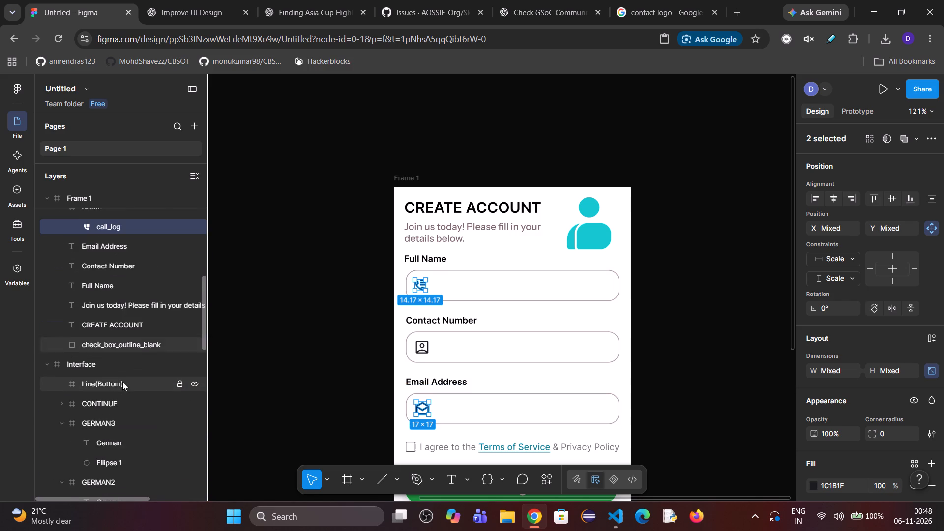
scroll(122, 383, up, 3)
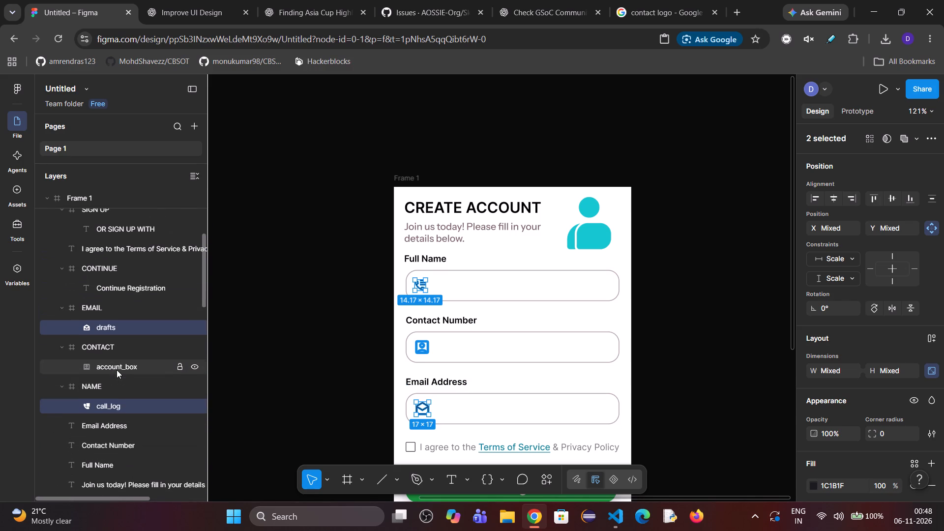
ctrl+click(125, 369)
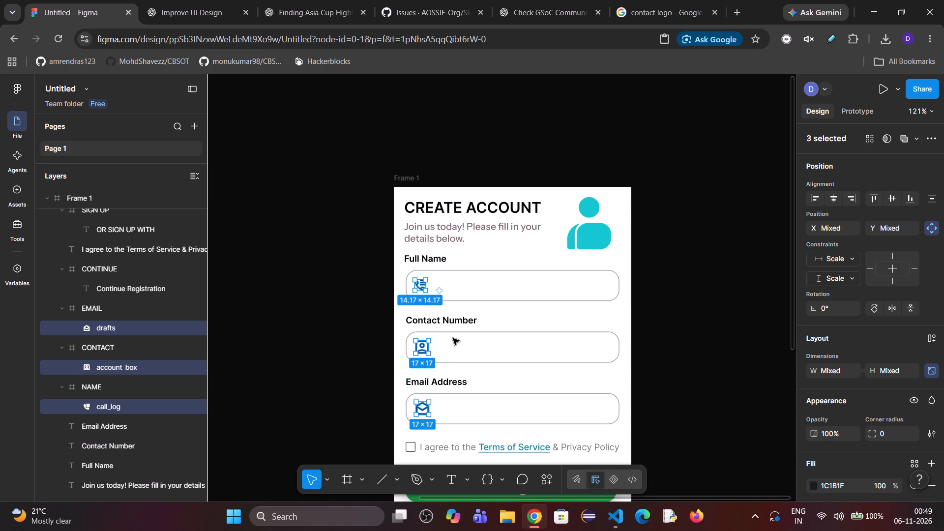
click(815, 200)
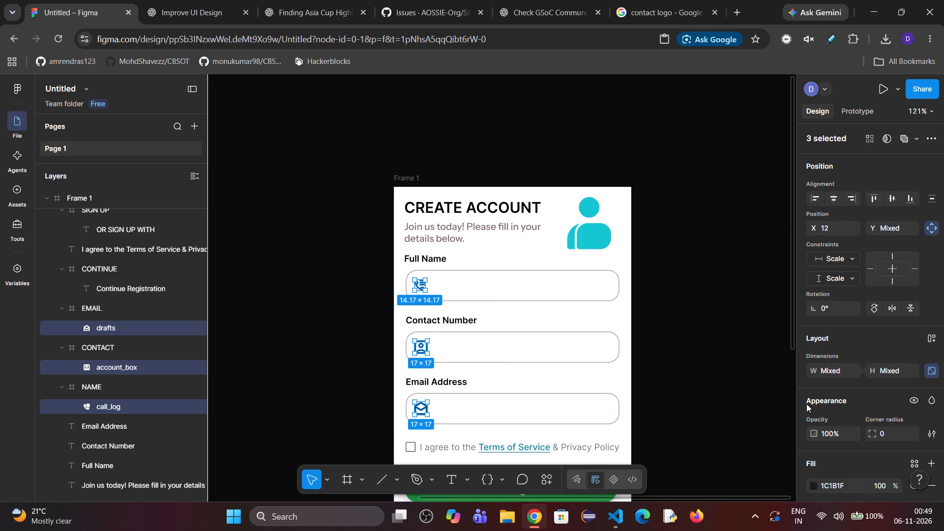
Set the width and height of the three selected field icons to 17.
scroll(870, 416, down, 1)
click(830, 311)
key(1)
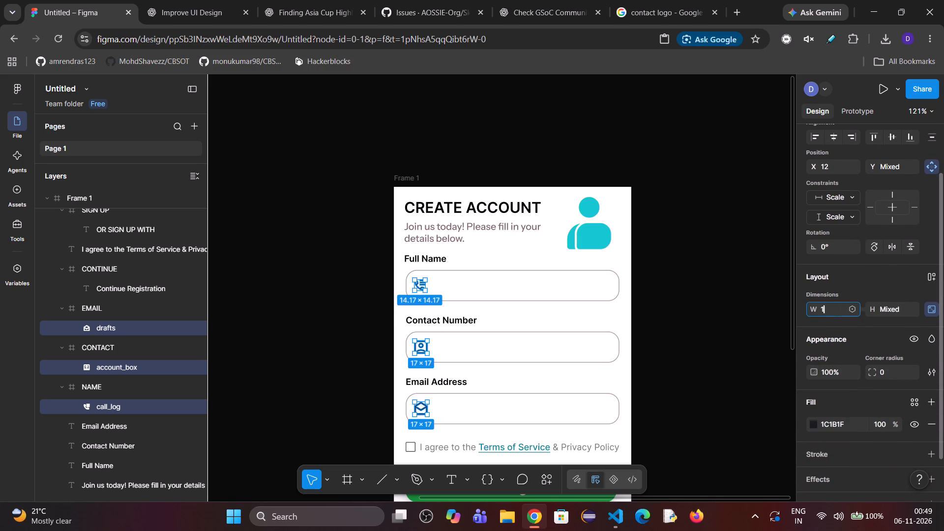
key(7)
click(885, 305)
key(1)
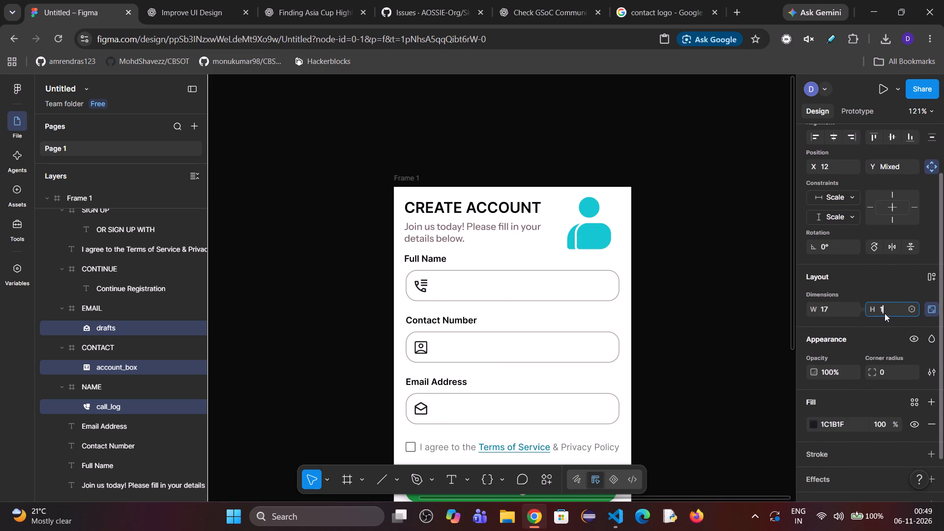
key(7)
key(Return)
click(732, 314)
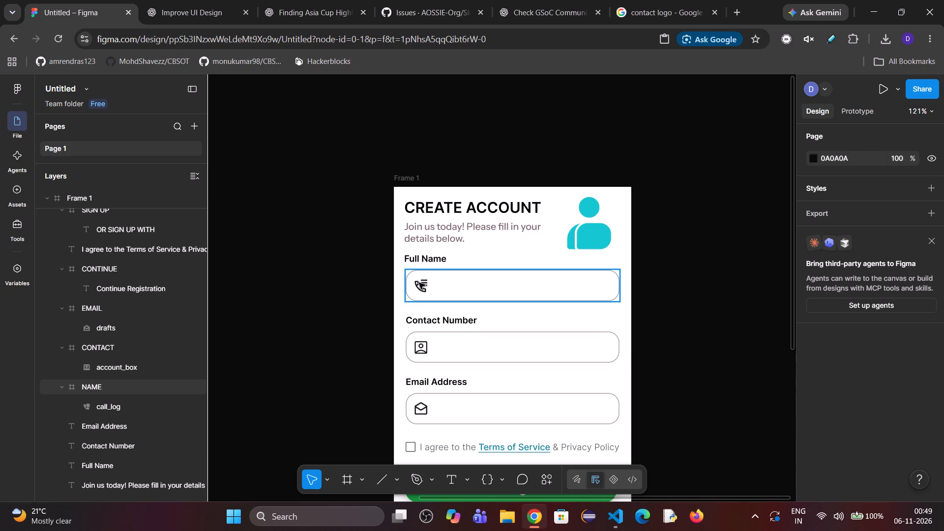
Recolour the call_log, account_box and drafts icons together to 000000 at 61% fill opacity.
ctrl+click(98, 406)
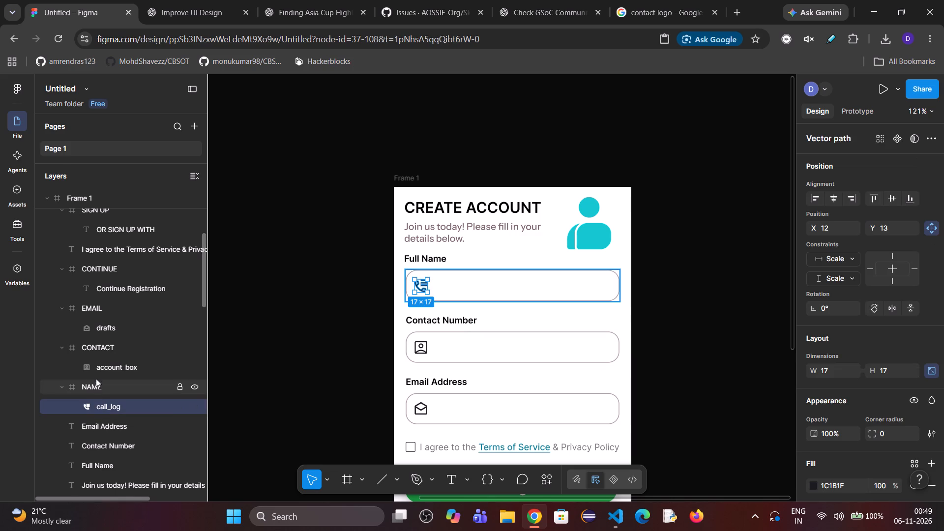
ctrl+click(96, 374)
ctrl+click(107, 330)
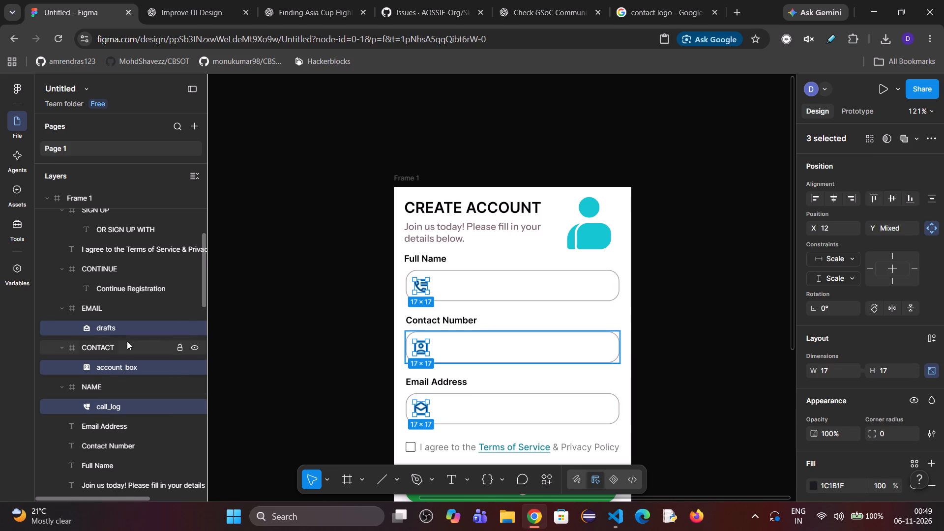
scroll(847, 440, down, 1)
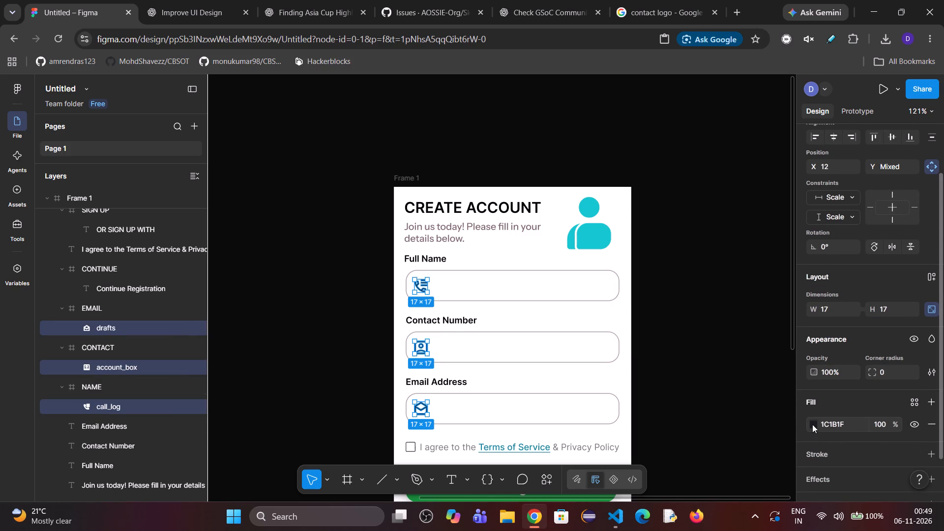
click(812, 424)
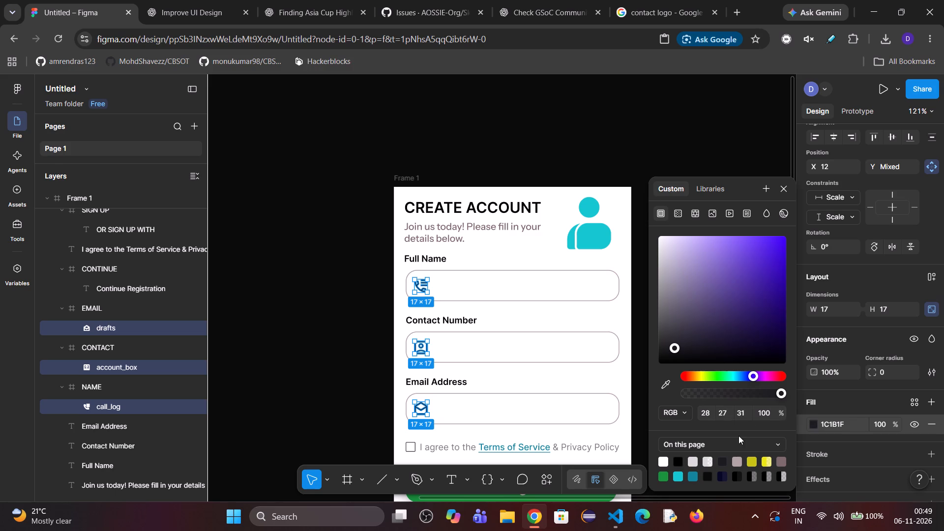
click(679, 458)
drag(781, 391, 722, 408)
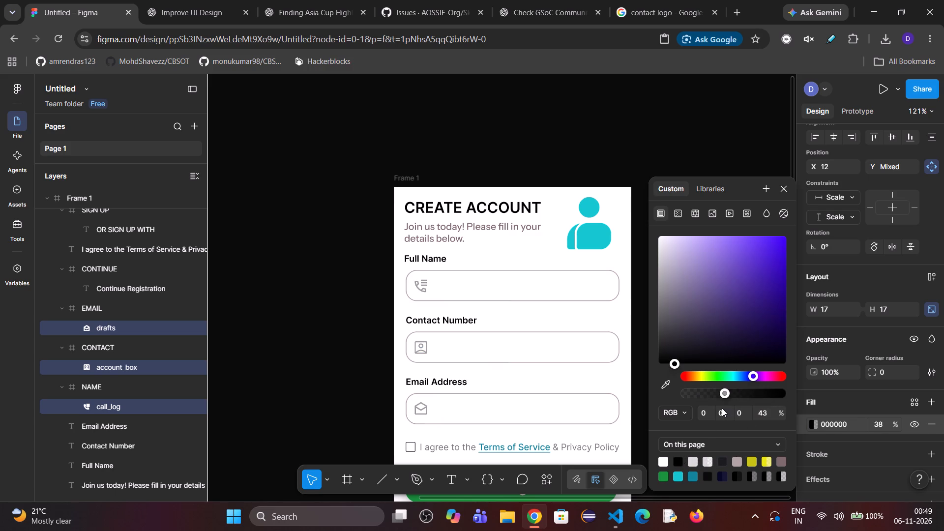
drag(722, 408, 744, 408)
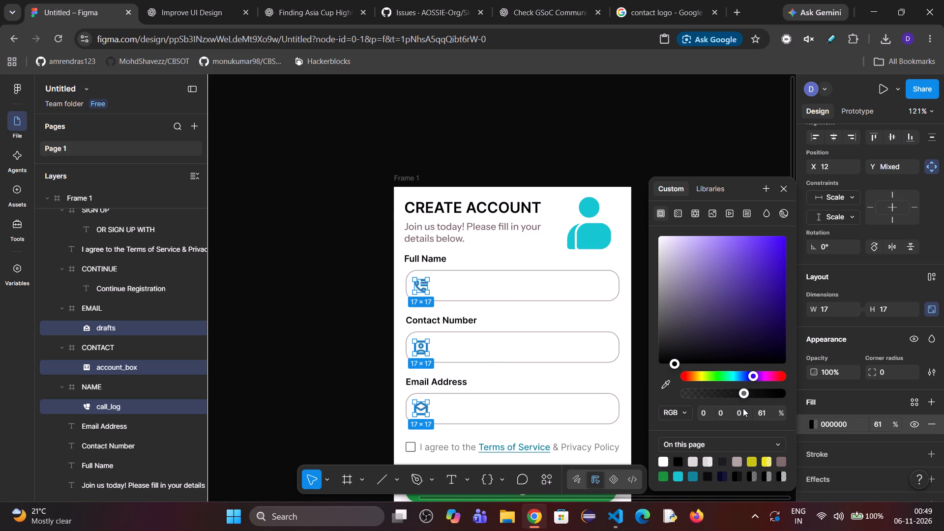
click(653, 140)
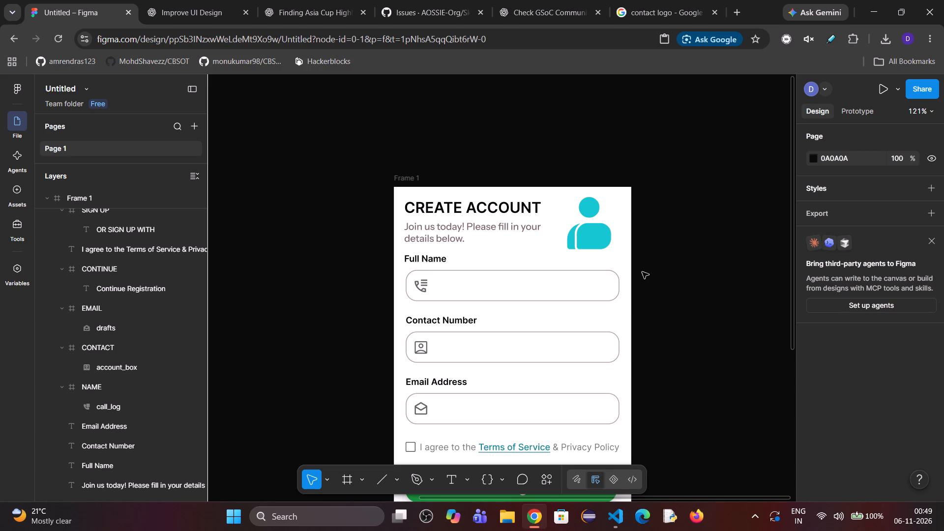
Add a text box about 180 × 27 inside the Full Name field reading "Enter your full name".
scroll(624, 326, down, 1)
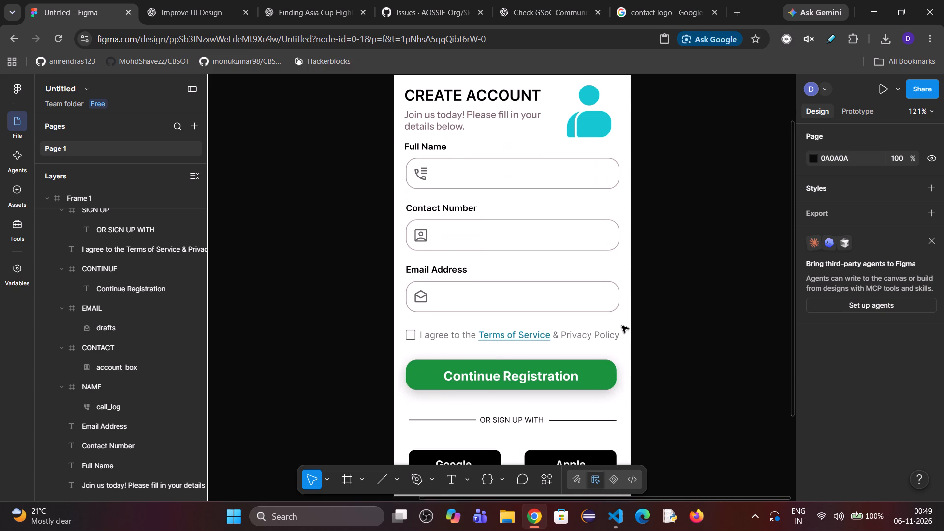
scroll(622, 326, down, 1)
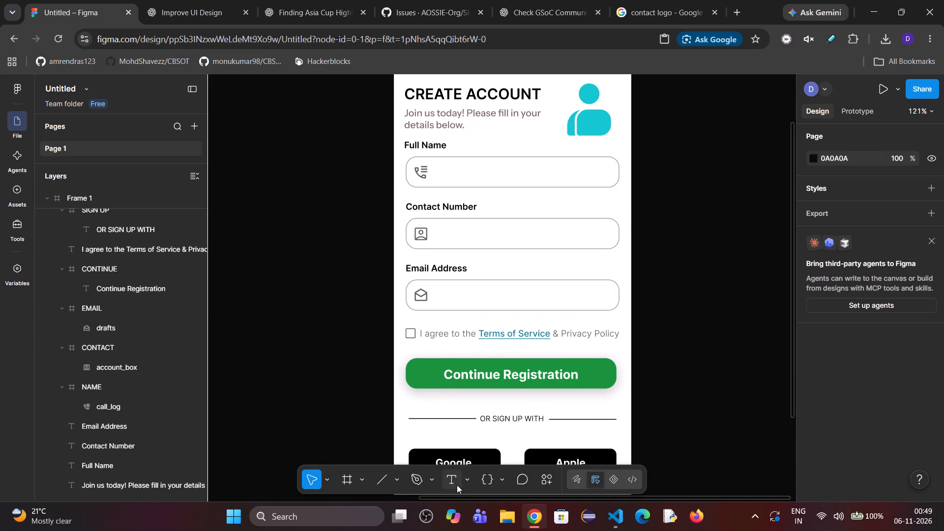
click(454, 483)
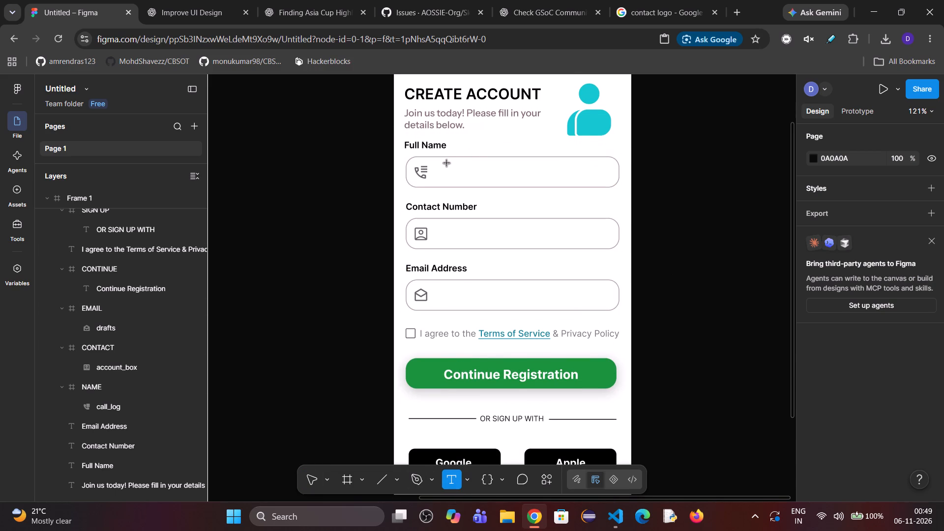
drag(444, 163, 577, 180)
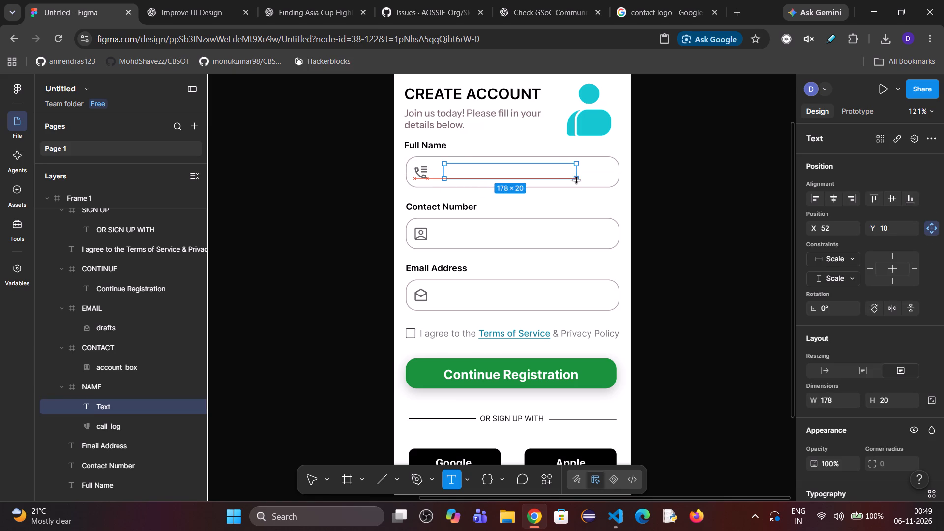
drag(577, 180, 578, 184)
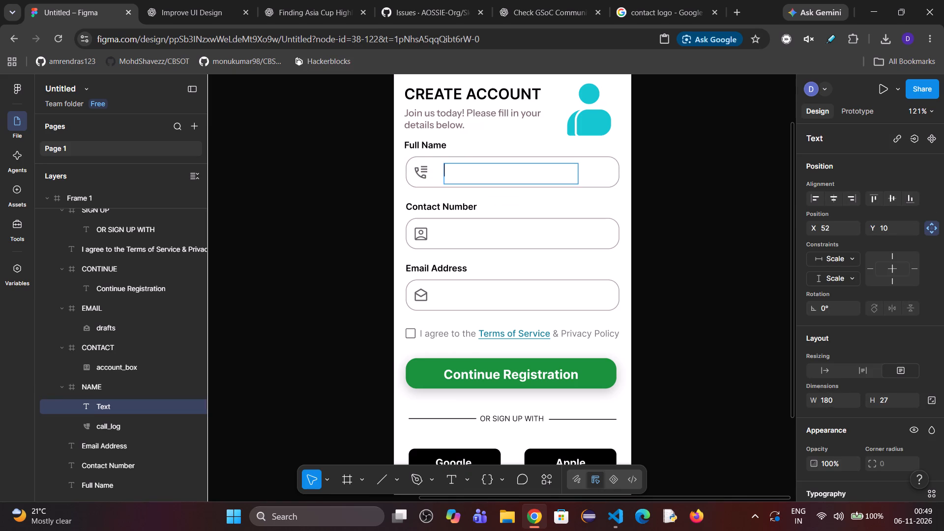
text(En)
text(ter your full name)
Change the weight of the whole "Enter your full name" placeholder text to Regular.
double_click(507, 169)
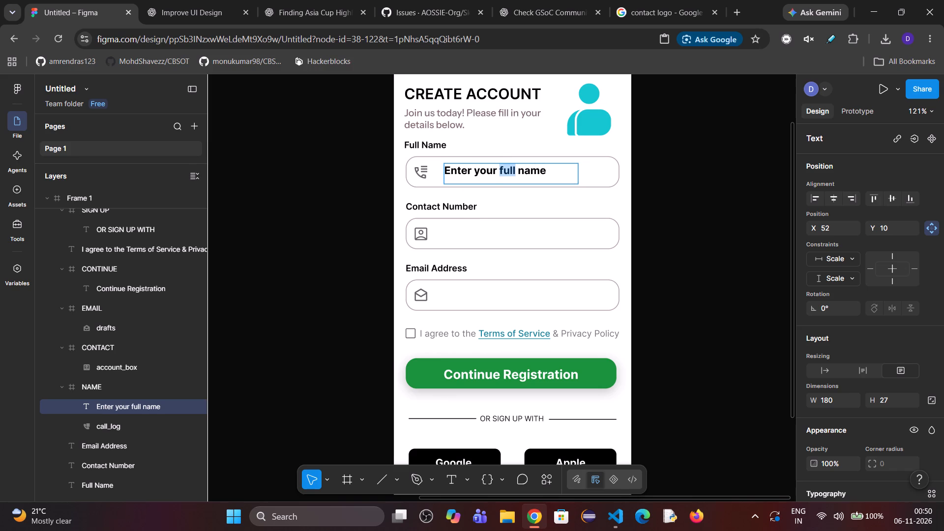
key(ctrl+a)
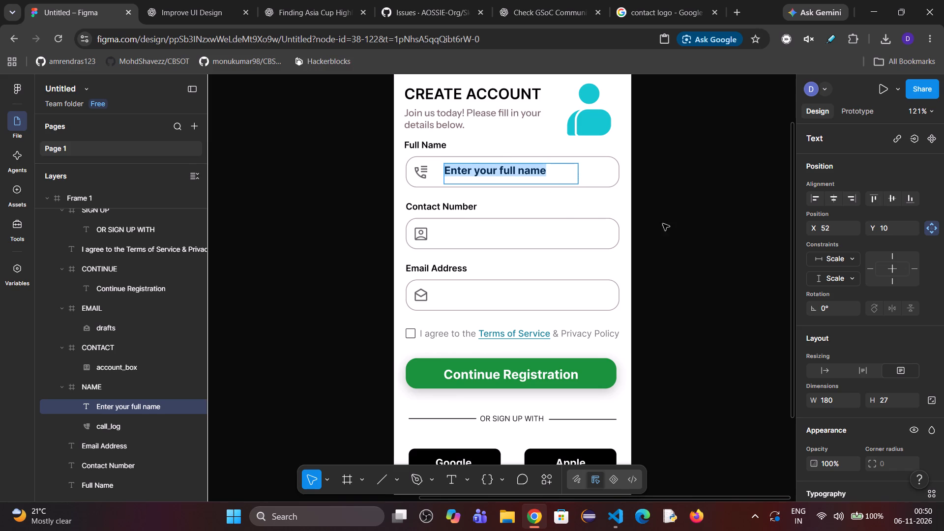
scroll(878, 432, down, 1)
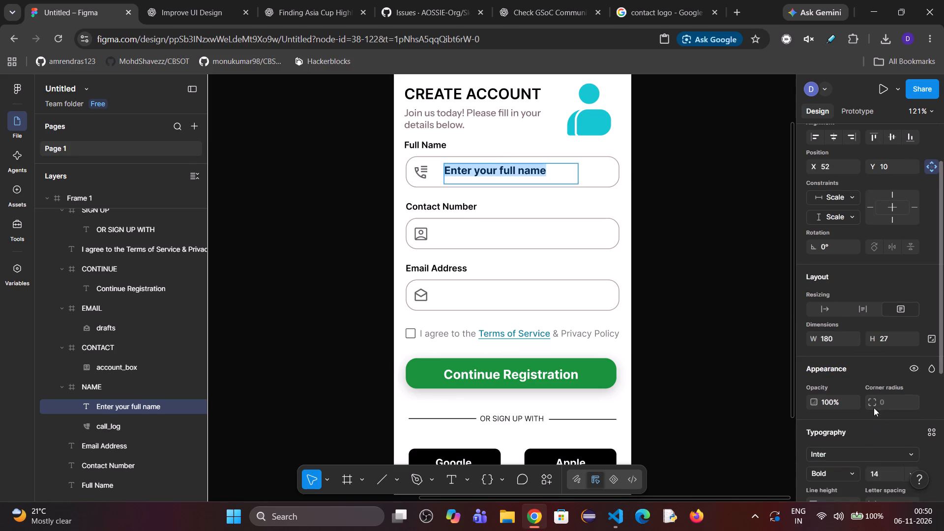
scroll(822, 369, up, 1)
scroll(840, 344, down, 3)
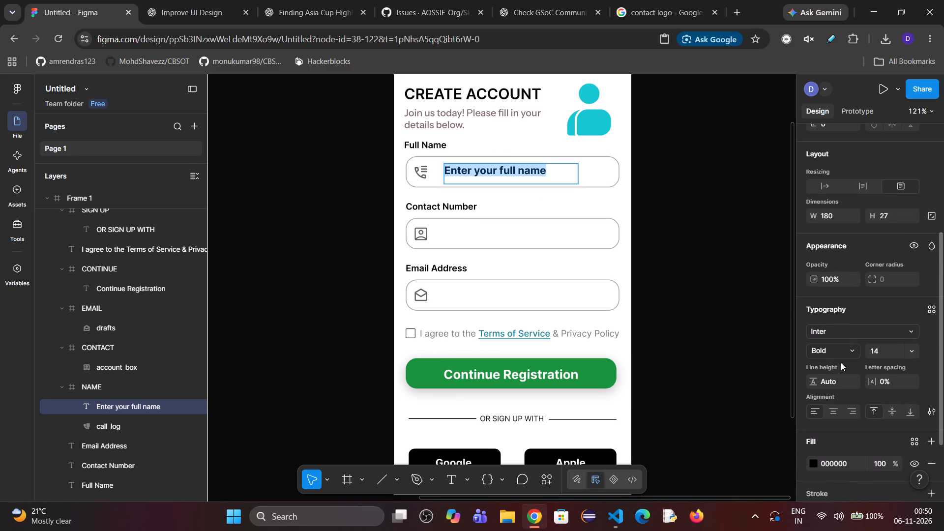
click(839, 355)
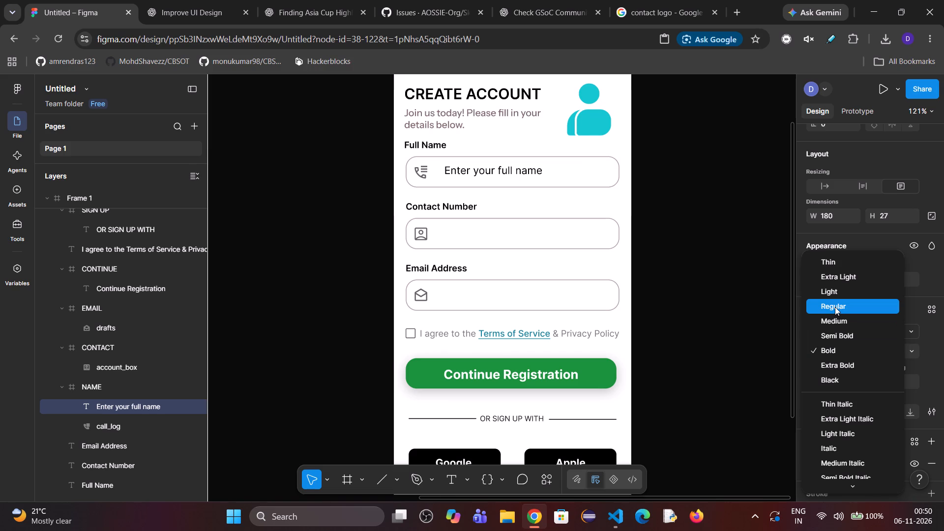
click(835, 307)
Set the font size of the "Enter your full name" placeholder to 12.
scroll(876, 380, down, 1)
click(892, 296)
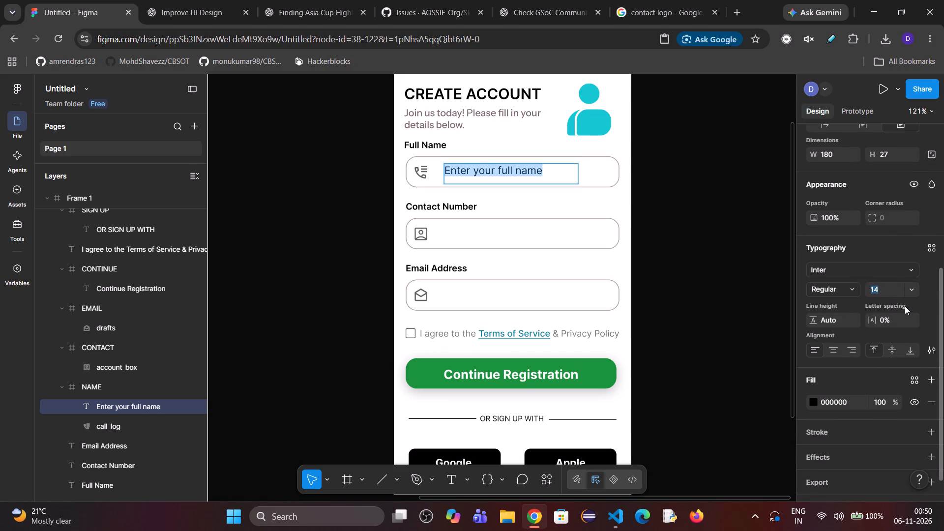
key(Up)
key(Down)
key(Down)
key(Down)
key(Down)
key(Down)
key(Down)
key(Down)
key(Down)
key(Up)
key(Up)
key(Up)
key(Up)
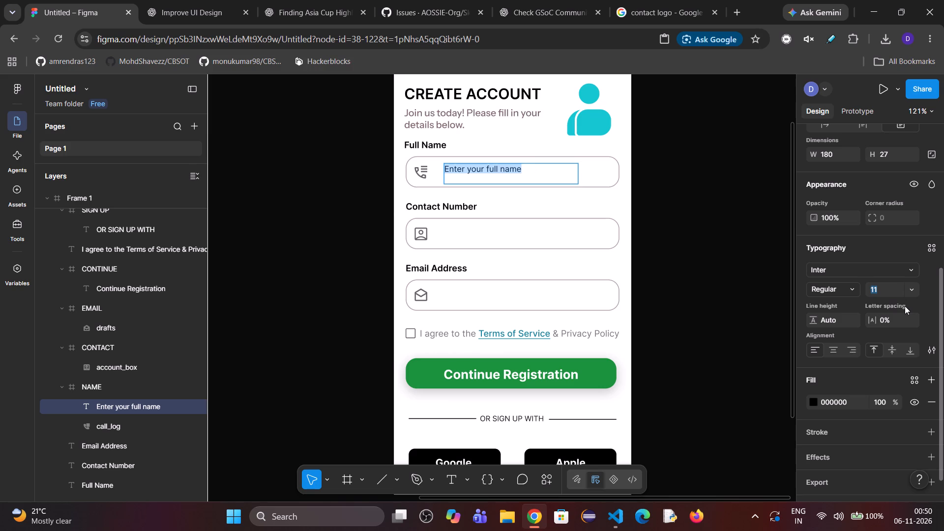
key(Up)
key(Up)
key(Down)
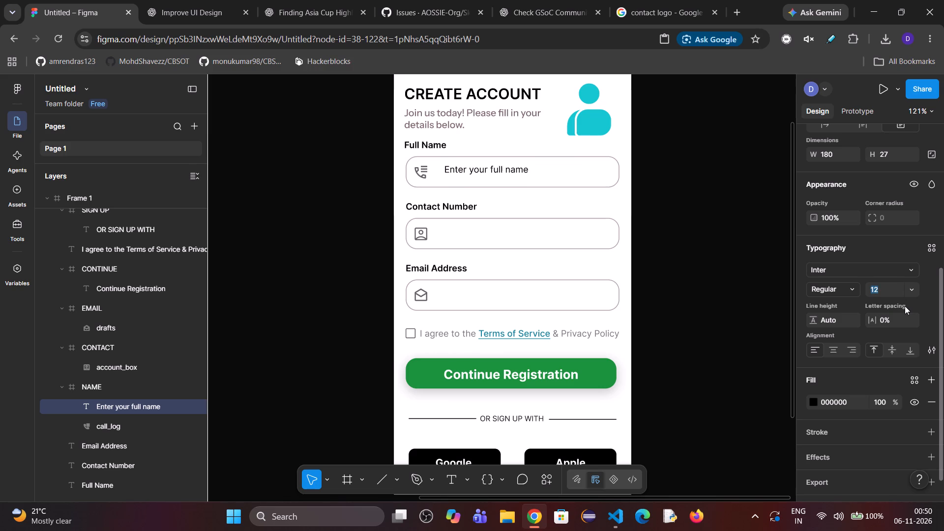
Switch the placeholder text to auto width and centre it horizontally and vertically within the Full Name field.
scroll(867, 287, up, 4)
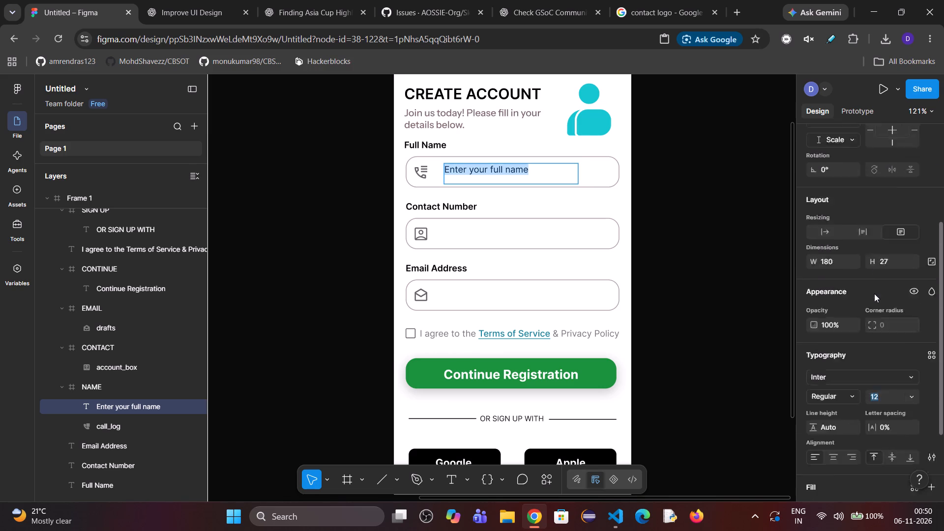
click(835, 198)
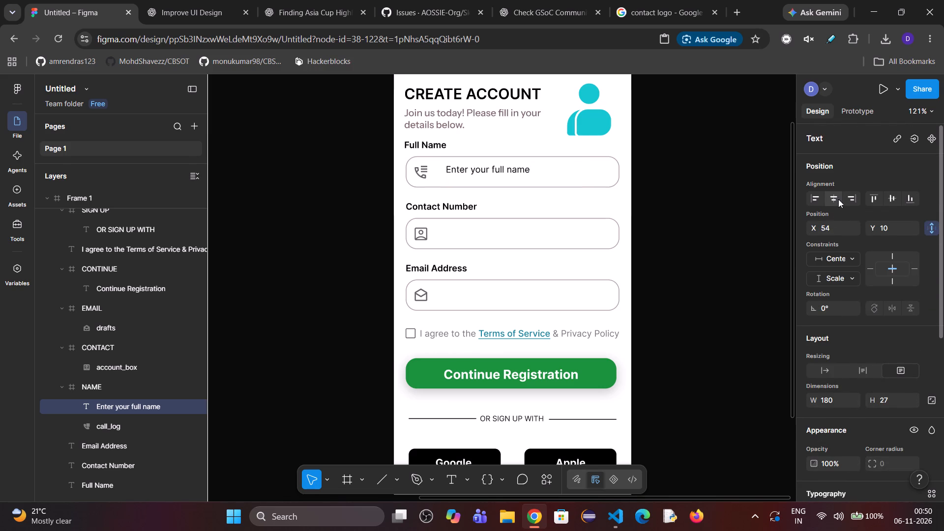
click(887, 199)
click(890, 201)
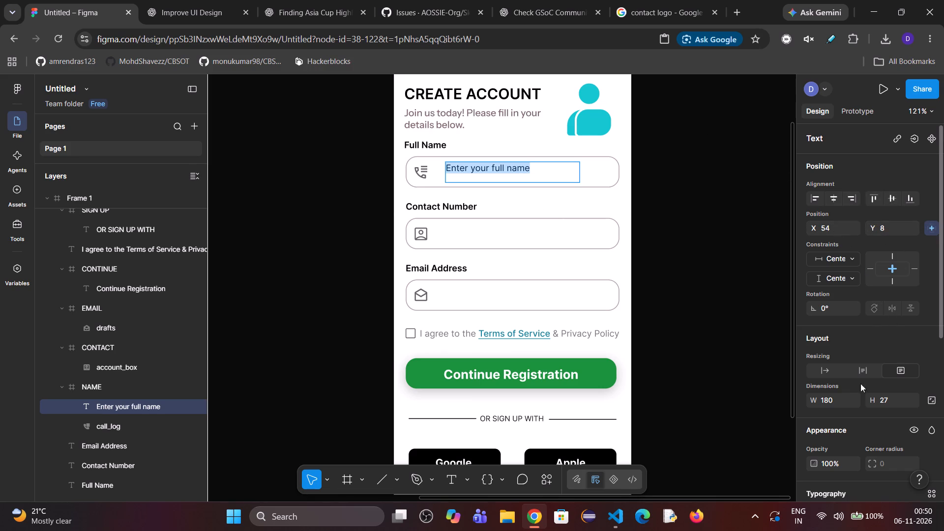
click(852, 371)
click(826, 375)
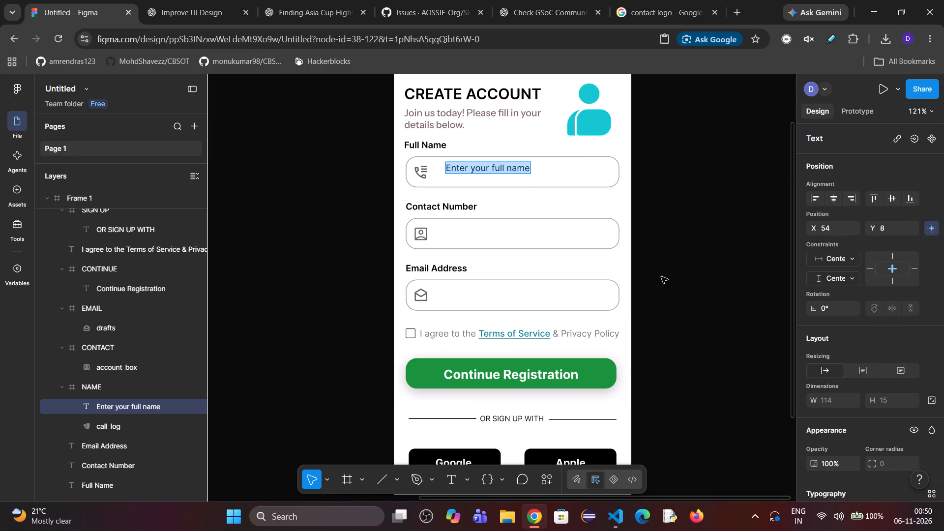
click(891, 203)
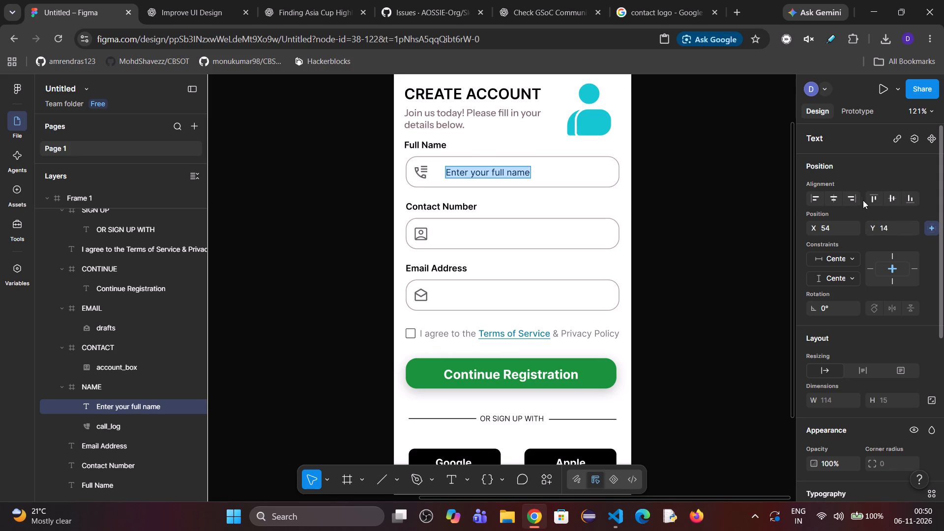
click(817, 201)
click(836, 202)
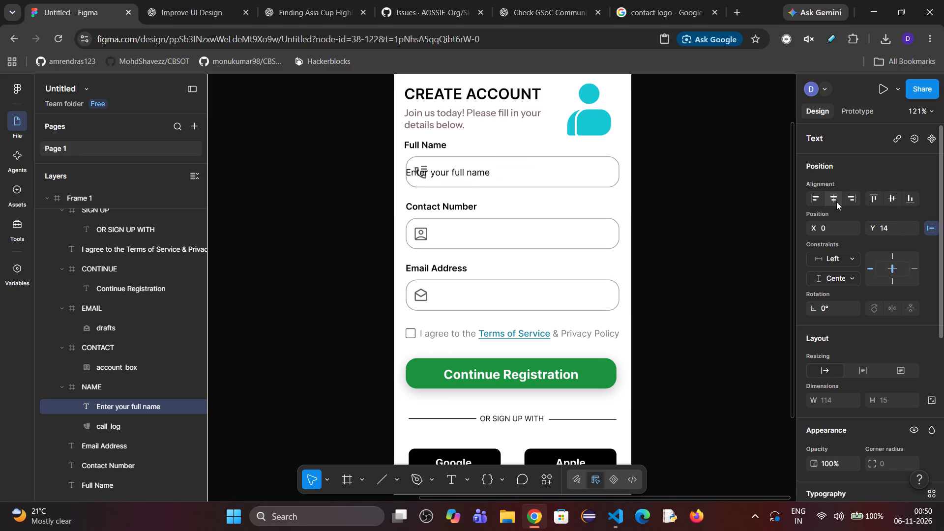
click(870, 202)
click(893, 199)
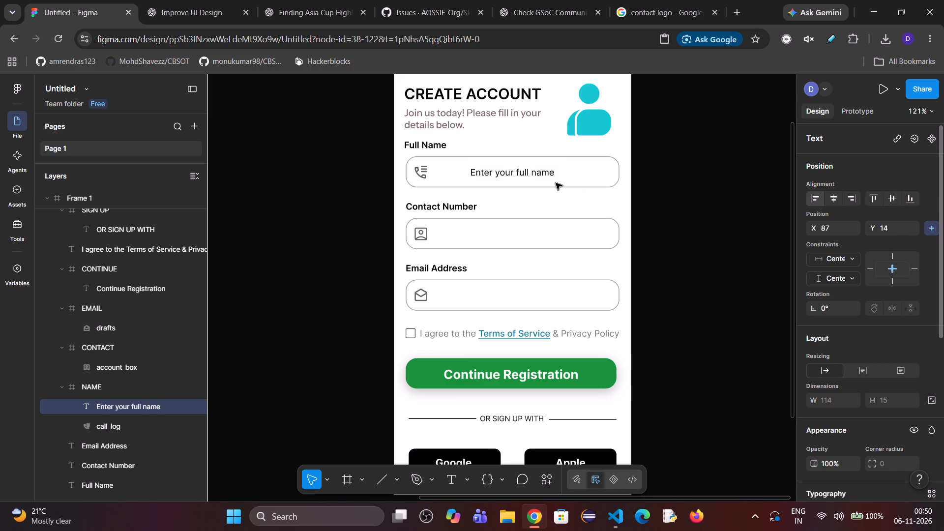
Shift the "Enter your full name" placeholder horizontally to X 47, beside the field's icon.
click(540, 174)
click(562, 174)
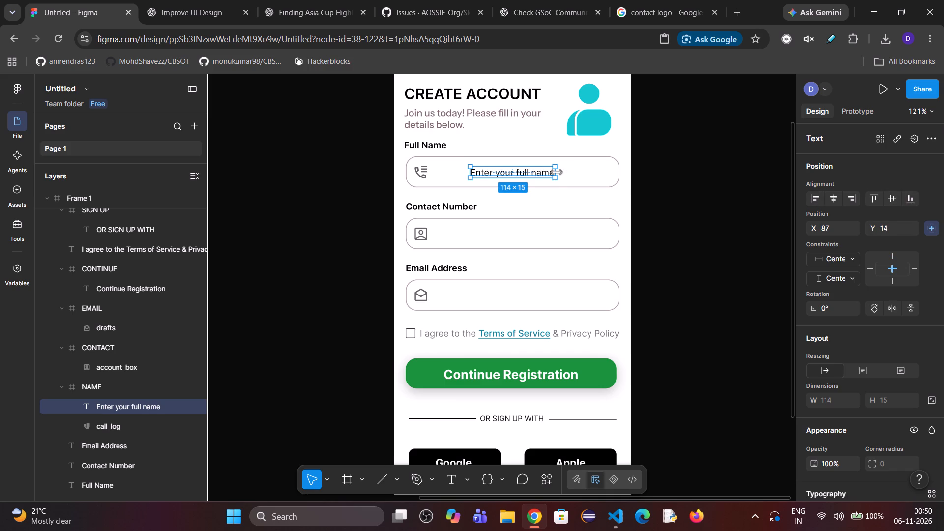
key(shift+Left)
key(shift+Left)
key(shift+Left)
key(shift+Left)
key(shift+Left)
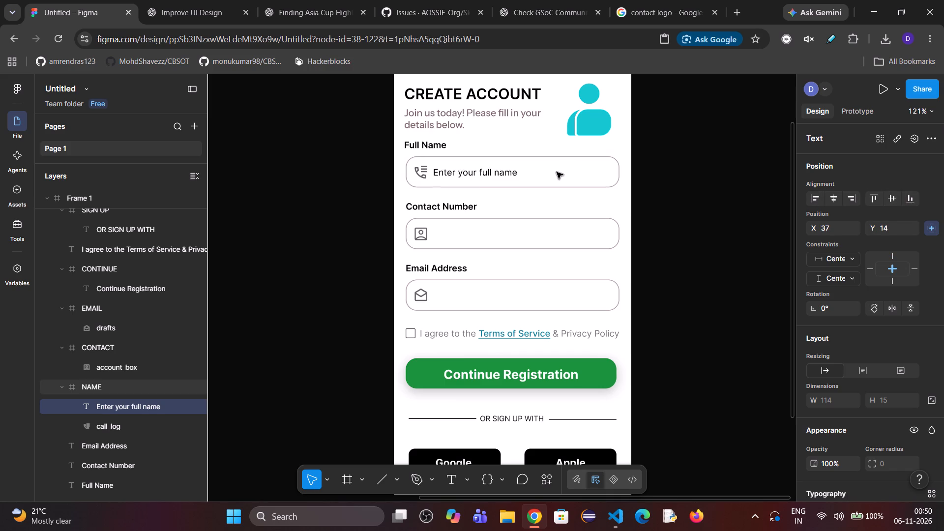
key(shift+Right)
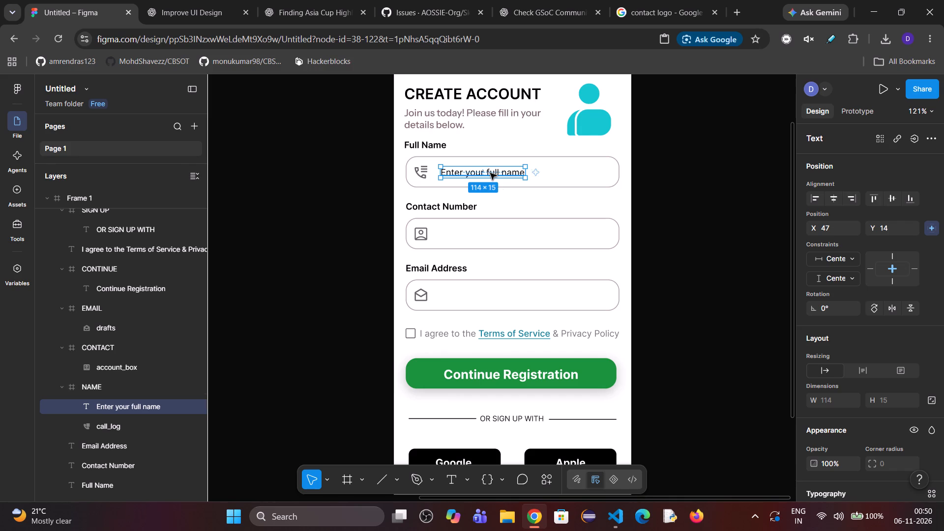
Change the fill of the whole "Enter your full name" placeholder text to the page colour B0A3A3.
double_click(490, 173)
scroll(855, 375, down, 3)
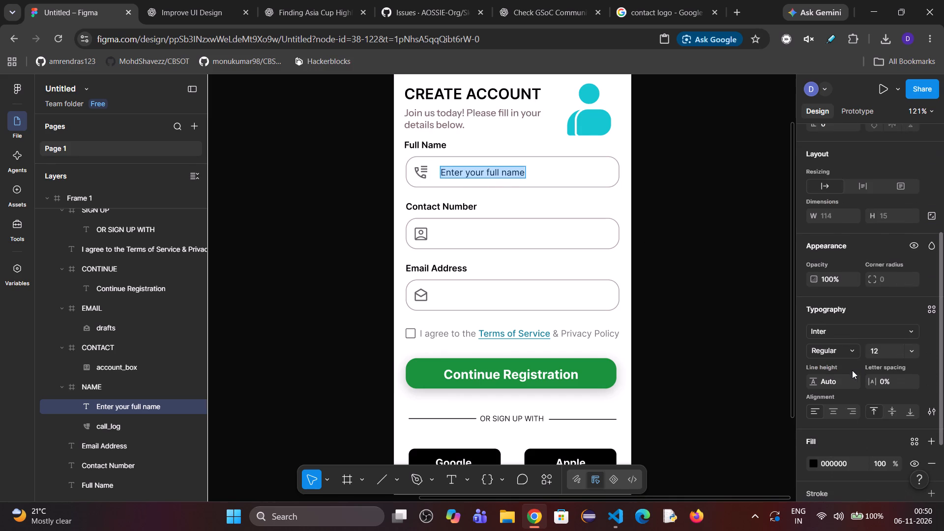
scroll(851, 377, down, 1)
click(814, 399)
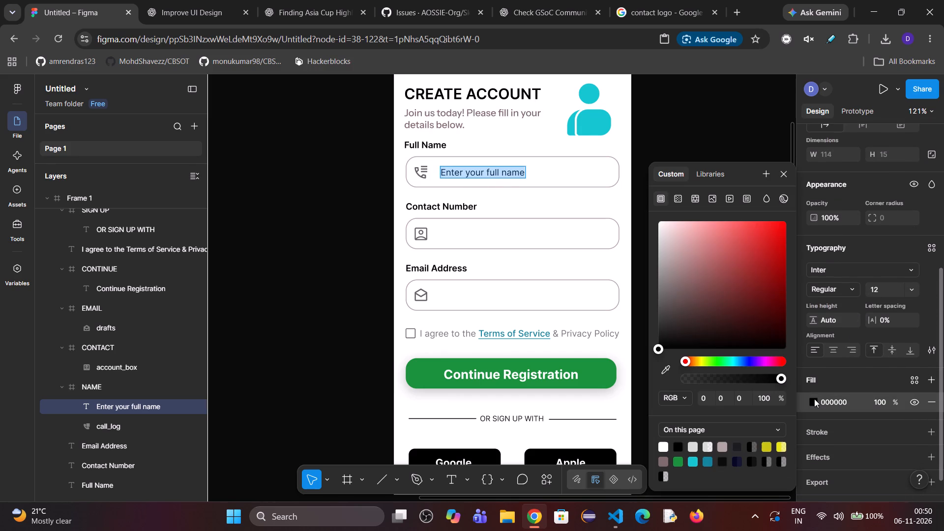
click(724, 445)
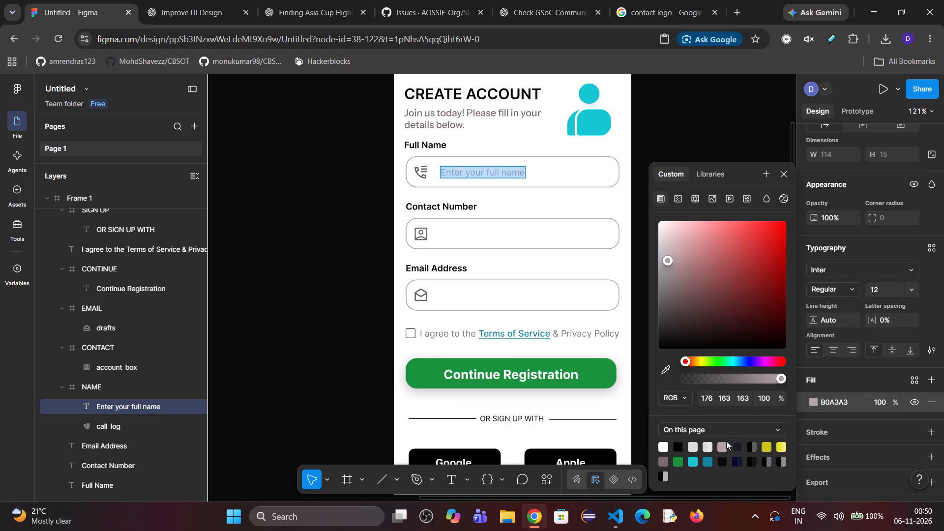
Recolour the "Enter your full name" placeholder to grey 636363, sampled from the email field's envelope icon.
click(670, 369)
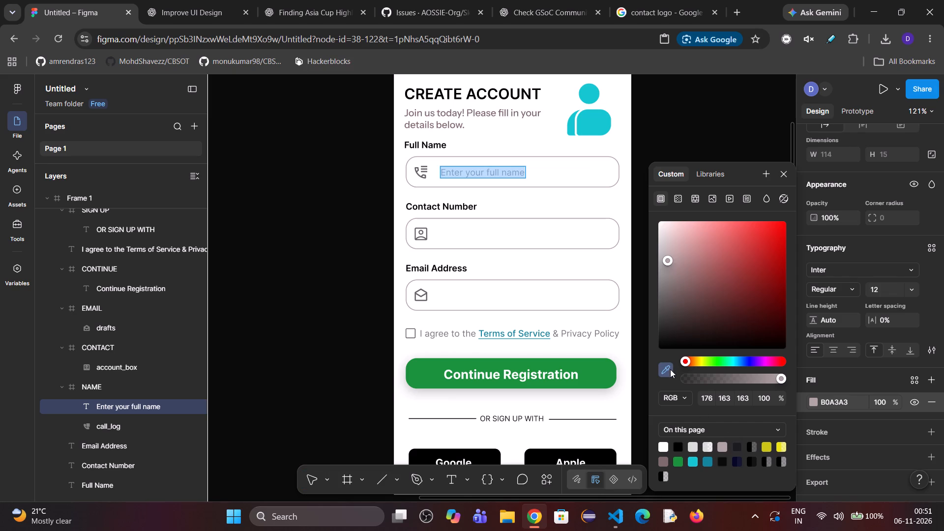
click(669, 369)
click(673, 370)
click(670, 370)
click(423, 227)
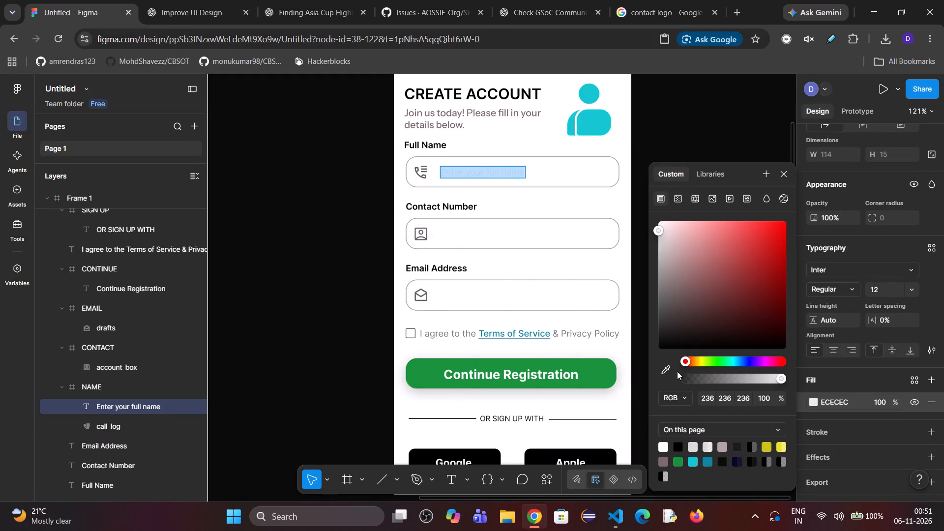
click(663, 370)
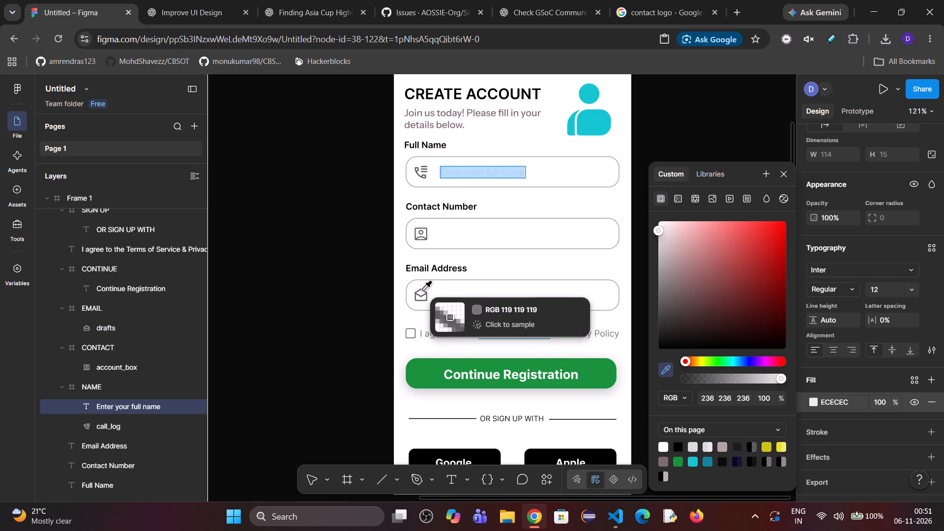
click(423, 291)
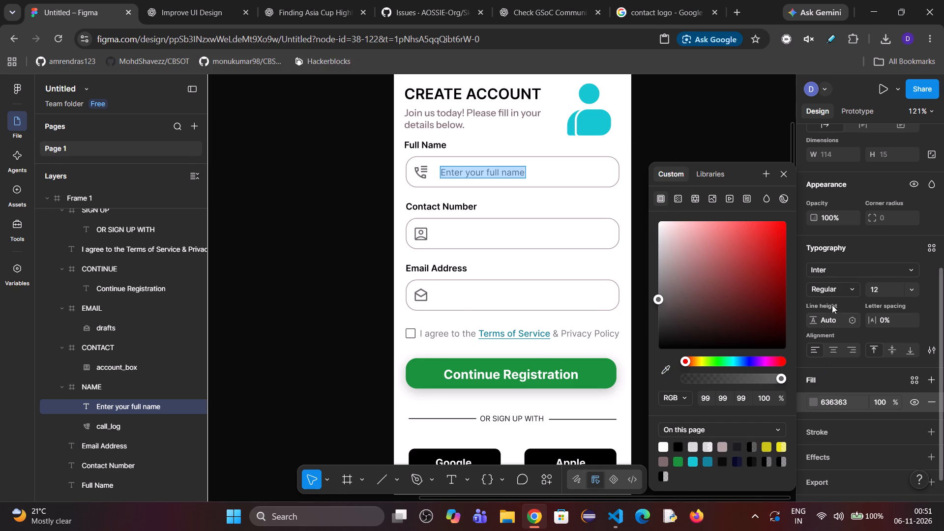
click(836, 287)
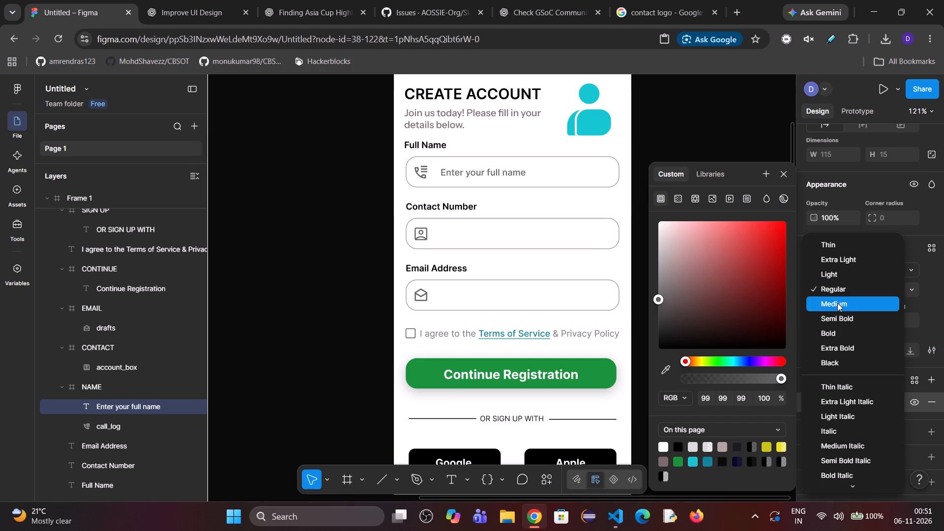
click(709, 119)
click(782, 171)
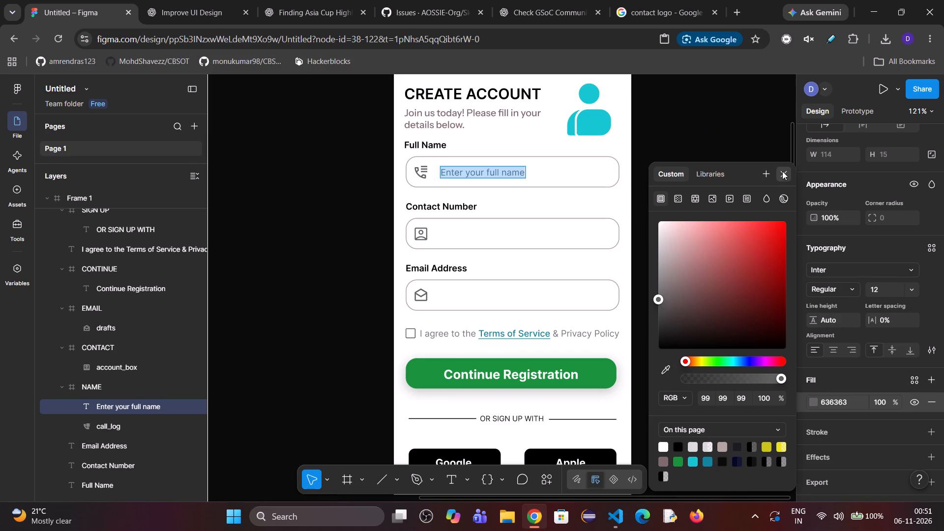
click(683, 139)
click(713, 241)
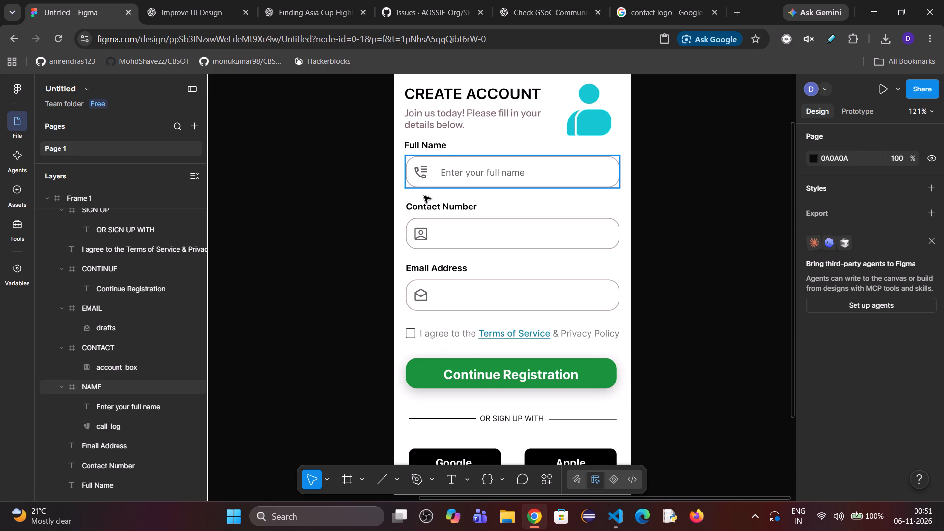
Swap the two upper field icons, placing account_box in the Full Name field and call_log in the Contact Number field.
triple_click(422, 234)
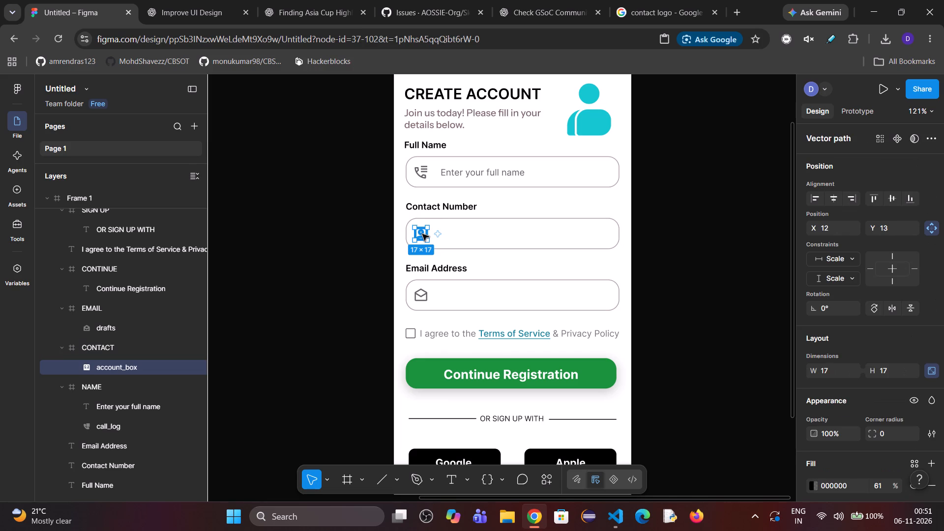
double_click(419, 176)
drag(420, 173, 451, 229)
drag(423, 234, 413, 175)
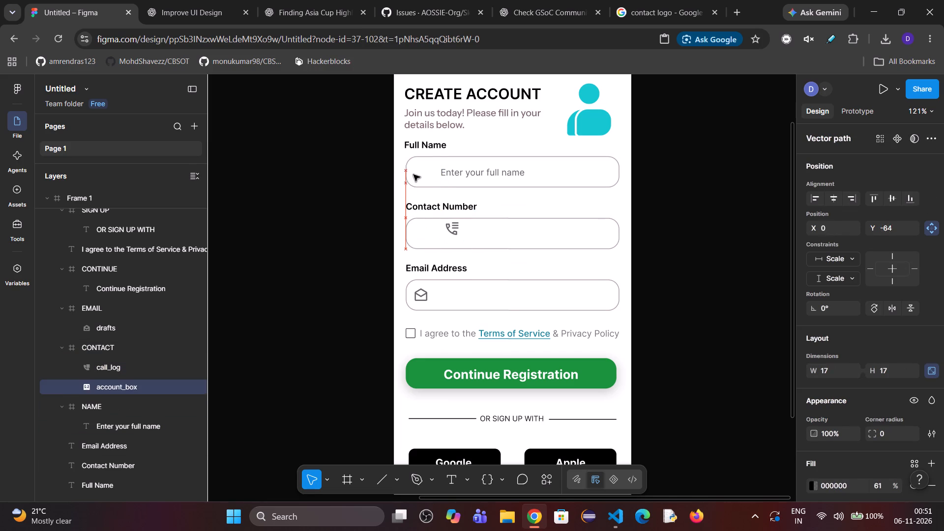
drag(413, 175, 423, 172)
click(451, 227)
click(451, 227)
drag(451, 227, 422, 235)
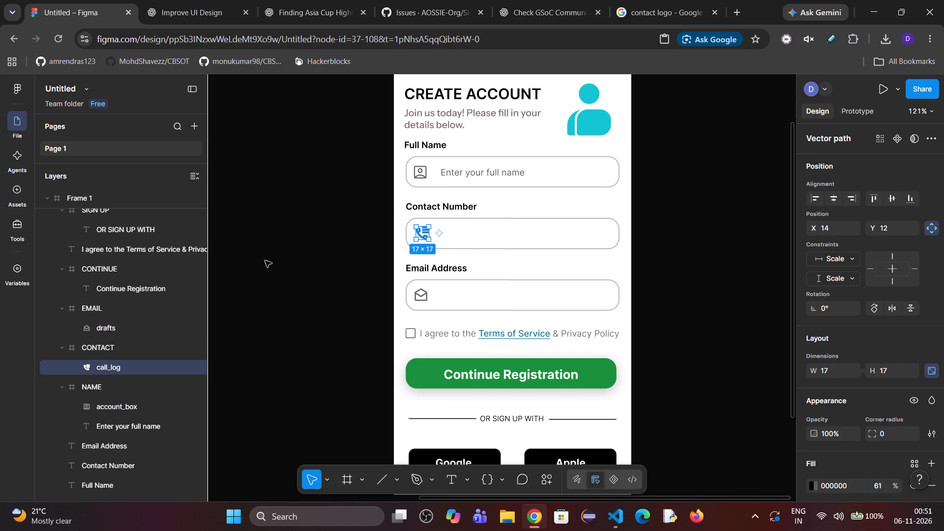
Align the drafts, call_log and account_box icons along their left edges at X 11.
ctrl+click(118, 329)
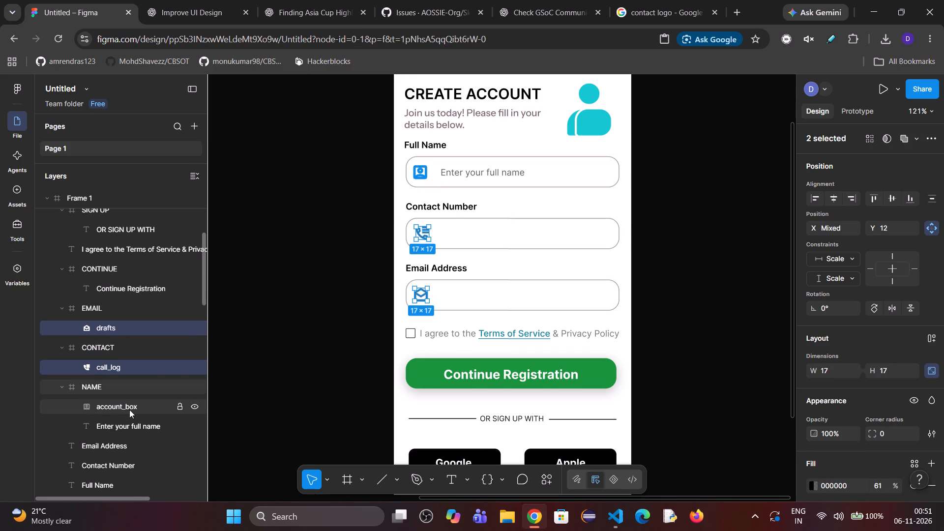
ctrl+click(129, 410)
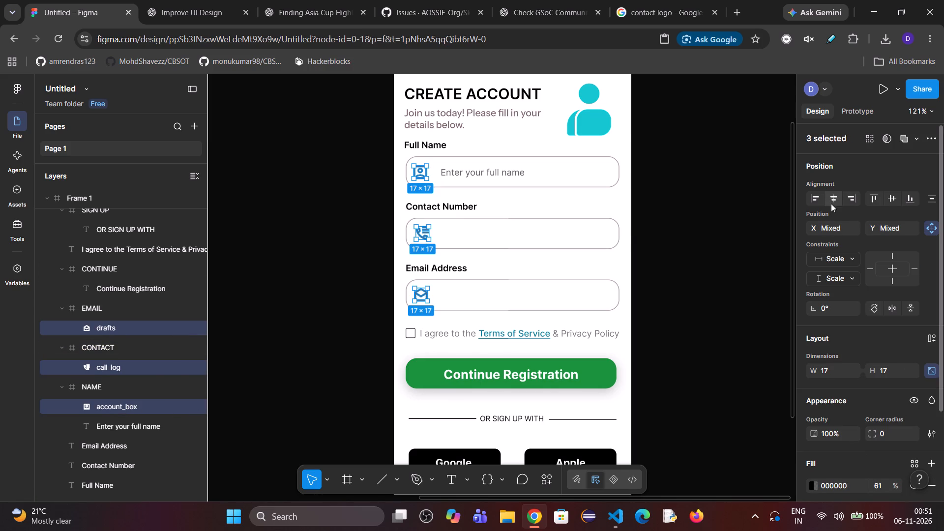
click(808, 203)
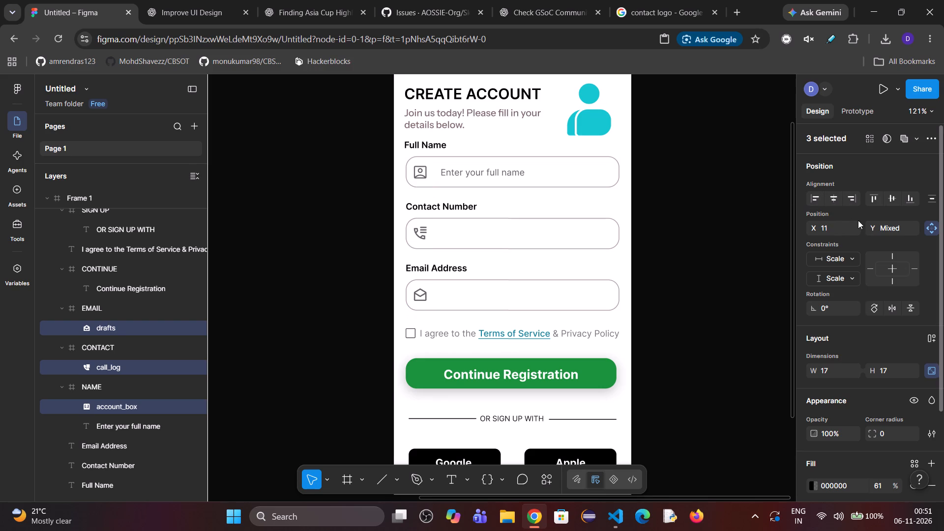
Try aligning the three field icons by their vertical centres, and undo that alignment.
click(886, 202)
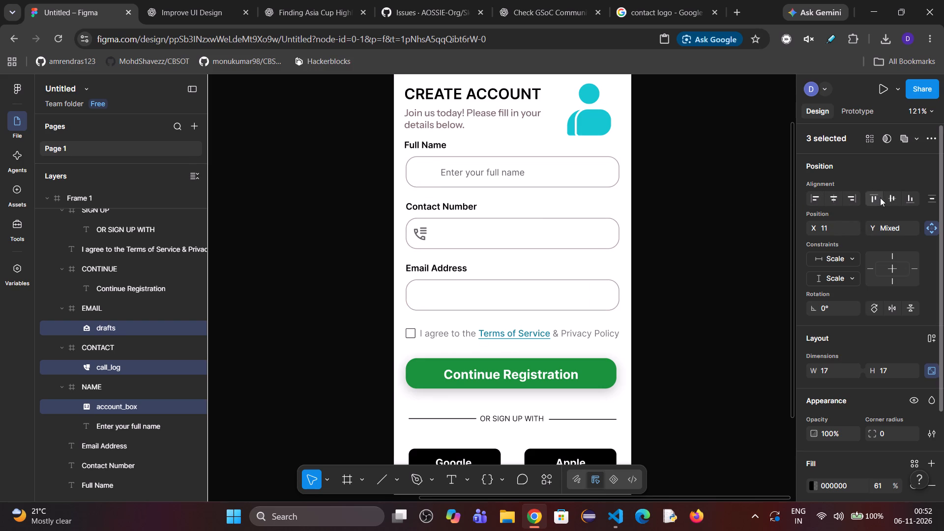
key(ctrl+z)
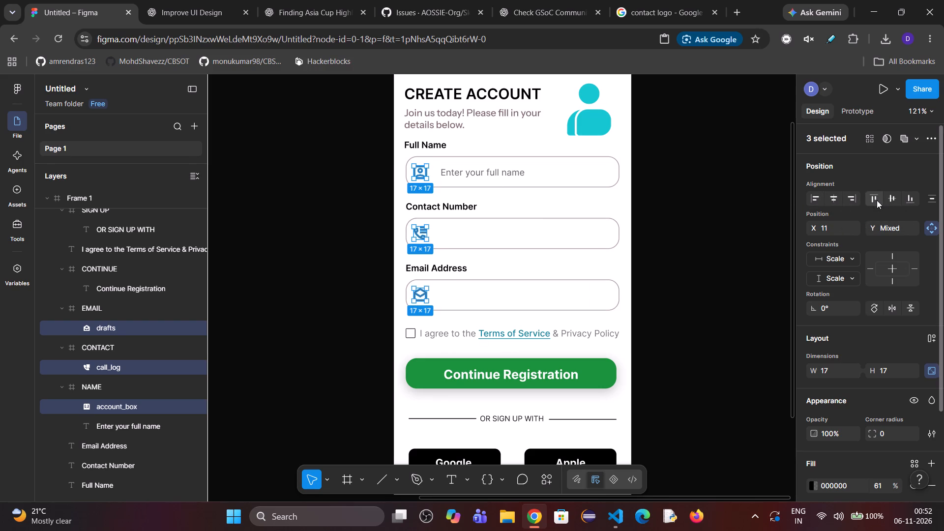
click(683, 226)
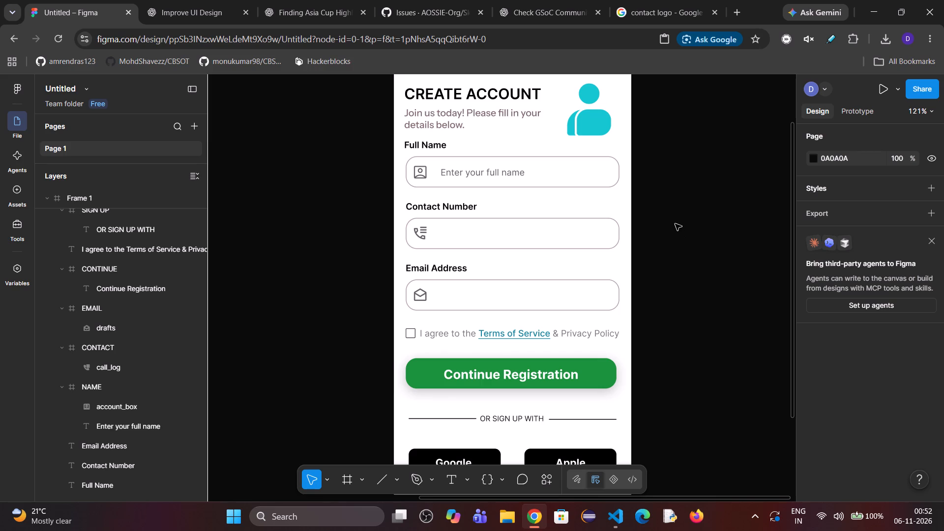
Set the font size of the "Enter your full name" placeholder to 13.
click(496, 177)
double_click(491, 173)
double_click(491, 172)
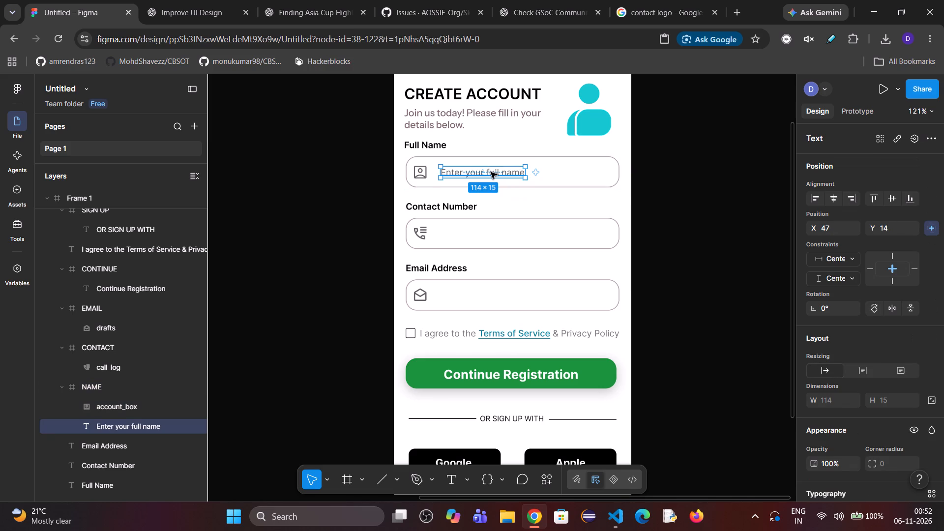
scroll(892, 406, down, 3)
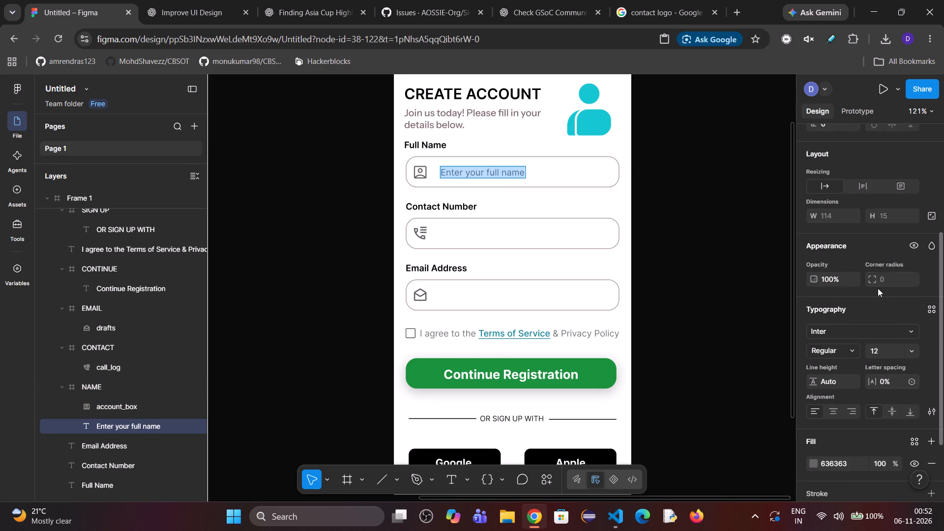
click(891, 214)
click(878, 352)
click(881, 352)
key(BackSpace)
key(3)
key(Return)
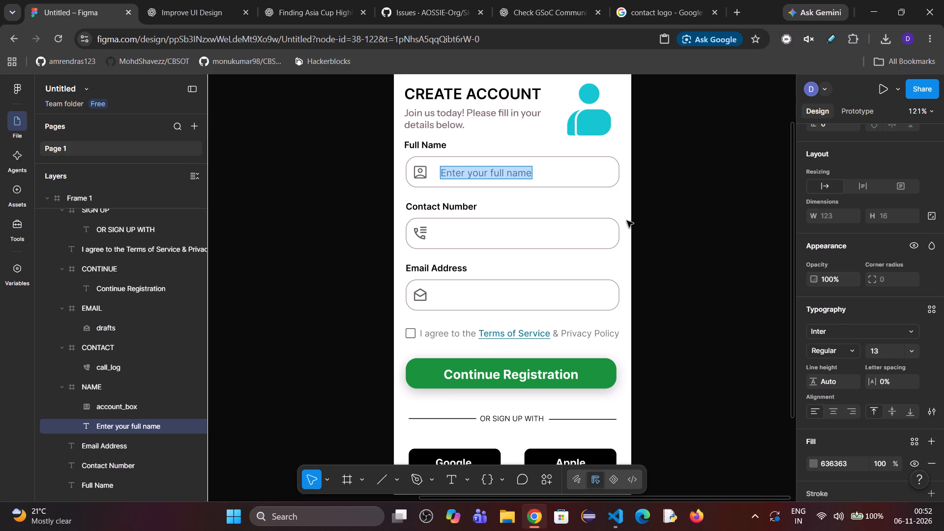
click(656, 226)
Move the "Enter your full name" placeholder closer to its icon, to about X 40, Y 13.
drag(508, 172, 501, 173)
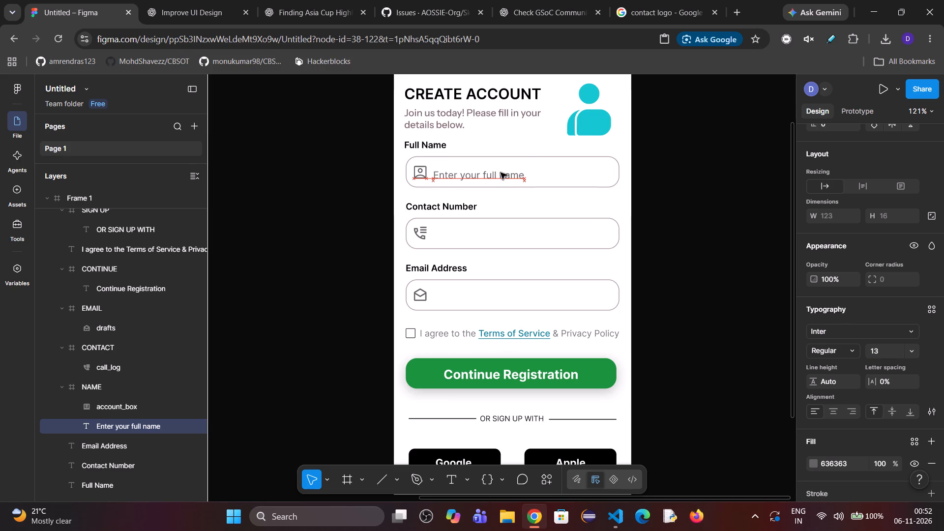
drag(501, 173, 502, 171)
click(631, 195)
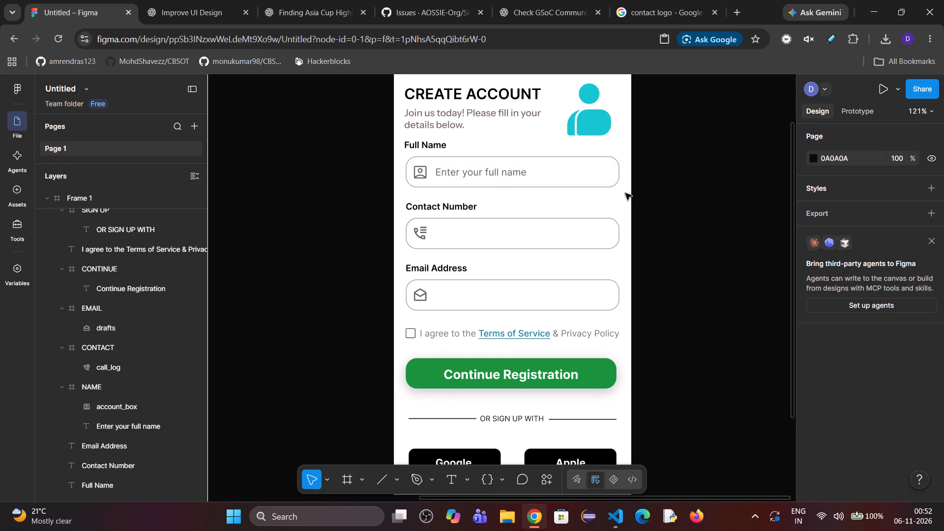
Duplicate the "Enter your full name" placeholder into the Contact Number and Email Address fields, each at X 40, Y 12.
double_click(466, 174)
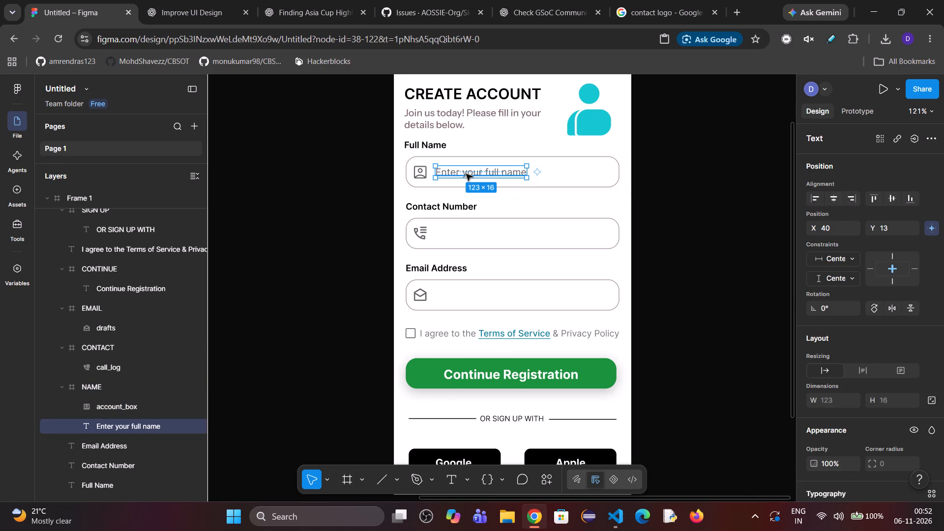
alt+shift+drag(467, 174, 482, 220)
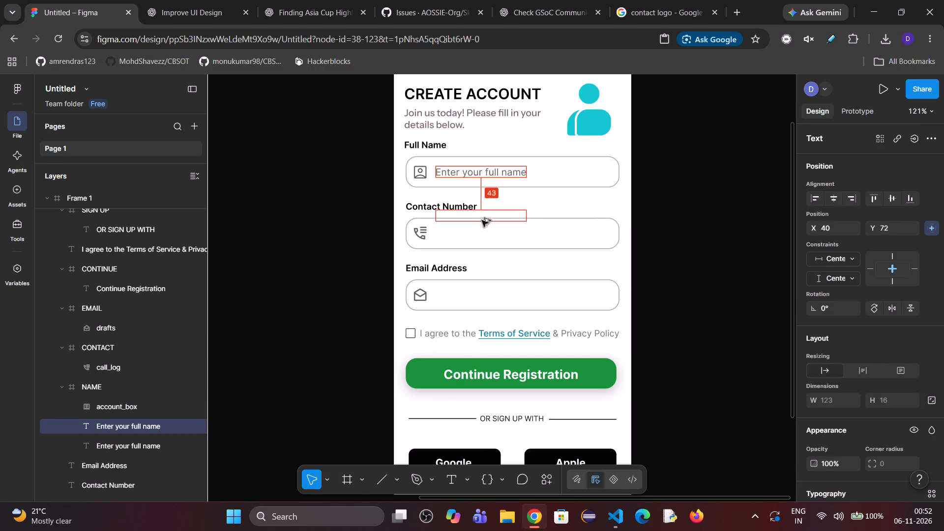
alt+shift+drag(482, 220, 483, 233)
alt+shift+drag(483, 233, 487, 250)
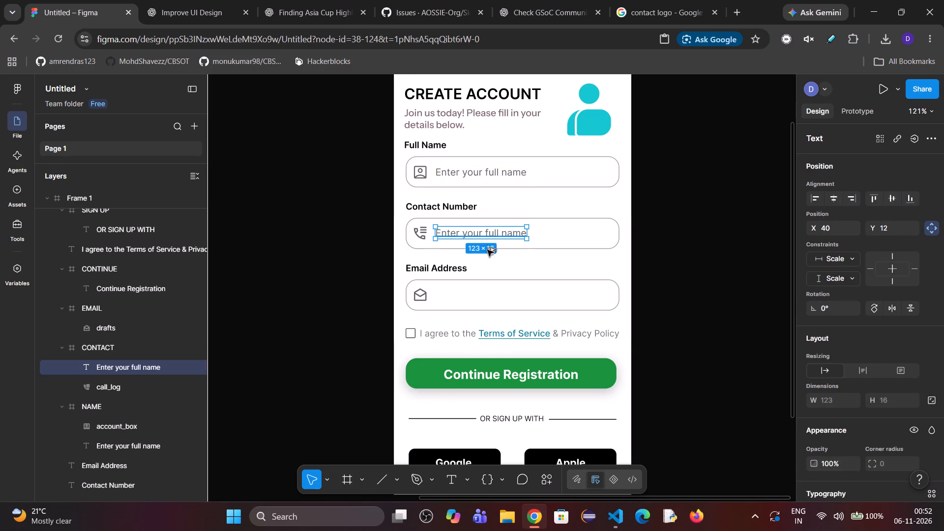
alt+shift+drag(487, 250, 491, 295)
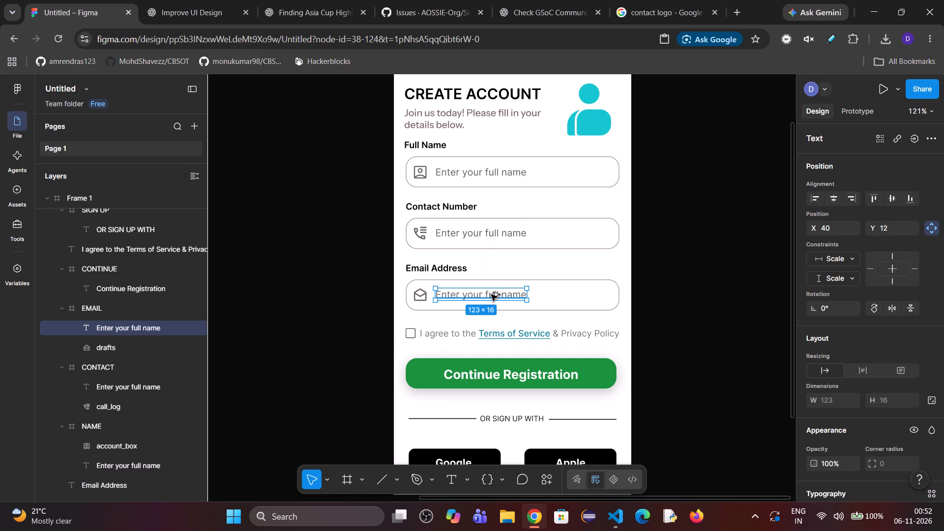
Replace the Contact Number field's placeholder text with "Enter your contact number".
double_click(489, 231)
double_click(489, 231)
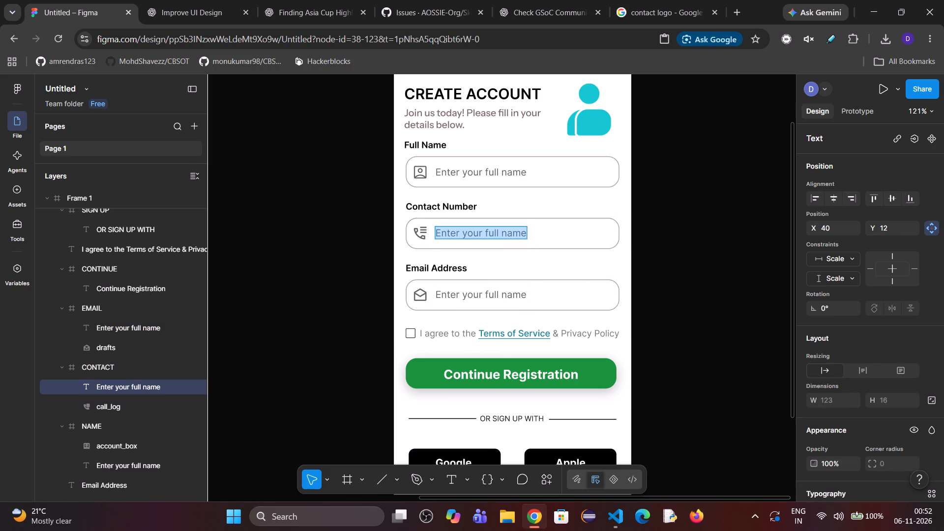
text(Enter your contact number)
Replace the Email Address field's placeholder text with "Enter your email address".
double_click(480, 295)
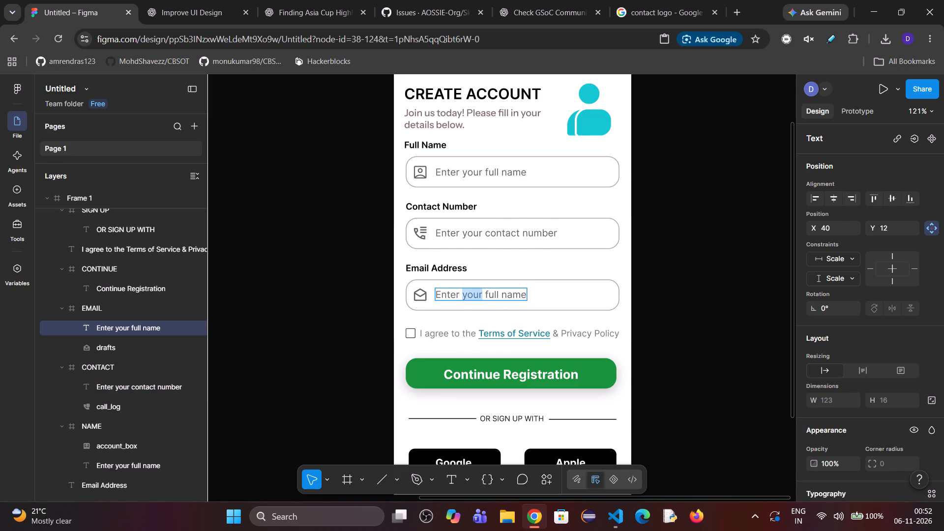
key(ctrl+a)
key(BackSpace)
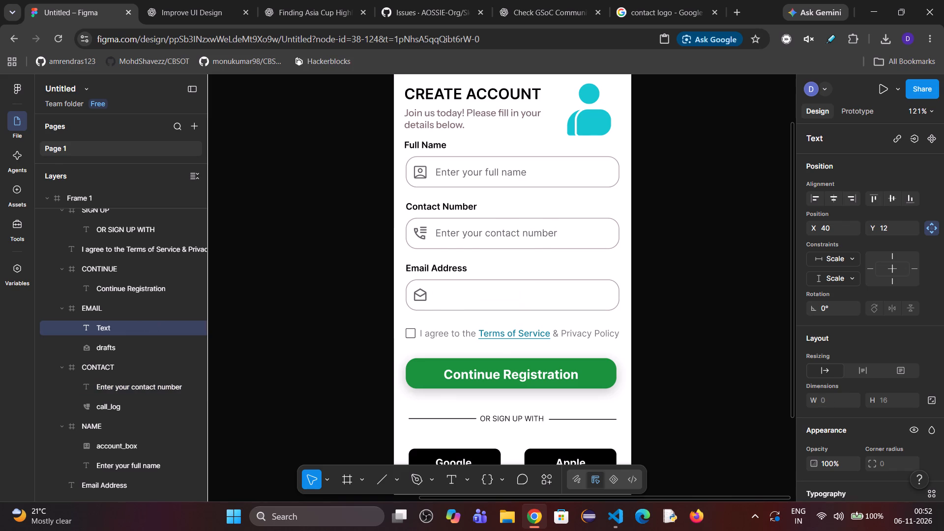
text(En)
text(ter your email address)
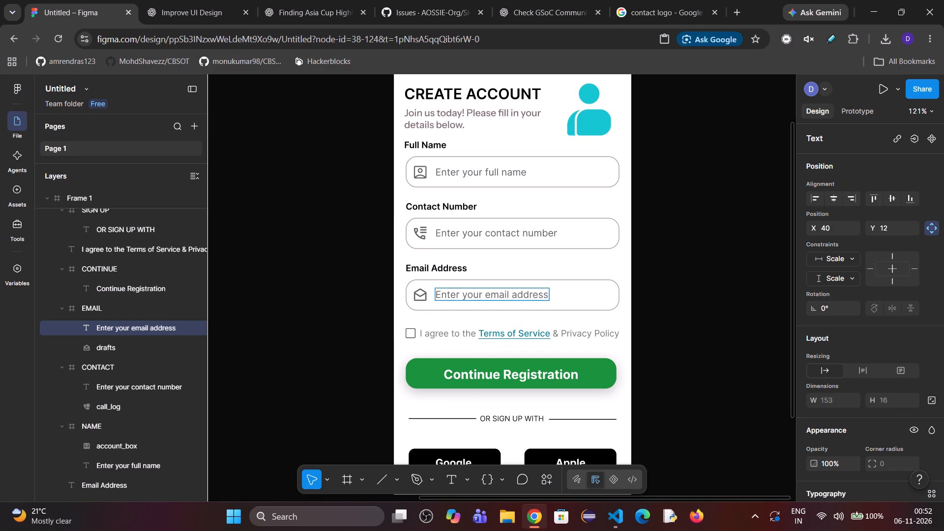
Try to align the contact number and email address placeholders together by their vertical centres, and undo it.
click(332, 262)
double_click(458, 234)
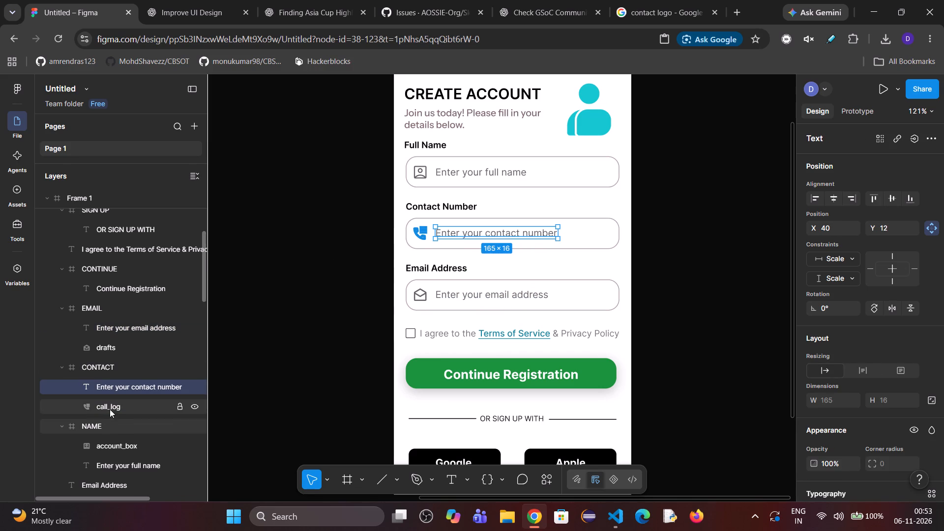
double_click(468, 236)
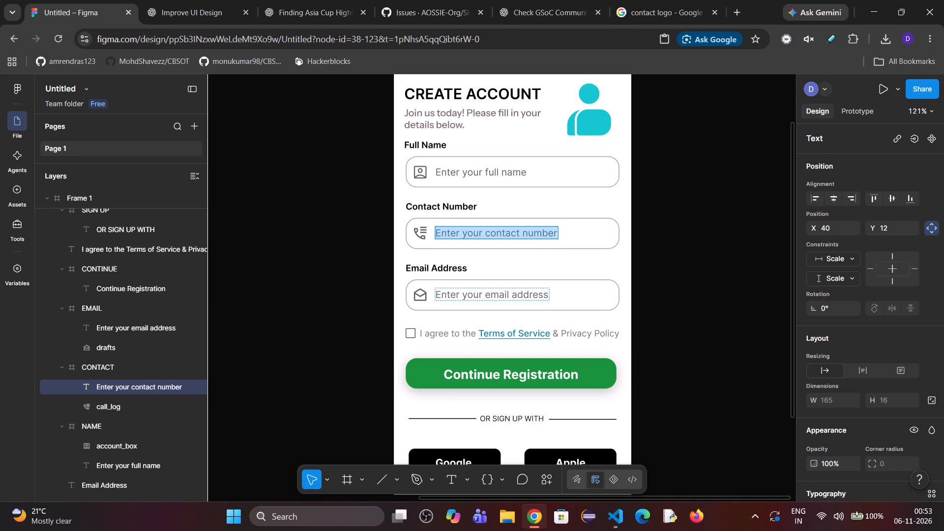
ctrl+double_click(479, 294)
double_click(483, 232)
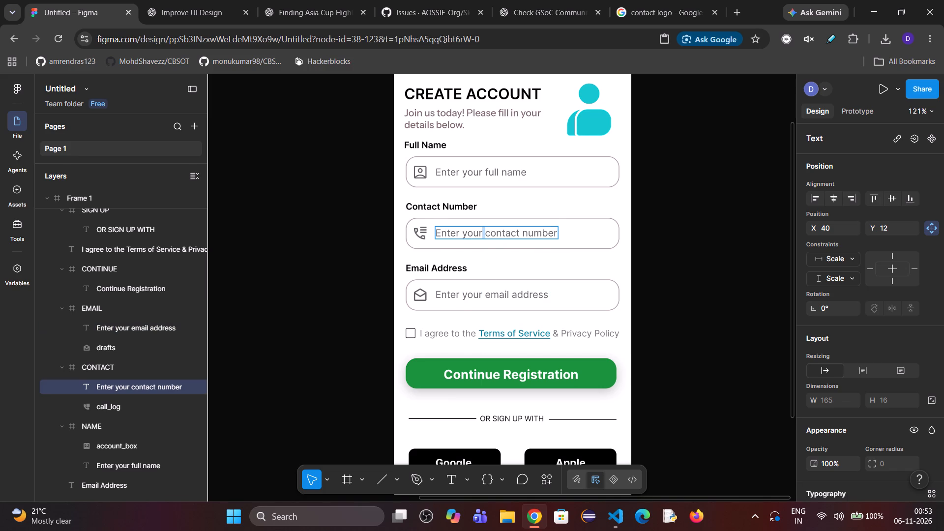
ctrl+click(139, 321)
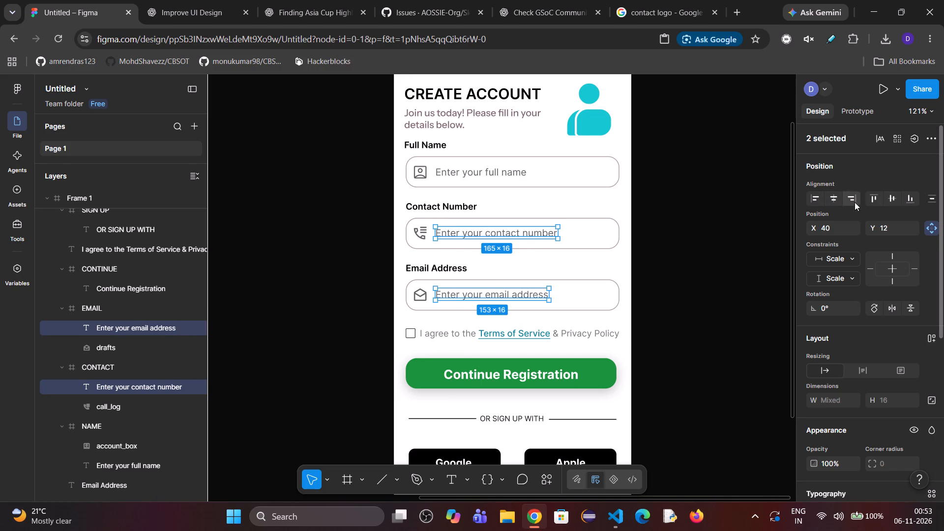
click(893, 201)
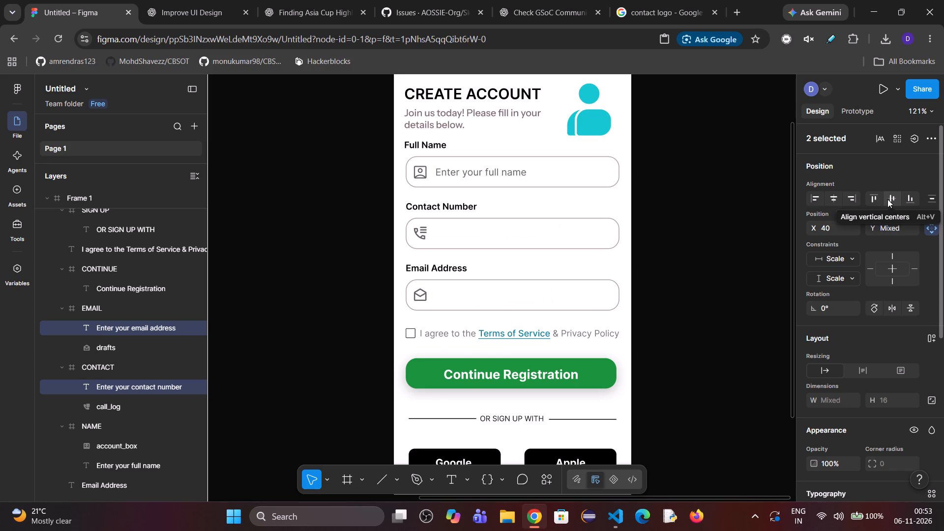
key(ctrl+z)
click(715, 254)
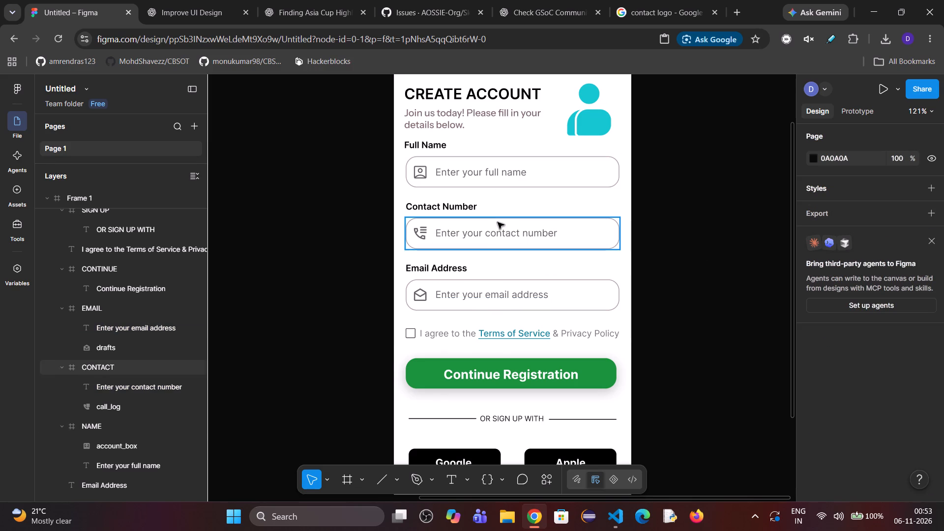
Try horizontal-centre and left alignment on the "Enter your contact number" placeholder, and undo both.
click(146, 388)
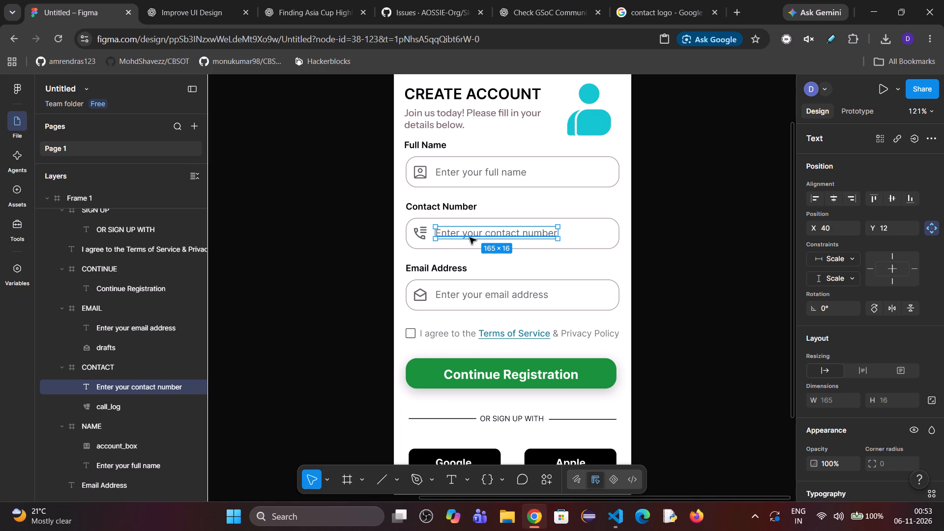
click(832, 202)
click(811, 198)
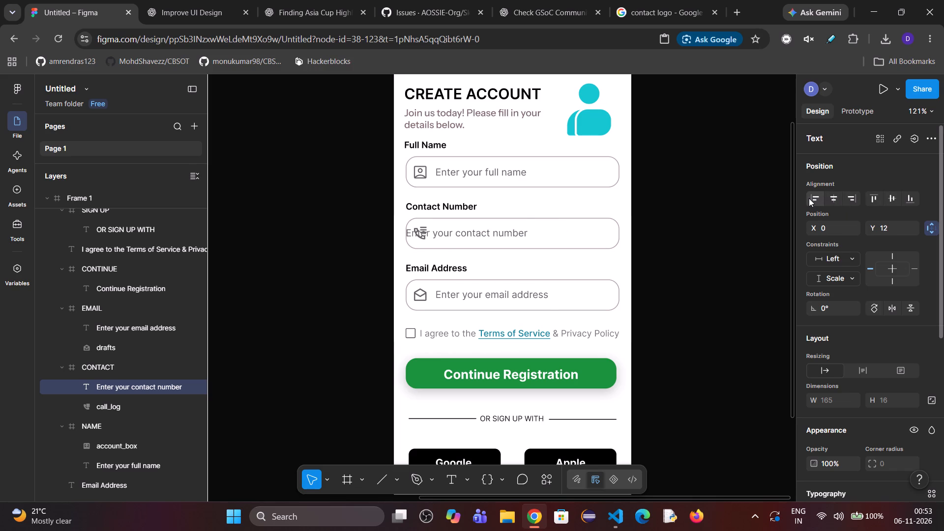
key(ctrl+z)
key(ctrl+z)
Vertically centre the "Enter your contact number" and "Enter your email address" placeholders, each within its own field.
click(897, 198)
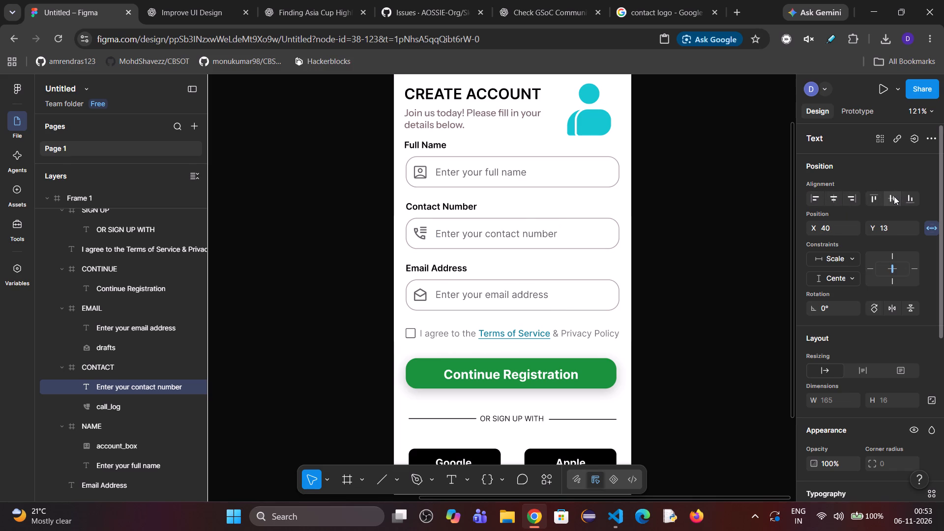
click(893, 196)
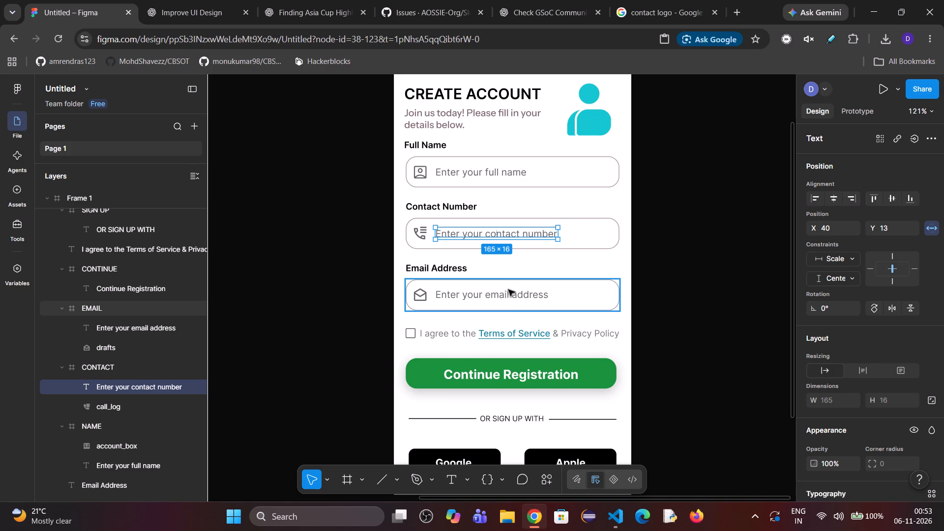
double_click(511, 293)
click(887, 200)
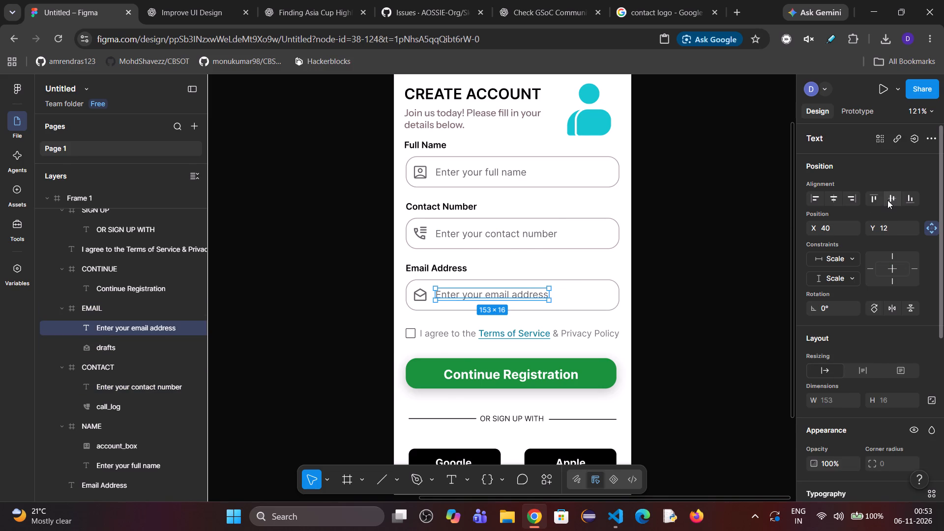
Vertically centre the email, contact and full name icons within their respective fields, each at Y 13.
click(422, 295)
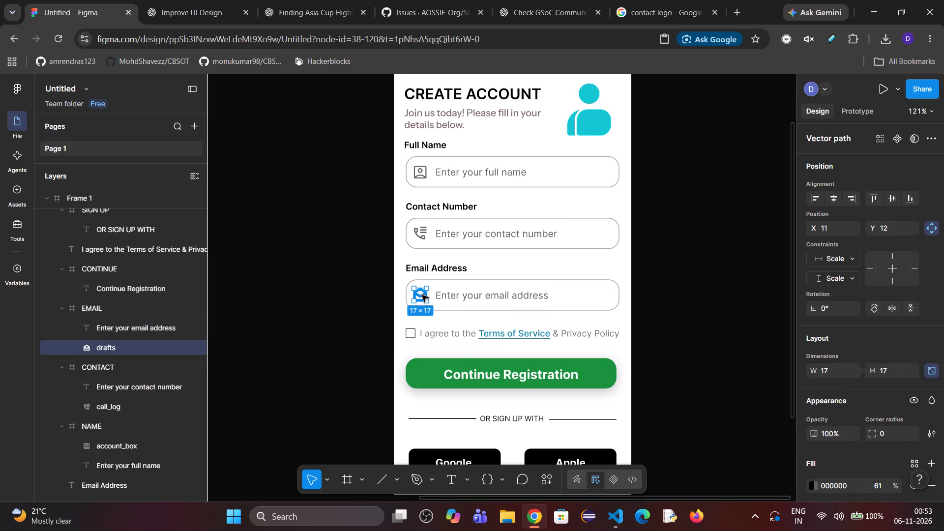
click(887, 201)
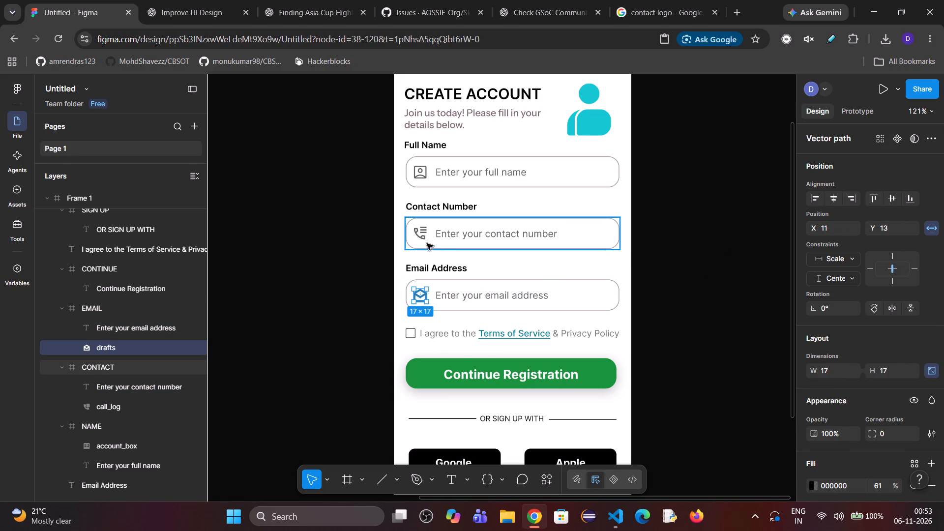
double_click(416, 232)
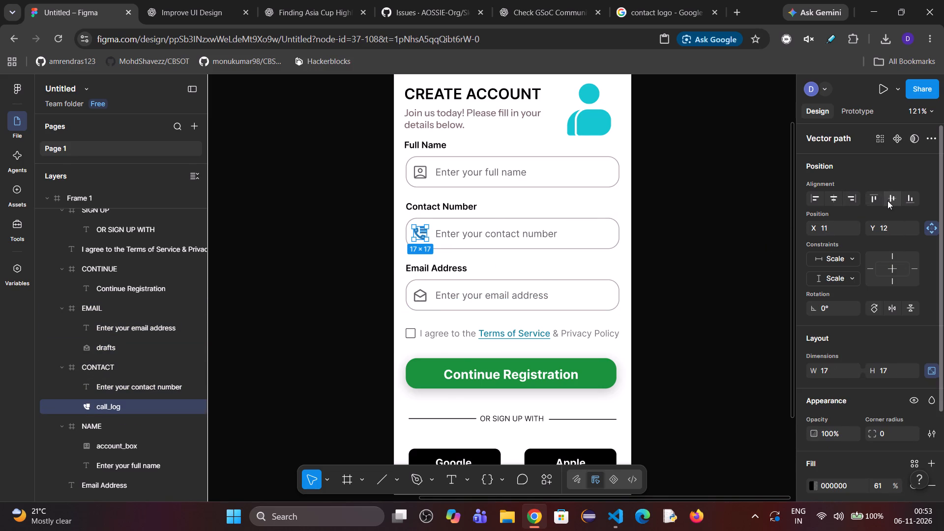
click(887, 201)
double_click(419, 169)
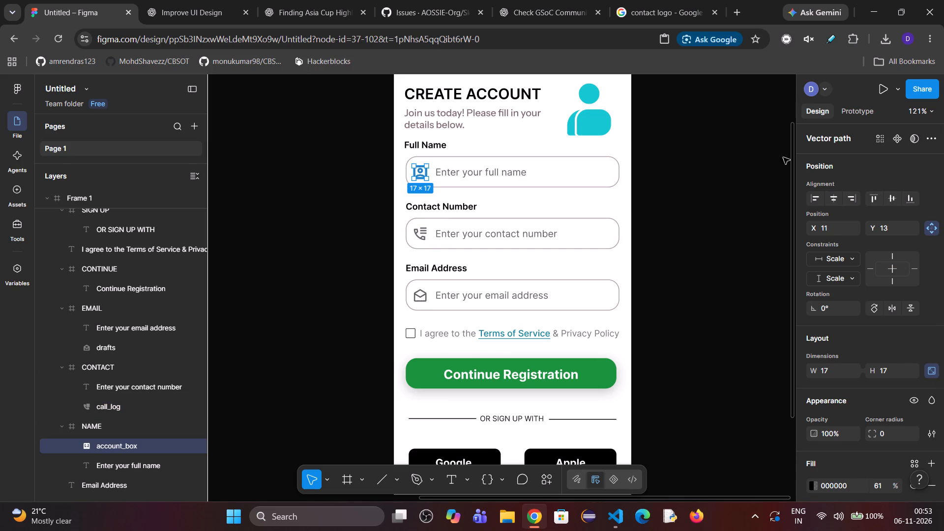
click(891, 198)
click(886, 194)
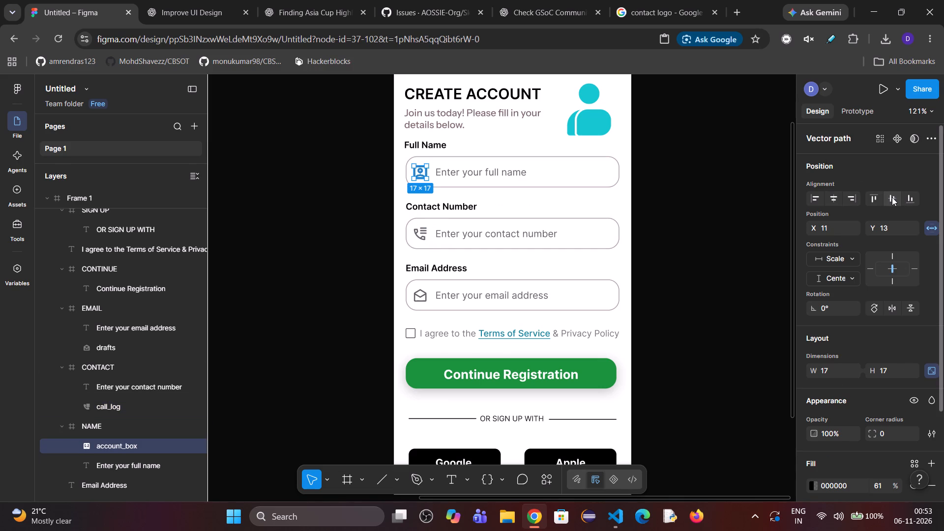
click(892, 197)
click(877, 191)
click(879, 196)
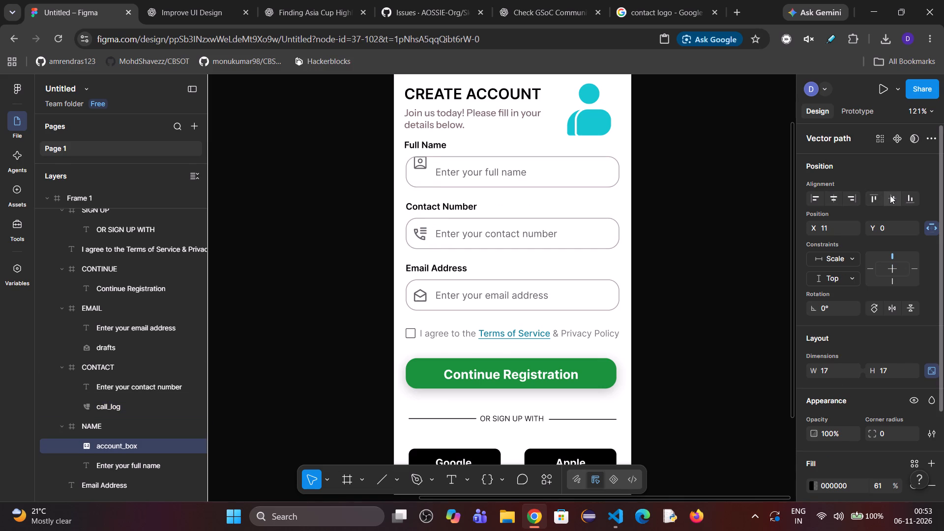
click(890, 195)
click(739, 248)
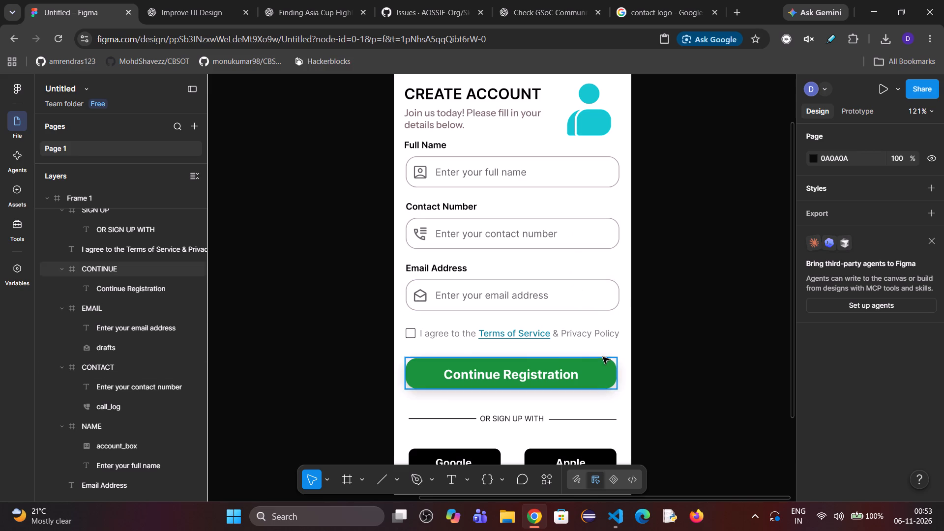
Change the fill of the checkbox beside the terms agreement text to black, 000000.
click(413, 332)
scroll(870, 431, down, 1)
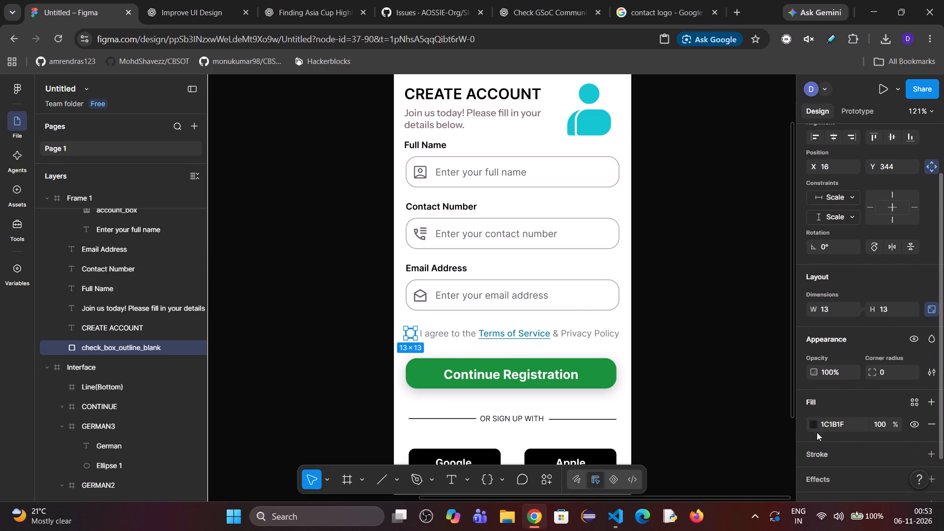
scroll(836, 394, down, 2)
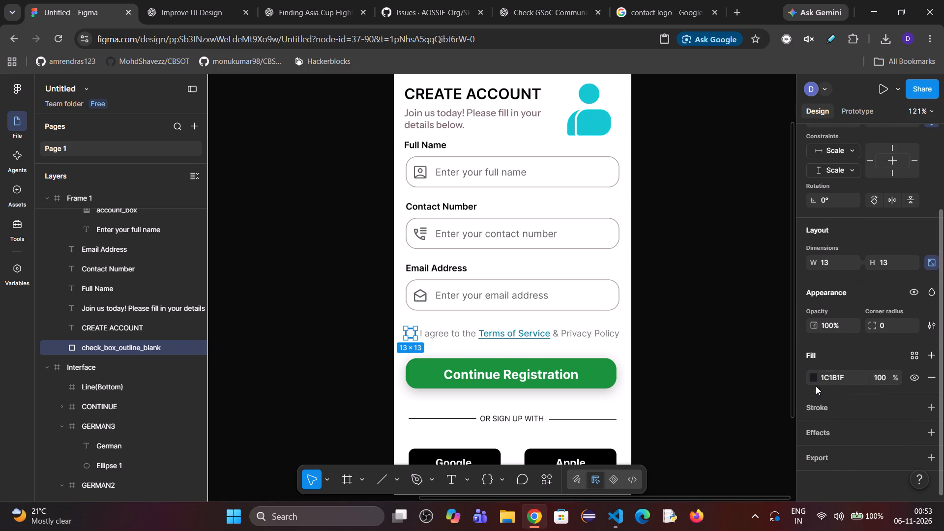
click(810, 380)
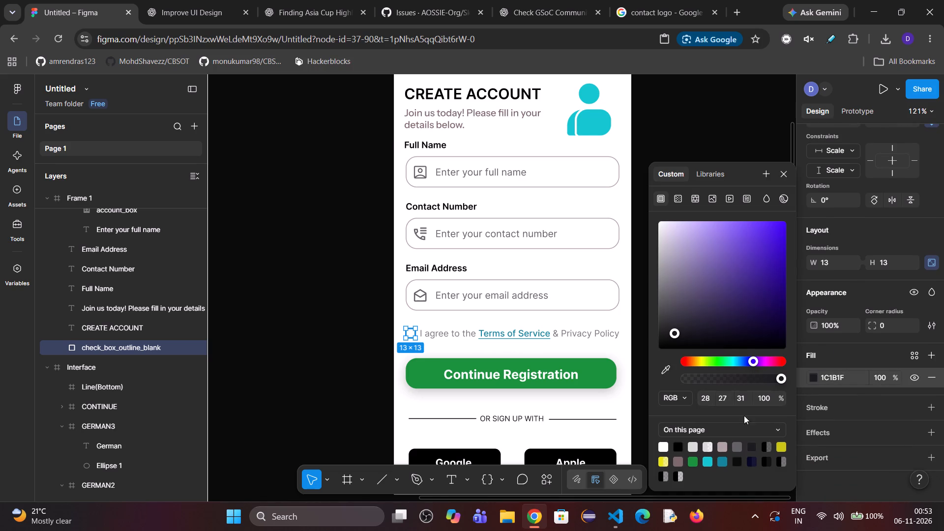
click(679, 446)
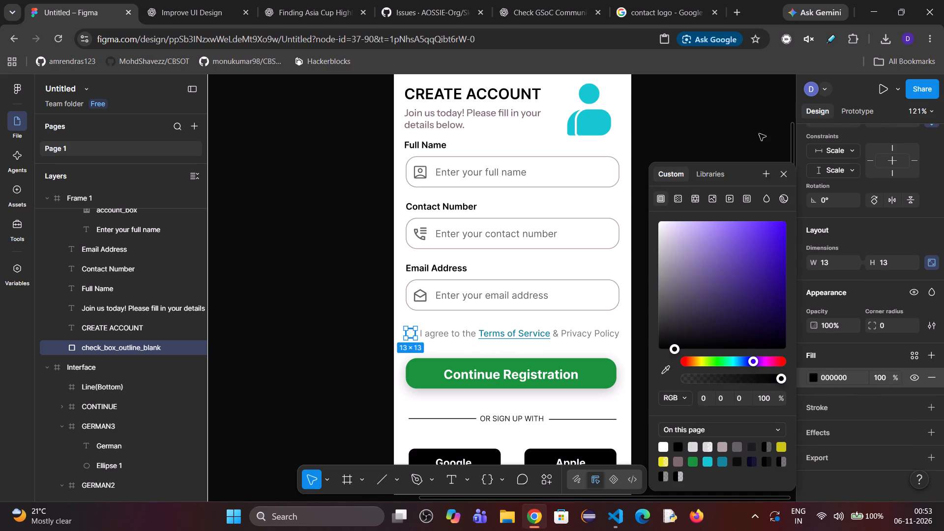
click(752, 127)
Add a black 000000 stroke to the checkbox beside the terms agreement text.
click(412, 340)
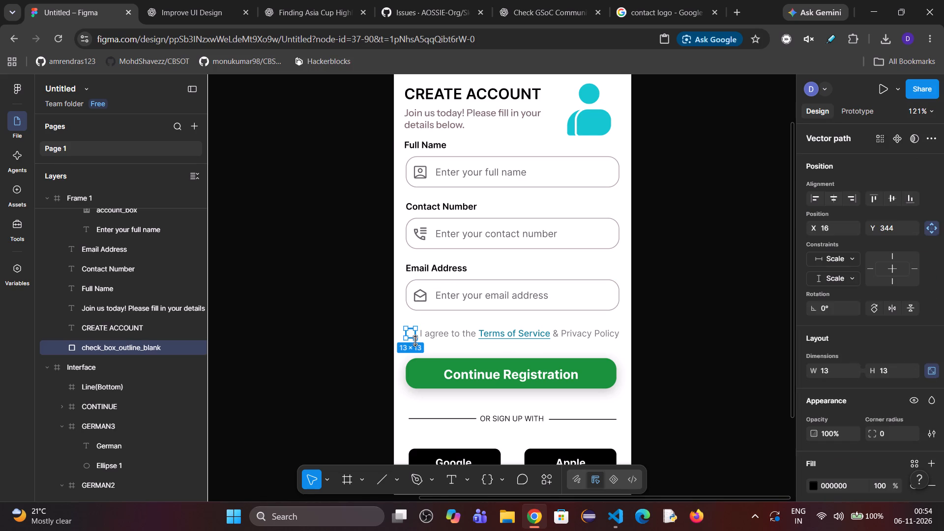
scroll(805, 399, down, 1)
scroll(879, 423, down, 1)
click(938, 406)
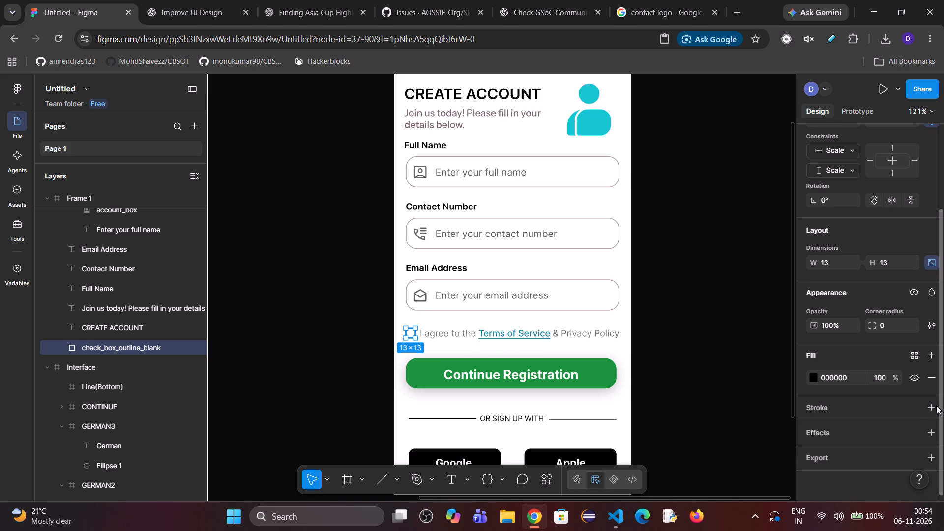
click(933, 404)
click(680, 449)
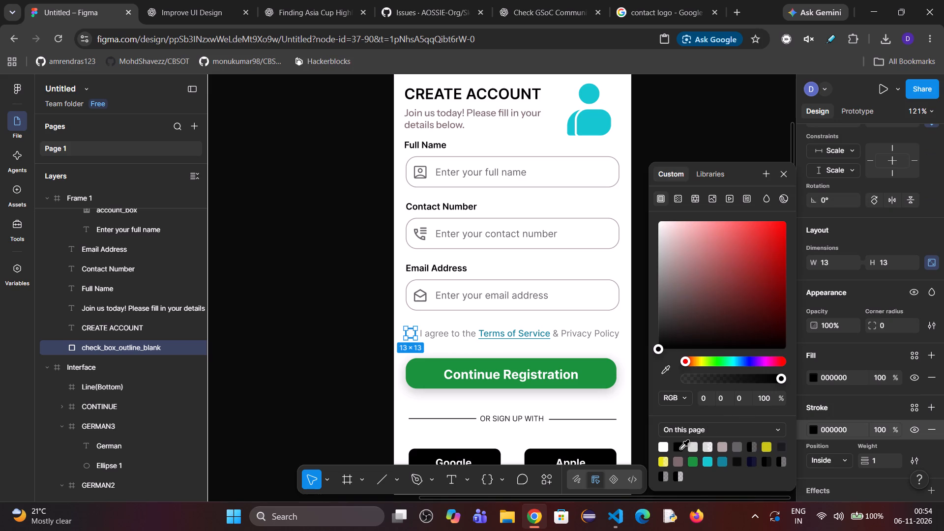
click(710, 110)
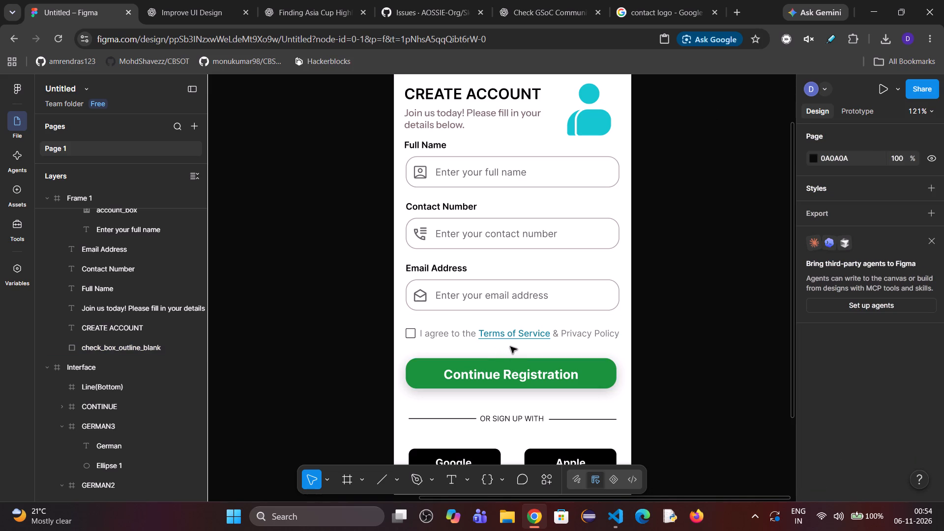
Recolour the "& Privacy Policy" part of the terms agreement text to black 000000 at 100% opacity.
click(571, 335)
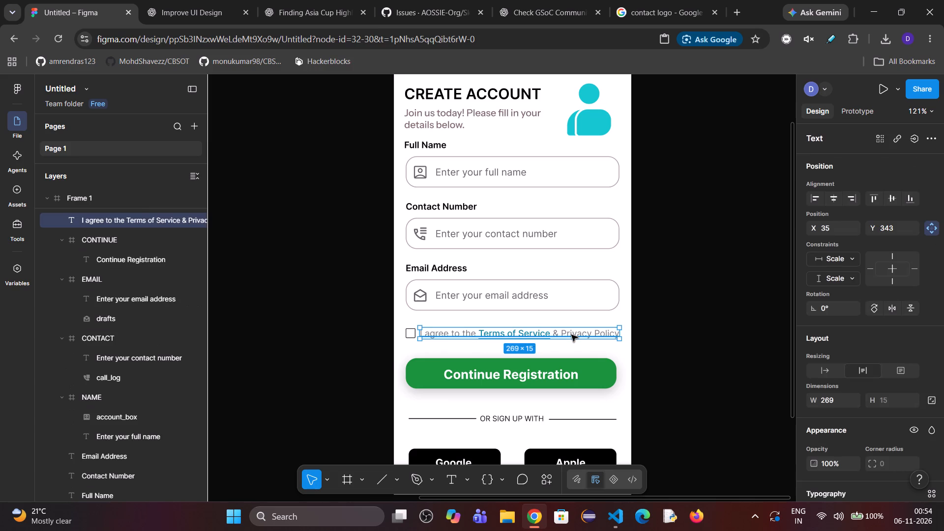
double_click(421, 335)
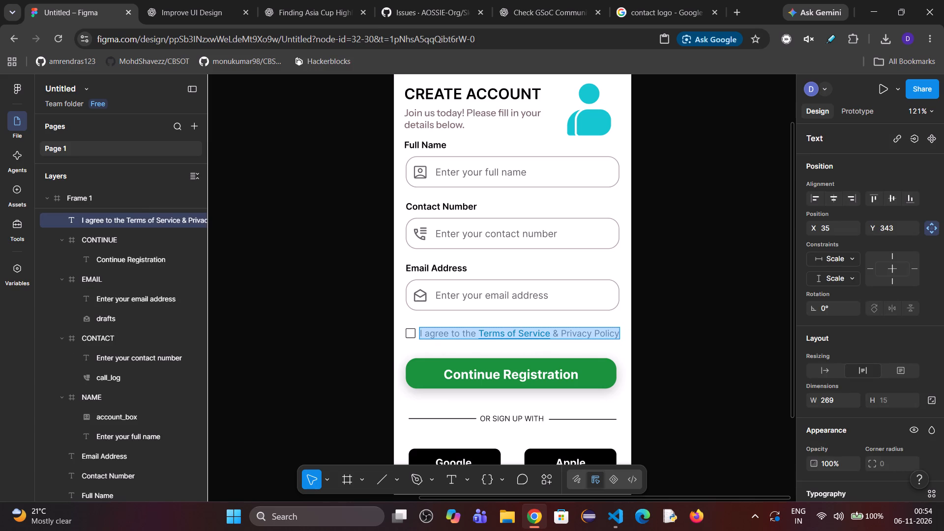
drag(419, 334, 442, 335)
click(442, 335)
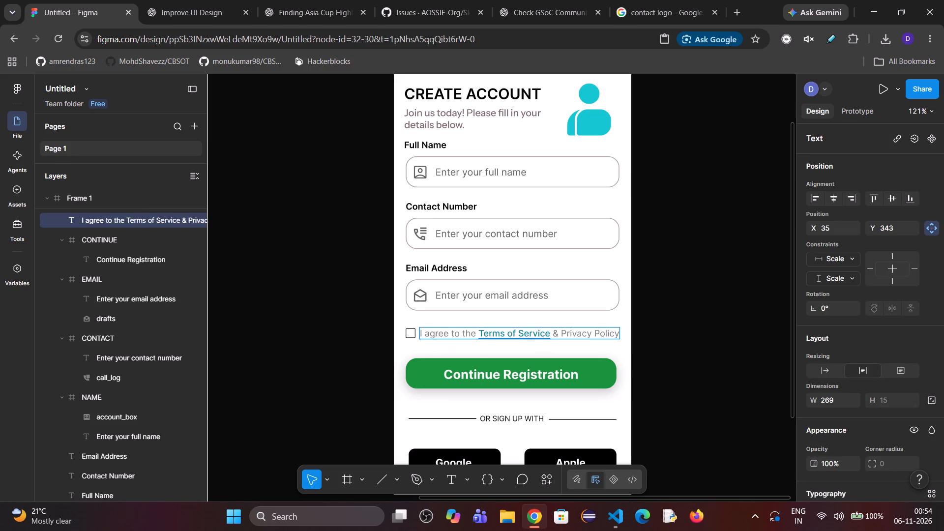
drag(420, 335, 475, 332)
ctrl+drag(552, 332, 621, 331)
scroll(878, 385, down, 2)
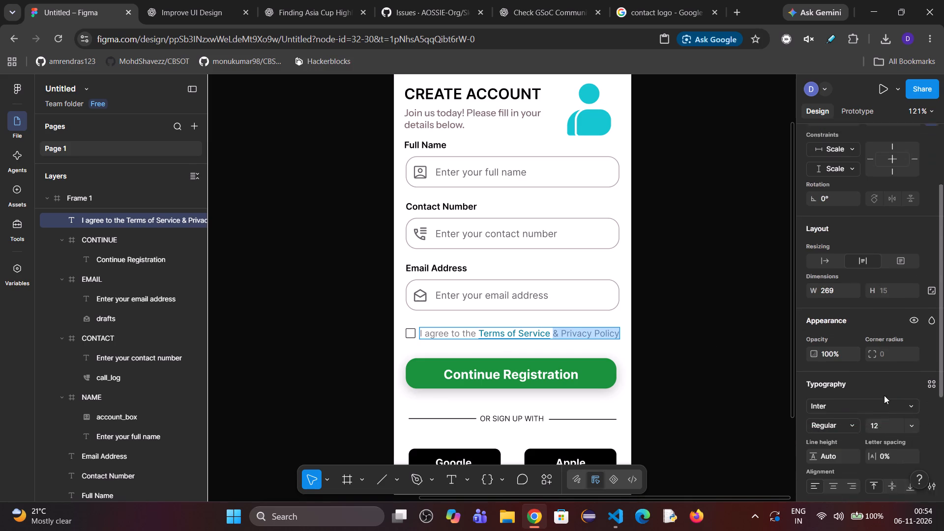
scroll(848, 421, down, 2)
click(813, 404)
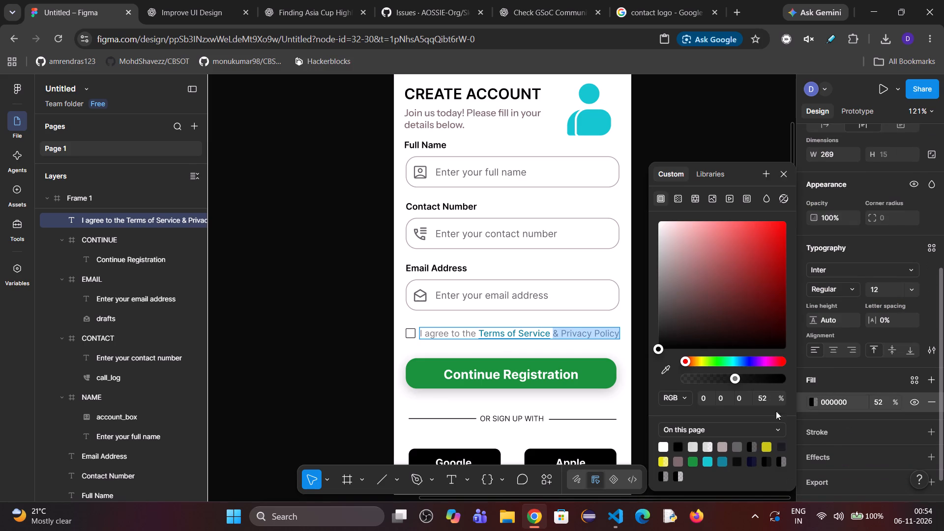
click(678, 449)
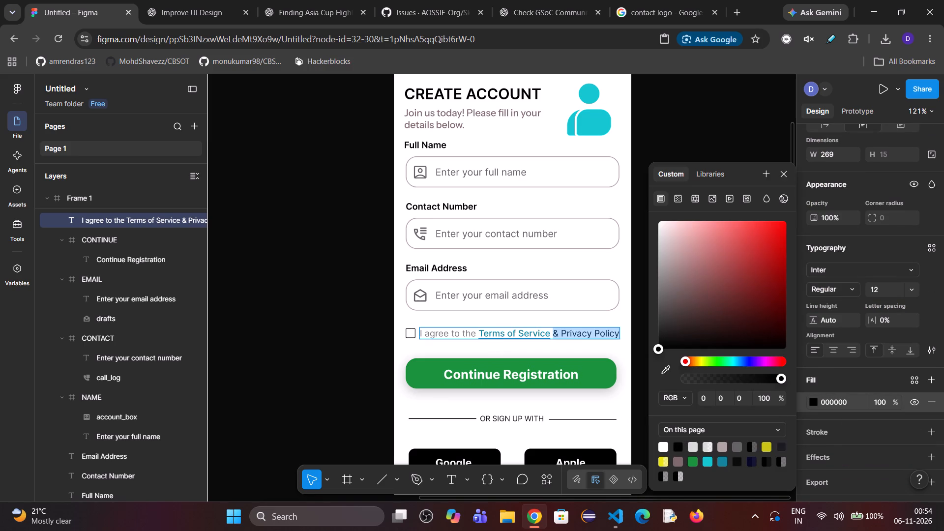
Recolour the "I agree to the" part of the terms agreement text to black 000000 at 100% opacity.
drag(474, 335, 420, 333)
click(676, 446)
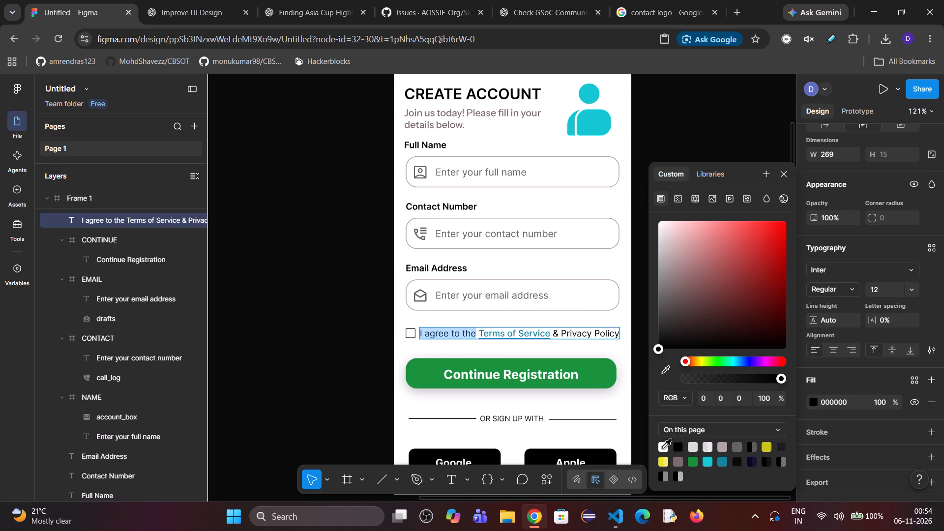
click(688, 149)
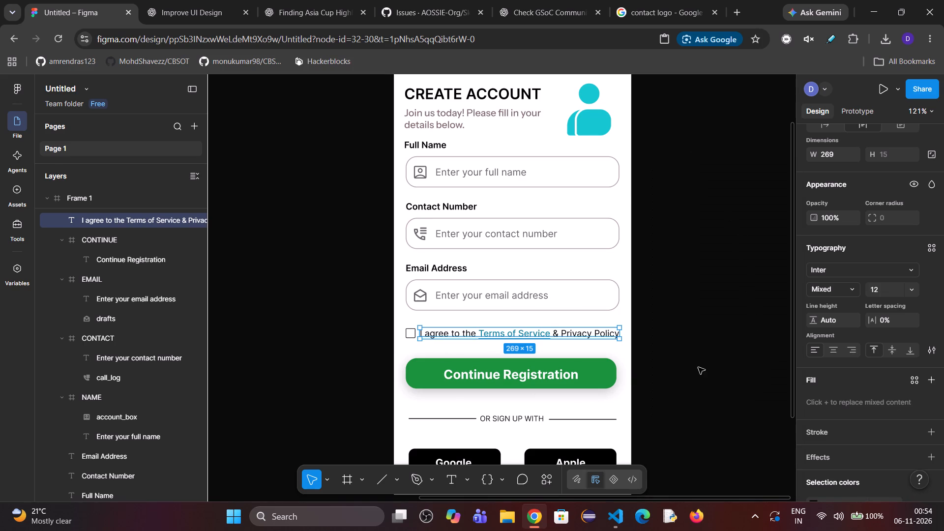
click(698, 367)
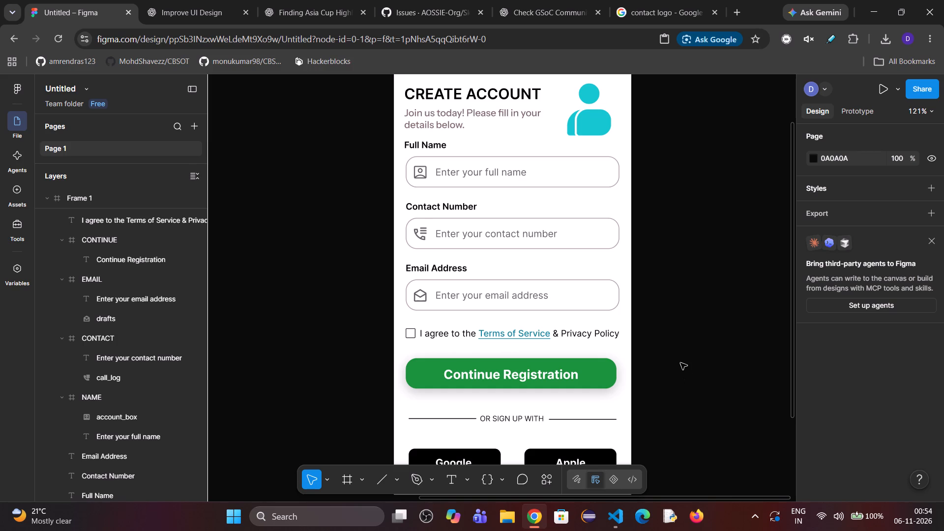
Set the font weight of the "OR SIGN UP WITH" divider text to Medium.
scroll(662, 375, down, 2)
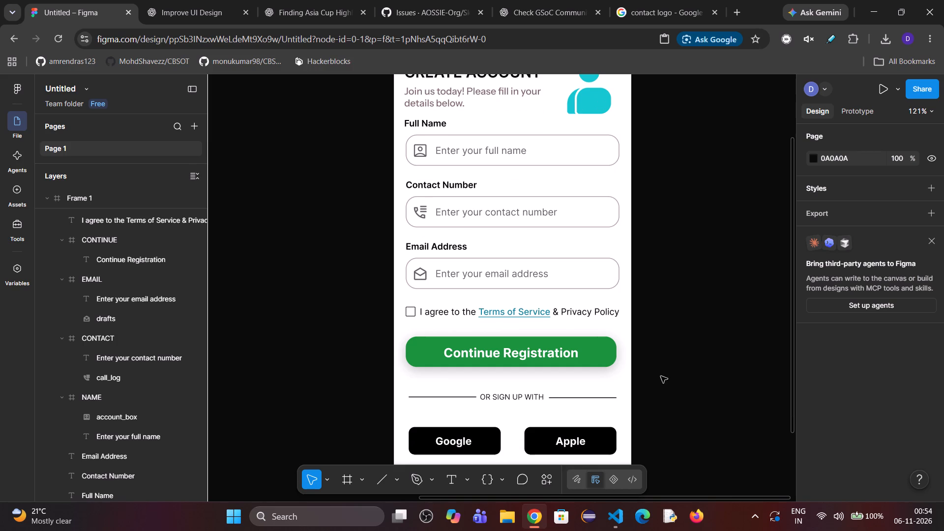
double_click(518, 401)
double_click(518, 398)
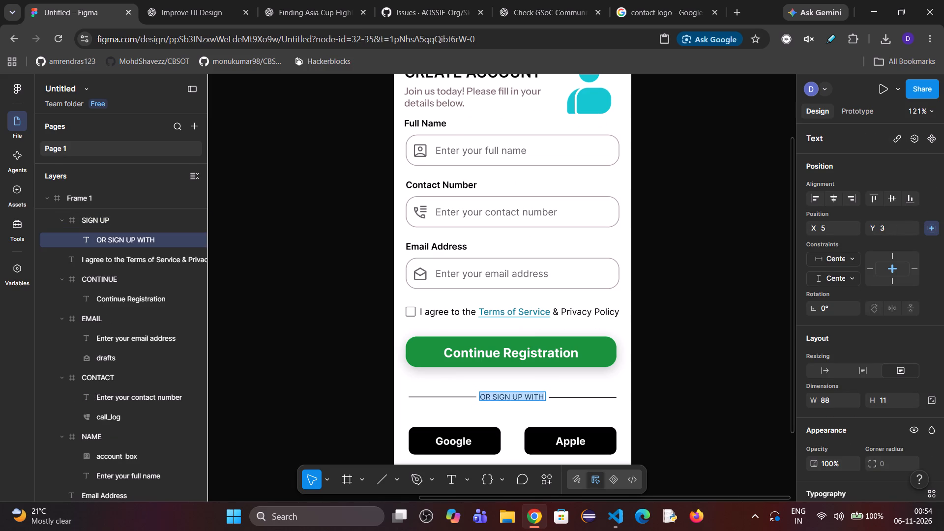
scroll(866, 355, down, 1)
scroll(866, 376, up, 2)
scroll(861, 367, down, 2)
scroll(864, 369, up, 4)
scroll(860, 354, down, 3)
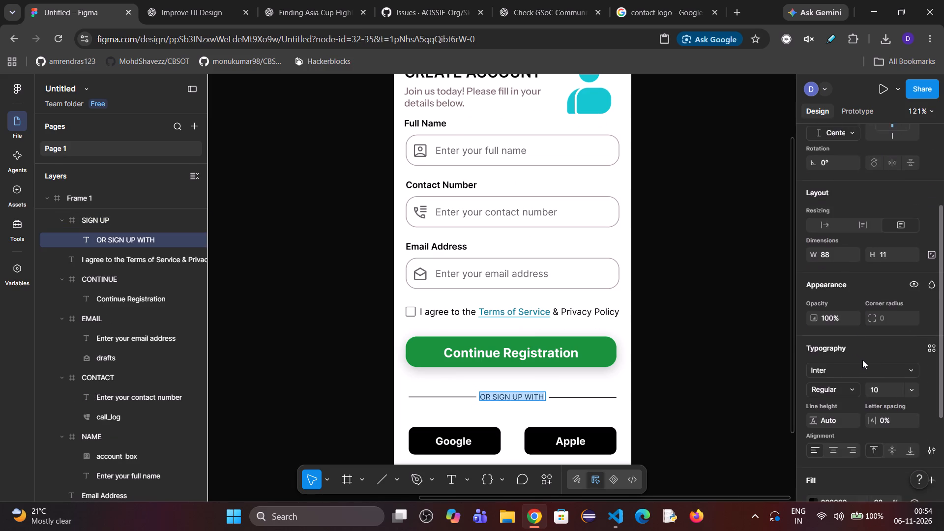
click(843, 351)
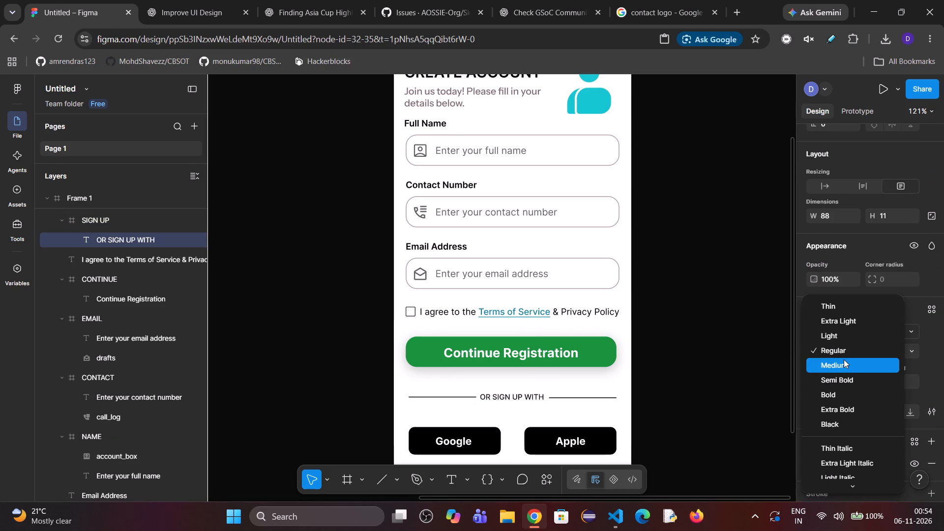
click(844, 359)
click(843, 350)
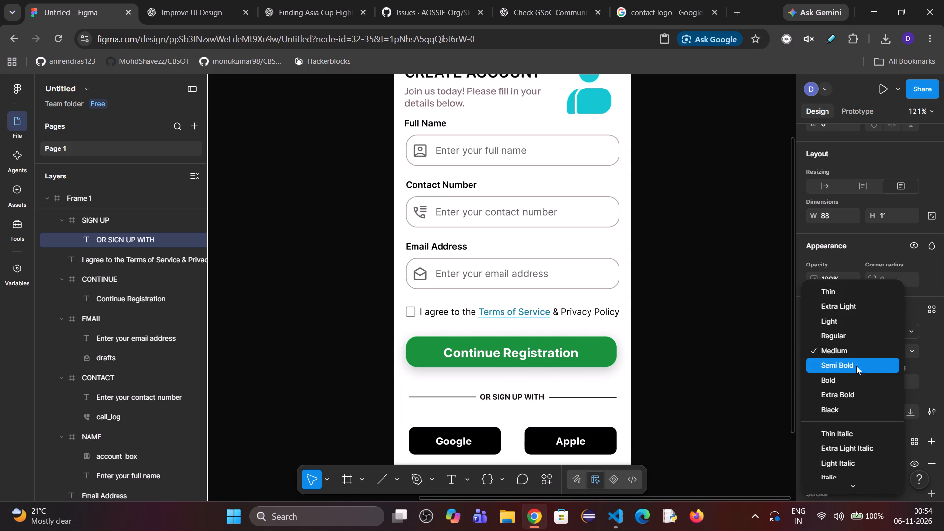
click(857, 363)
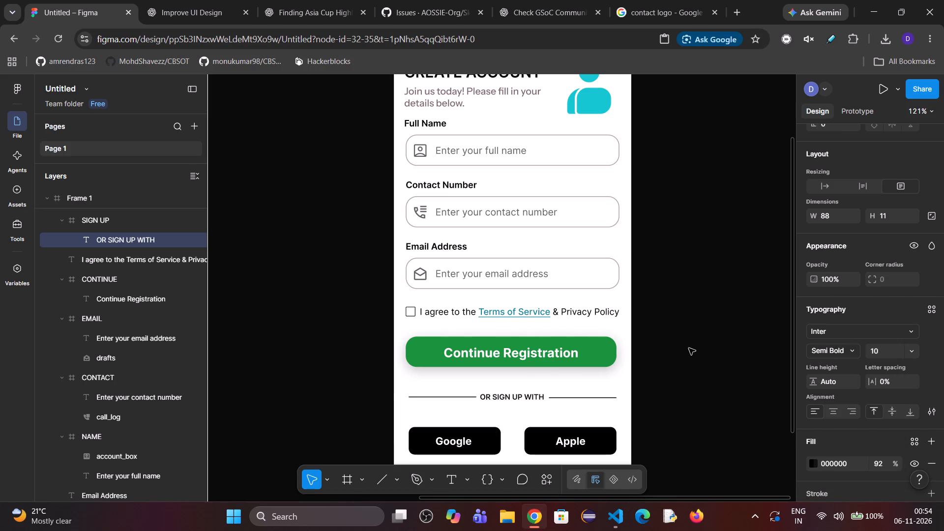
click(833, 355)
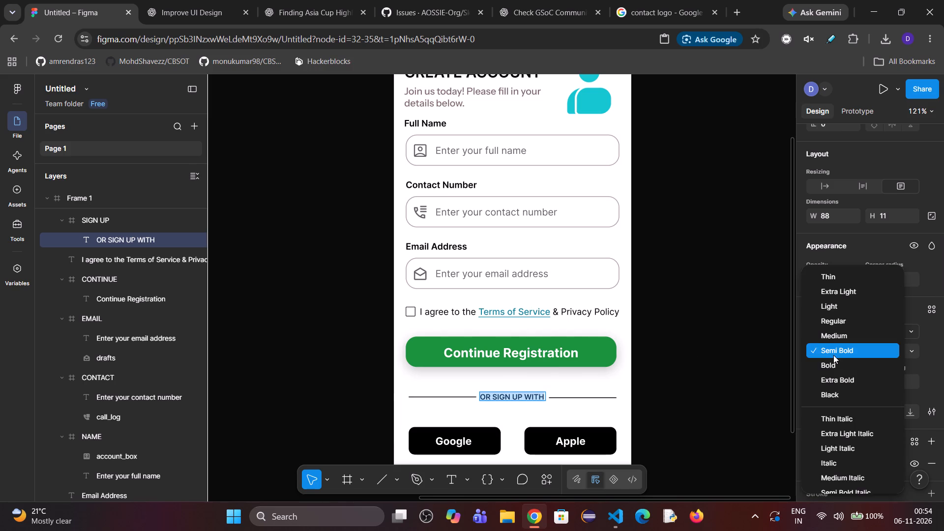
click(836, 340)
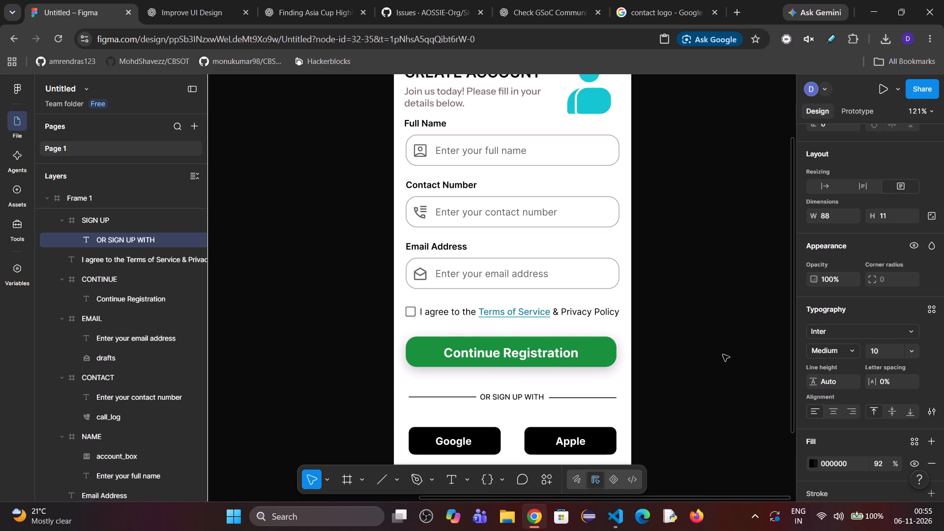
click(723, 354)
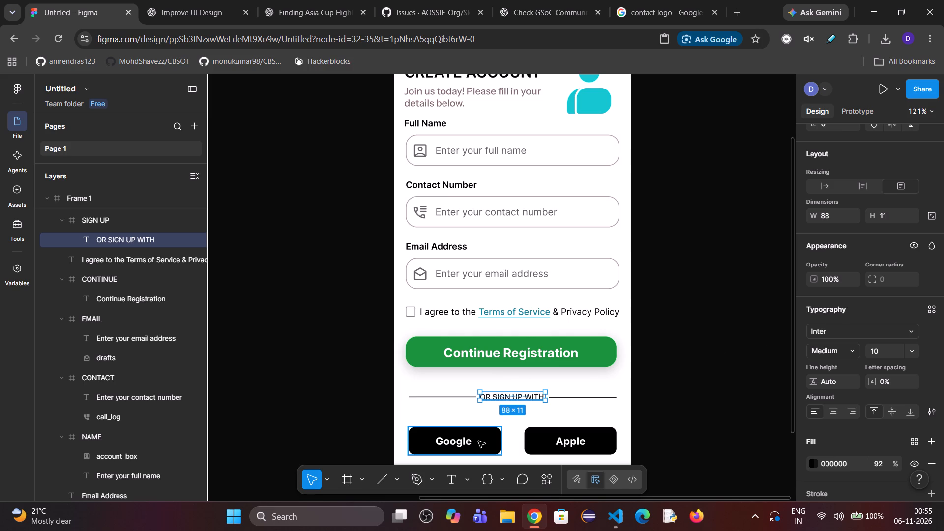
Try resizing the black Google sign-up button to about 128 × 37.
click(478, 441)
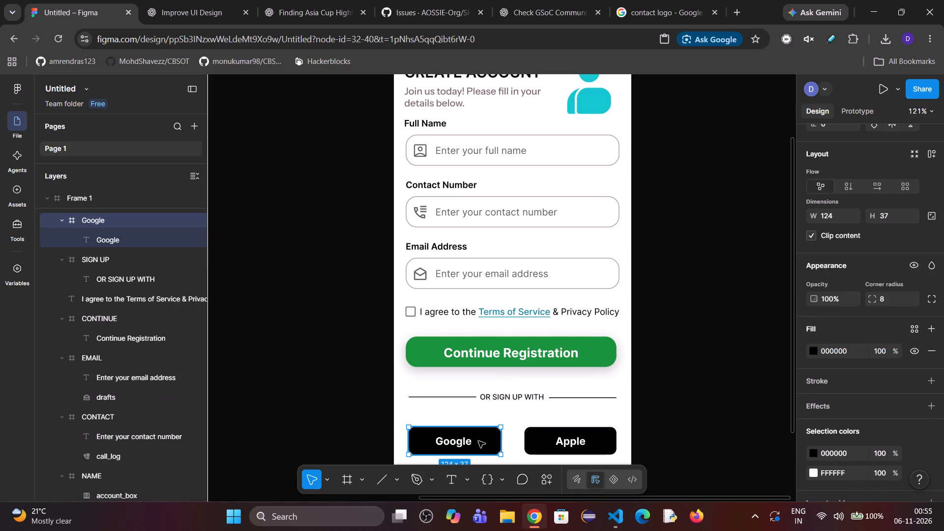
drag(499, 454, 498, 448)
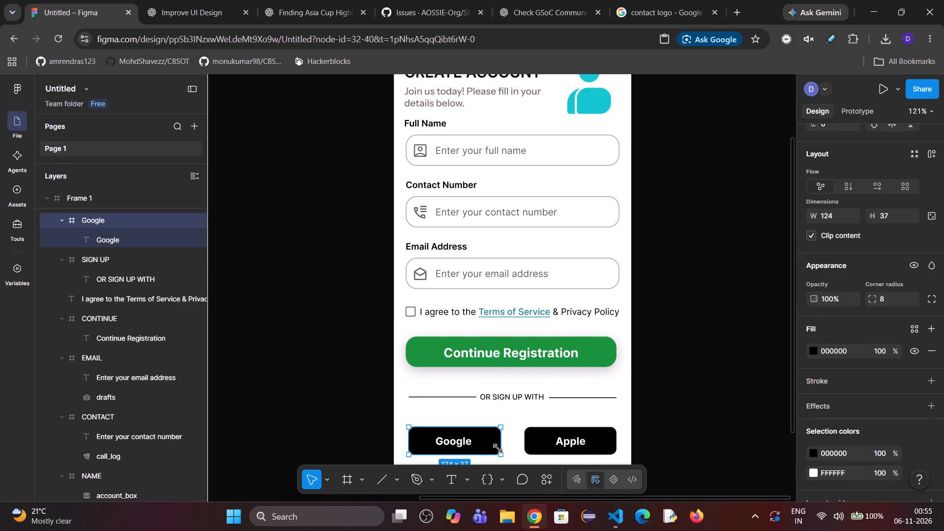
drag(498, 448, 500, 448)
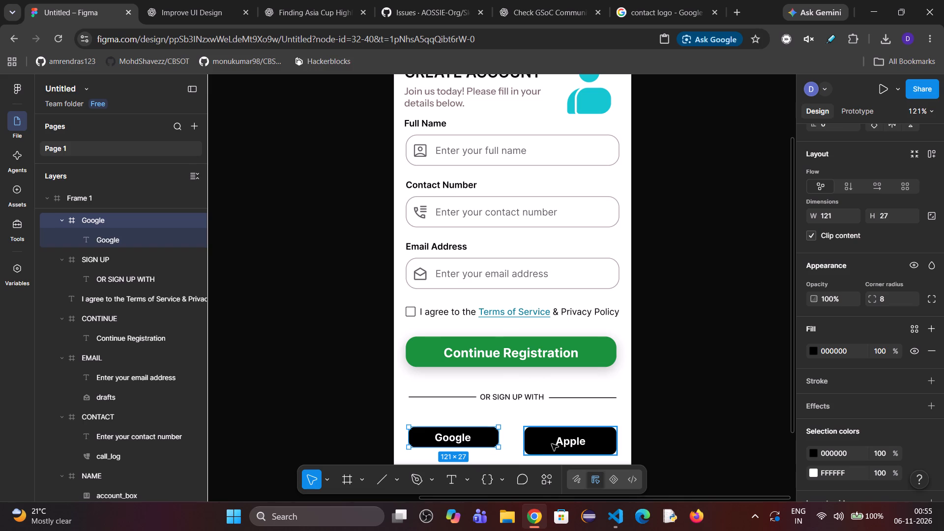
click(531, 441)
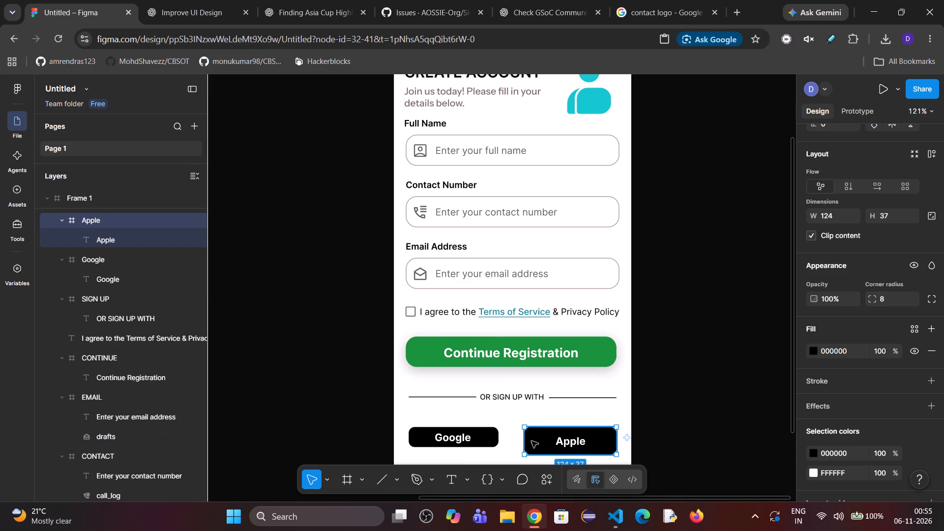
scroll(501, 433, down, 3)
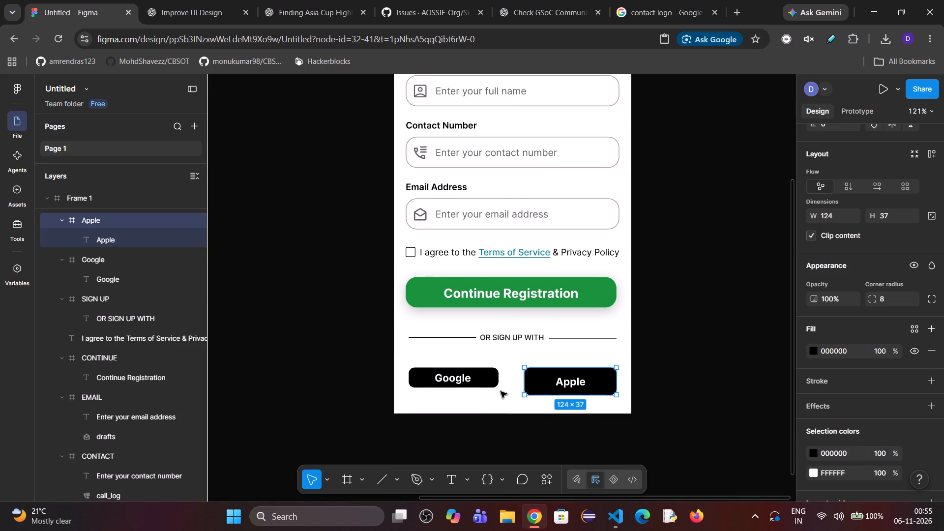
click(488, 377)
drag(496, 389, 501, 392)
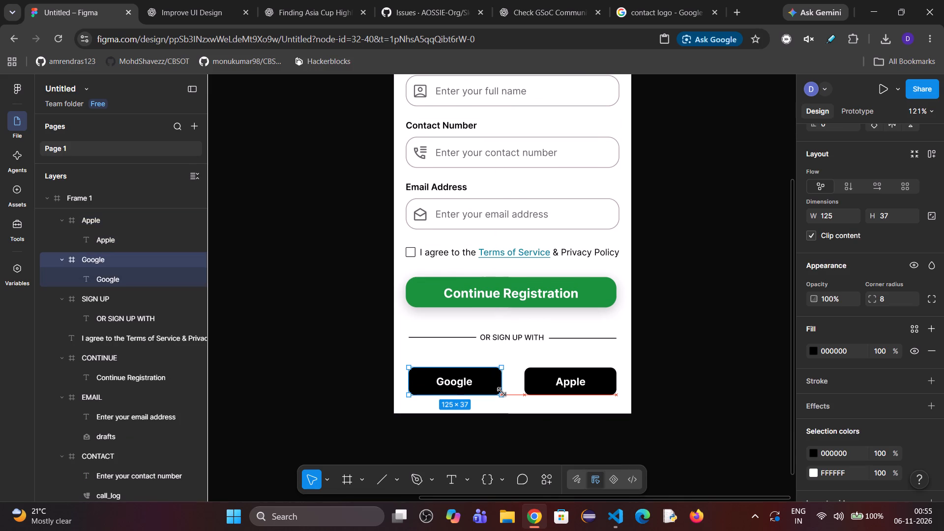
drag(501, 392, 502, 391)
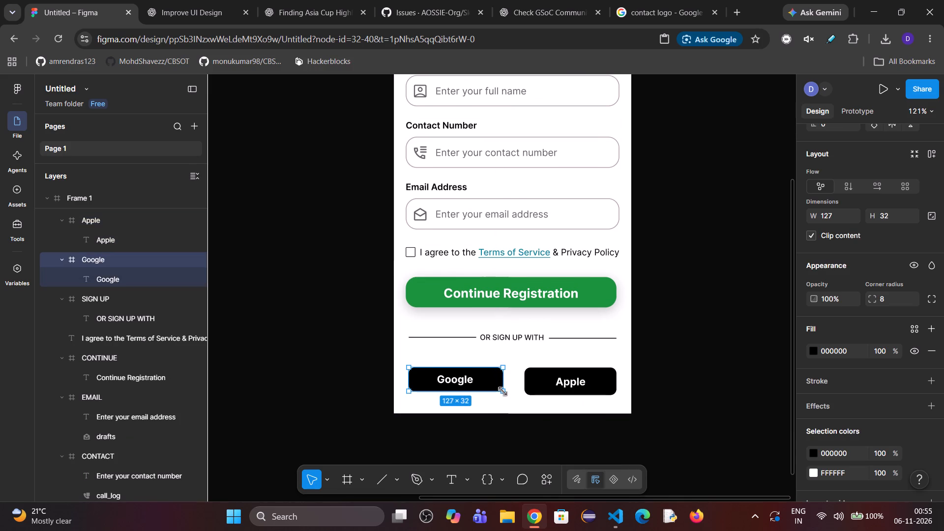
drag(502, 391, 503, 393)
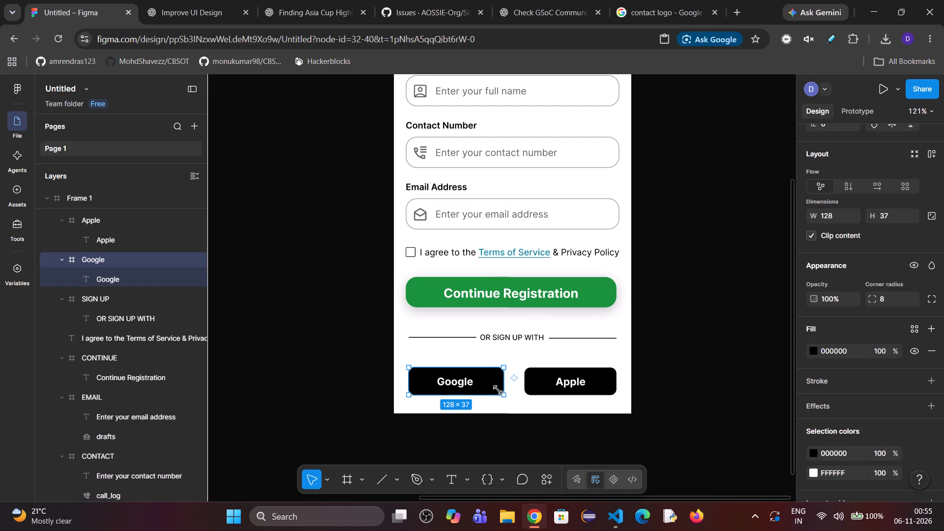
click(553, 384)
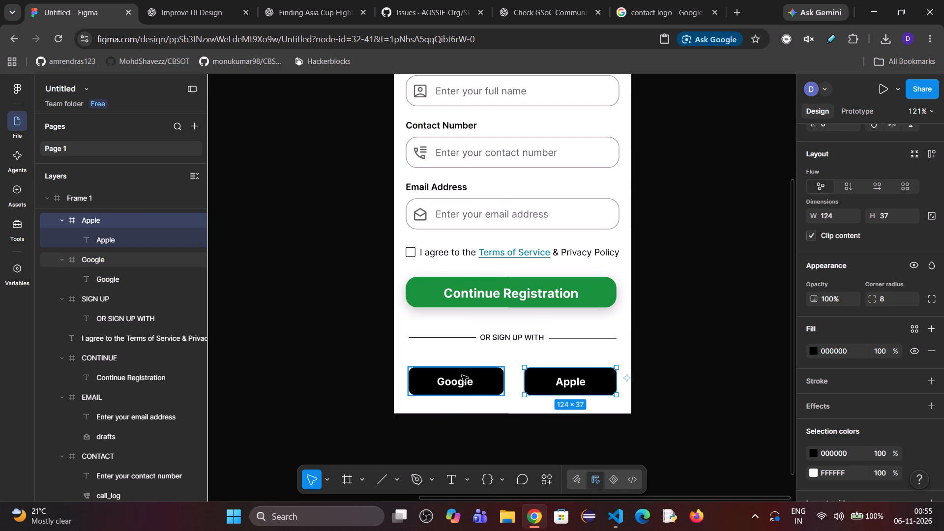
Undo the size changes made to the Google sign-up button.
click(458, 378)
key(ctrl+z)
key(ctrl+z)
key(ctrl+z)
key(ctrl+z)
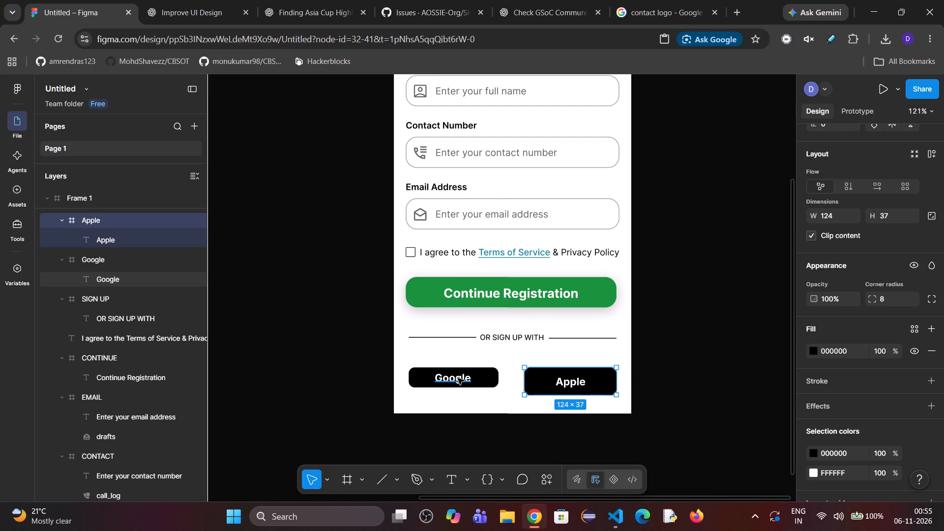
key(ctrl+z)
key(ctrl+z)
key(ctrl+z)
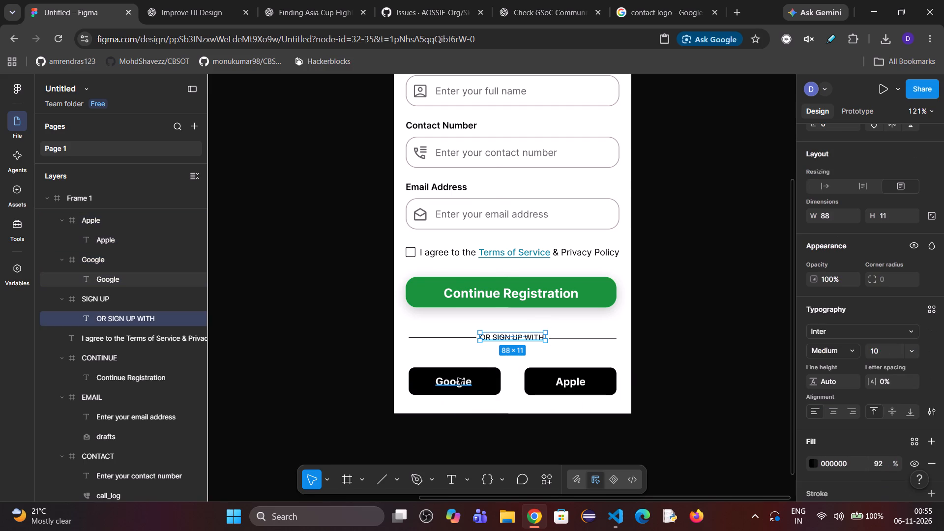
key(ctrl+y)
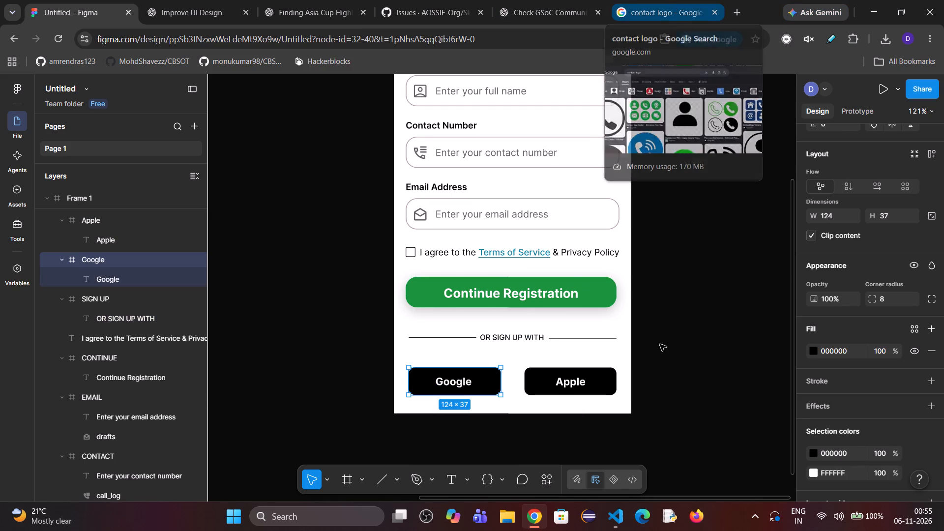
Search Google Images for "google logo" and copy the multicoloured G logo image from the Wikipedia result.
click(620, 0)
click(566, 111)
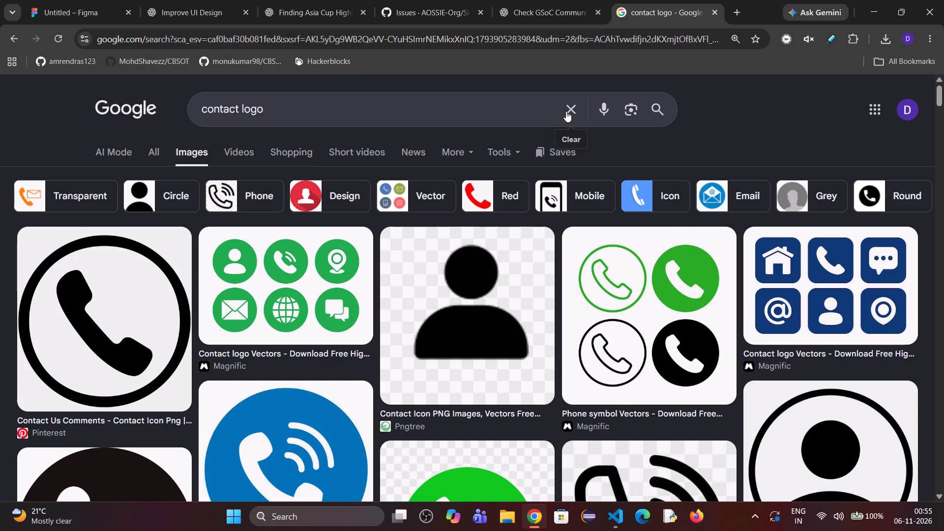
text(google logo)
key(Return)
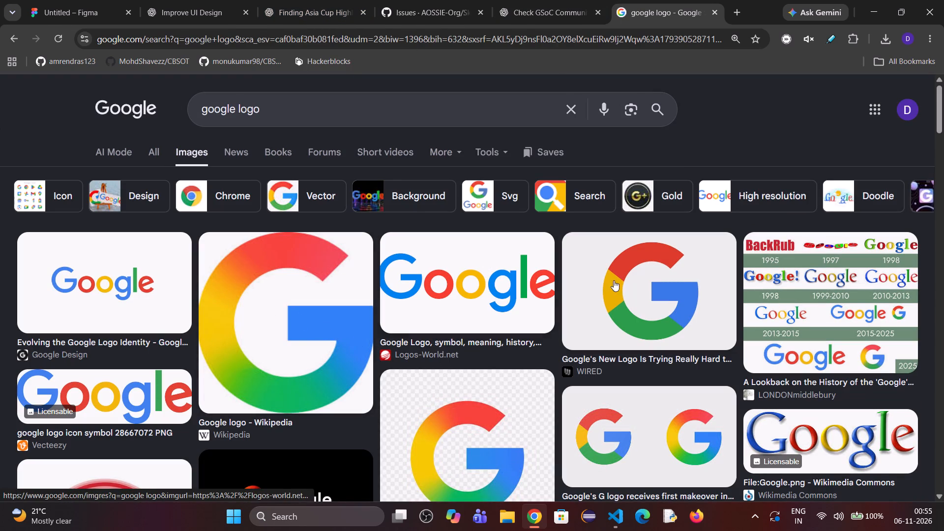
right_click(249, 323)
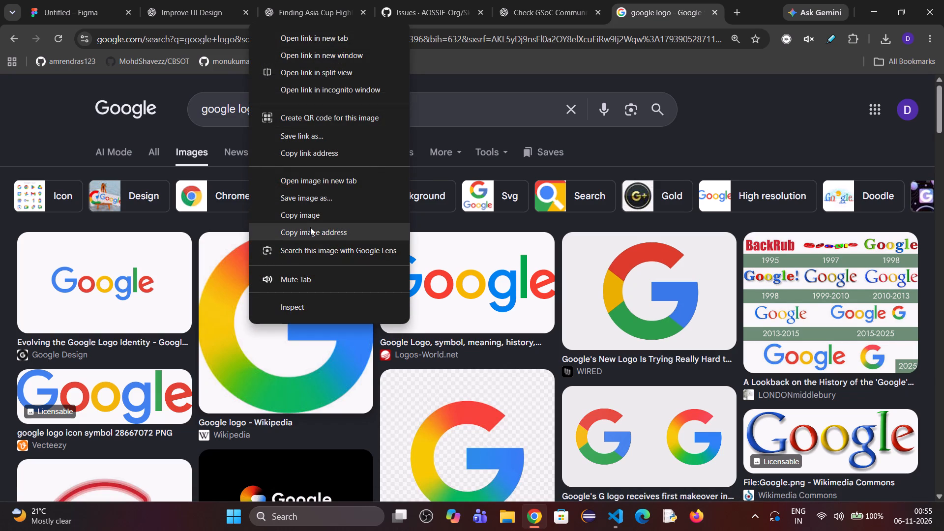
click(307, 215)
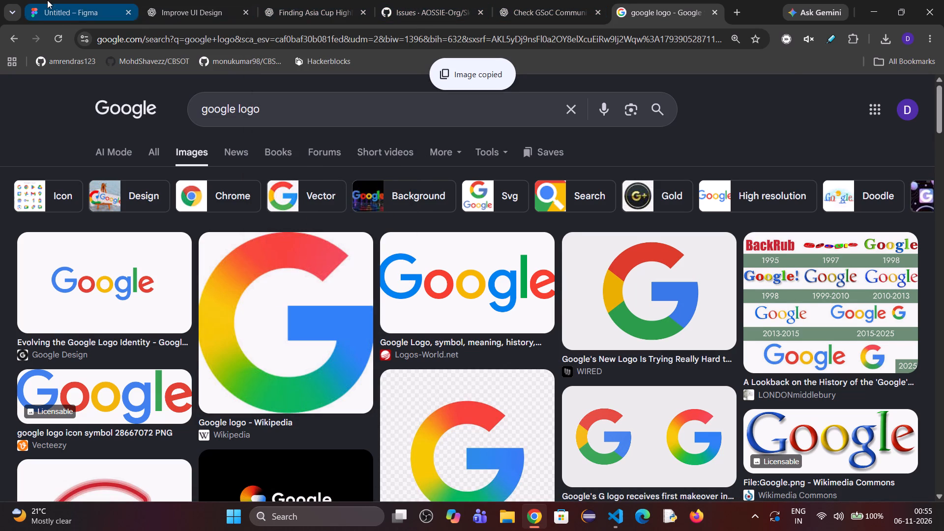
Back in the Figma design, paste the copied G logo image into the Google sign-up button.
click(47, 0)
click(442, 386)
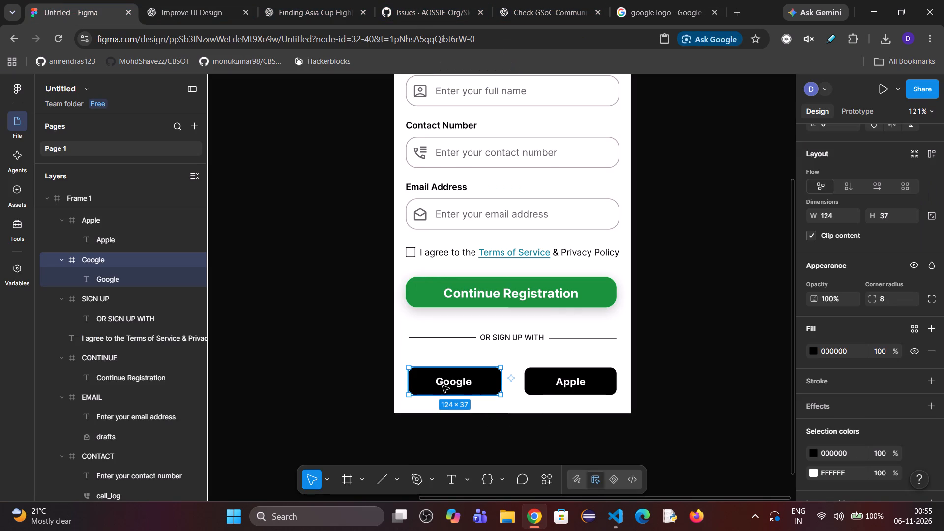
key(ctrl+v)
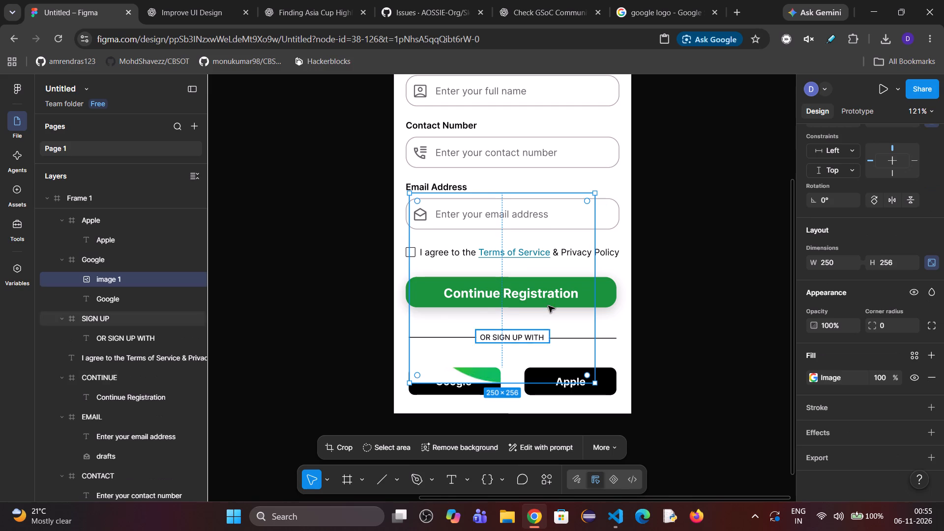
Shrink the pasted G logo to about 20 × 21 and place it inside the Google button, before the label.
click(112, 292)
click(106, 282)
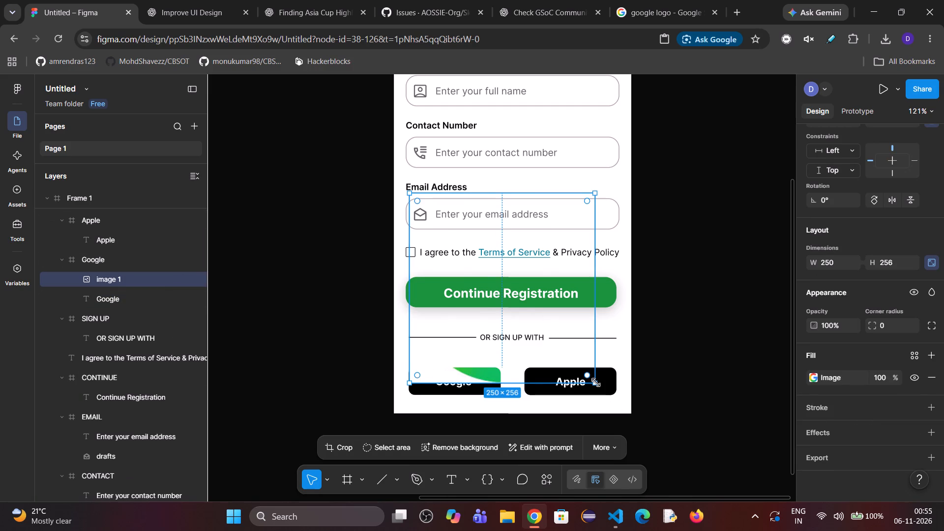
drag(596, 383, 427, 221)
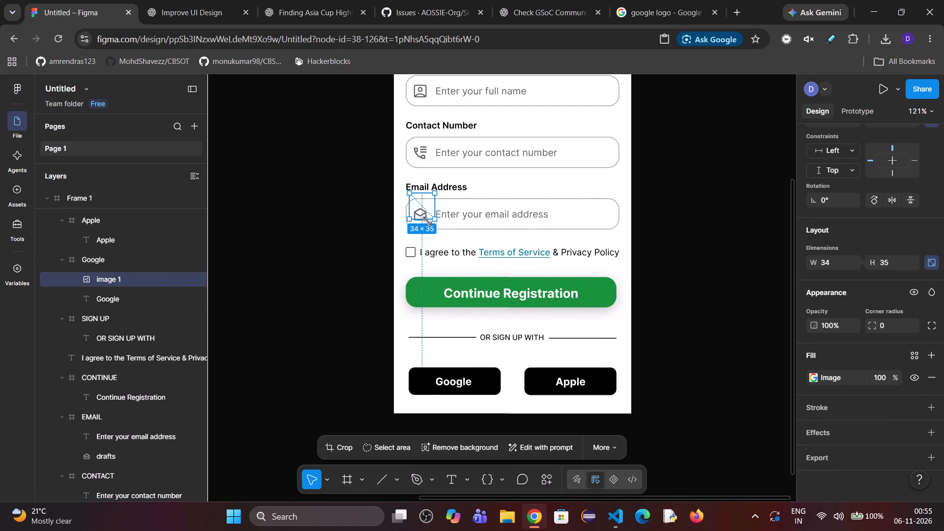
drag(427, 221, 426, 216)
drag(423, 205, 429, 210)
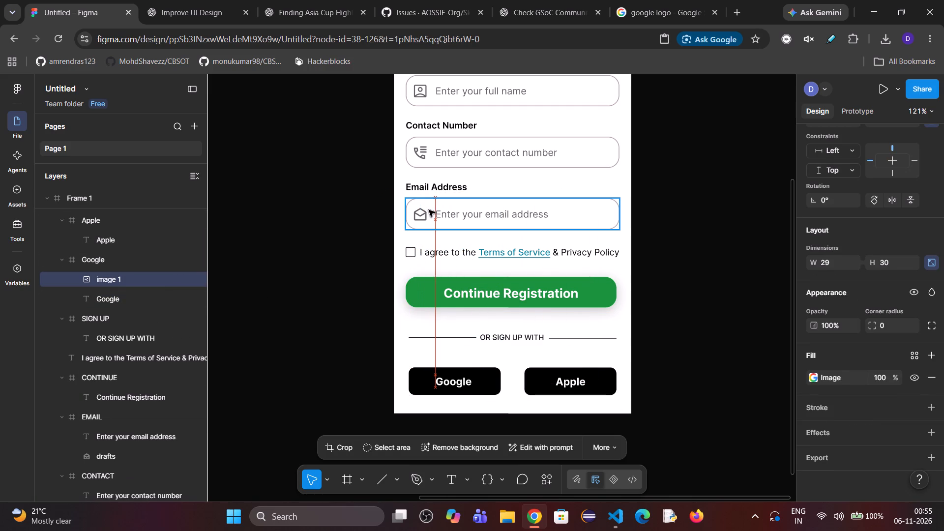
drag(429, 210, 429, 384)
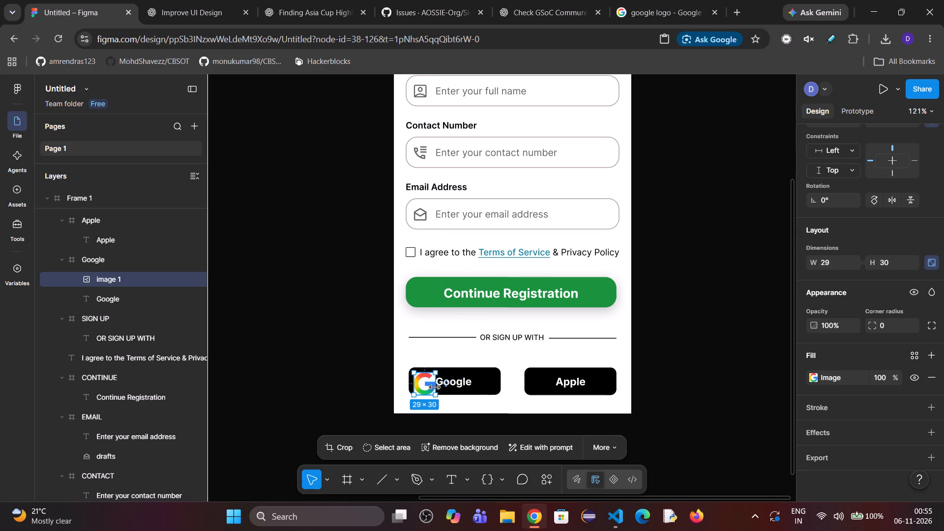
click(436, 394)
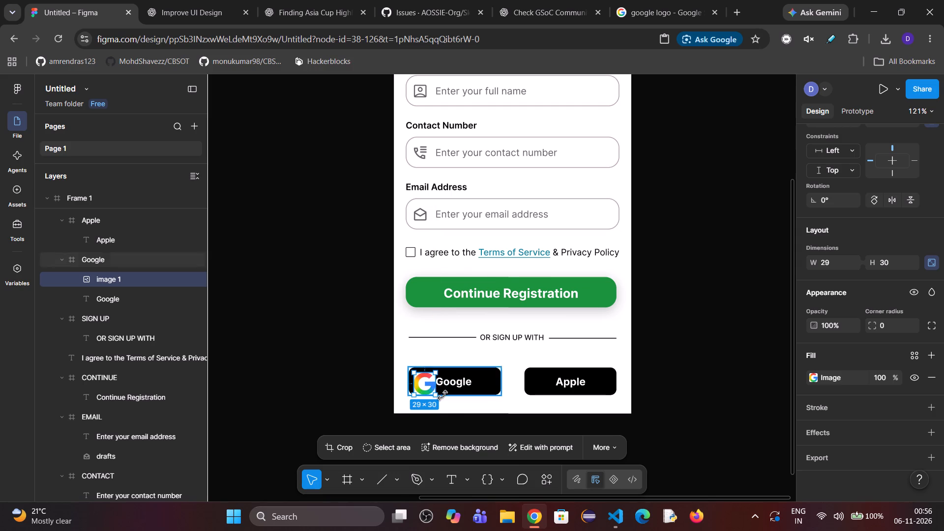
drag(437, 393, 428, 389)
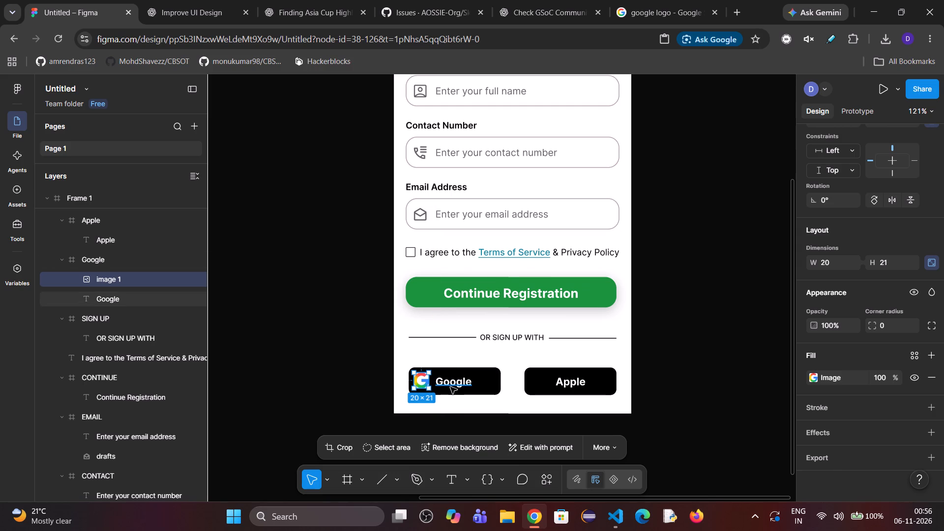
Reposition the Google label and the G logo inside the Google sign-up button so they are spaced apart.
drag(450, 387, 458, 387)
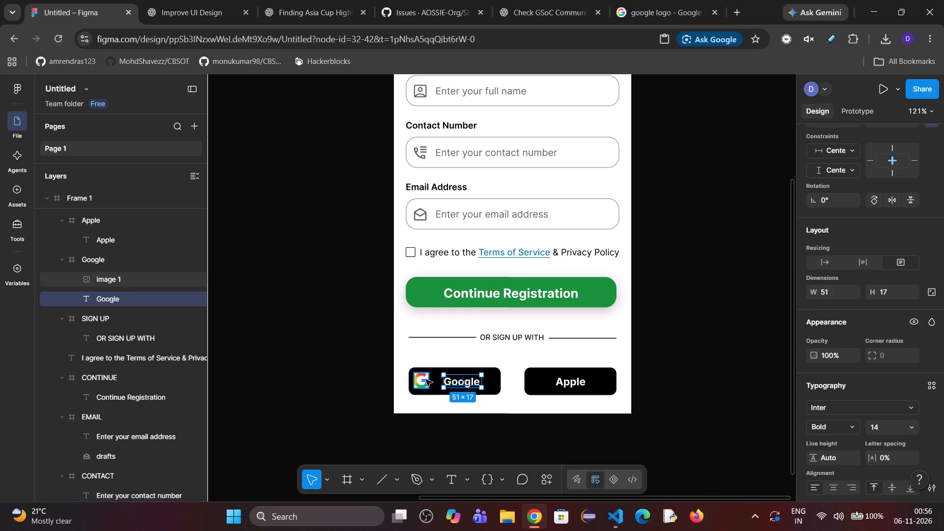
click(426, 380)
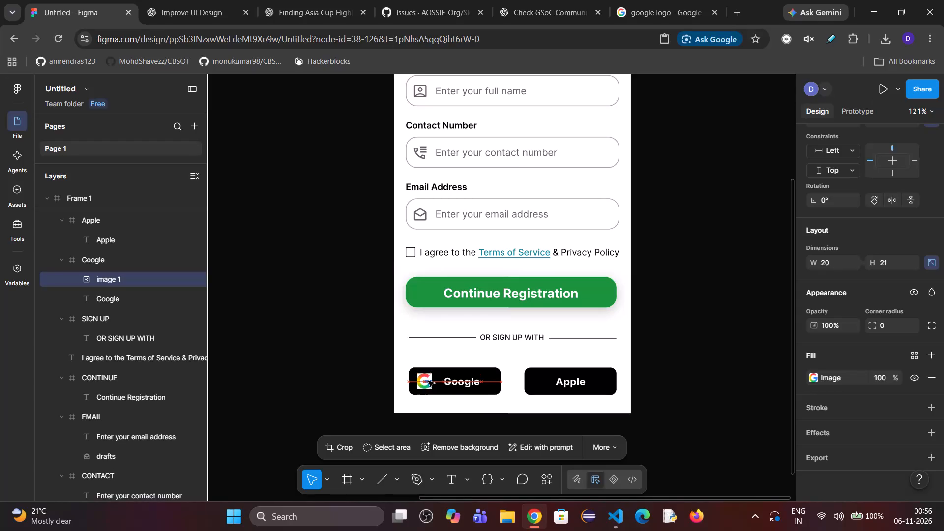
Search Google Images for "apple logo" and copy the black Apple logo image from the Wikimedia Commons result.
click(693, 0)
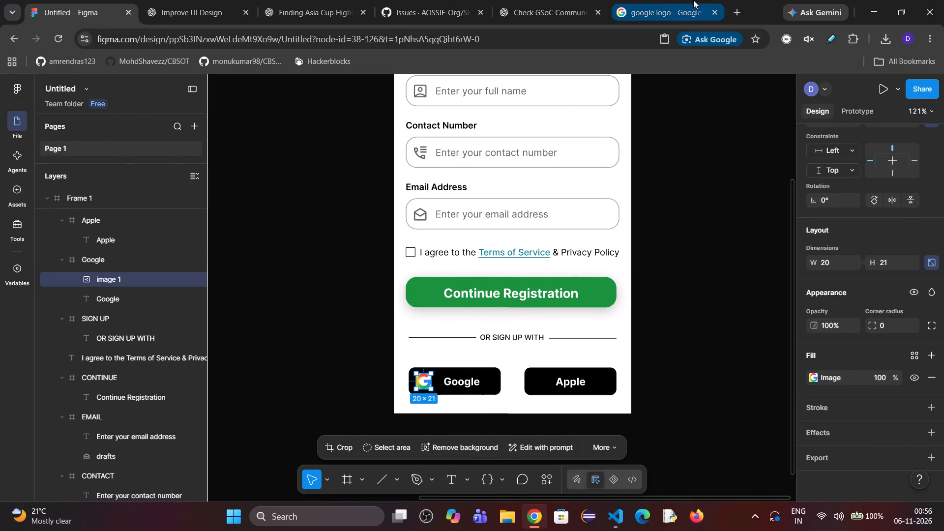
click(569, 104)
text(apple logo)
key(Return)
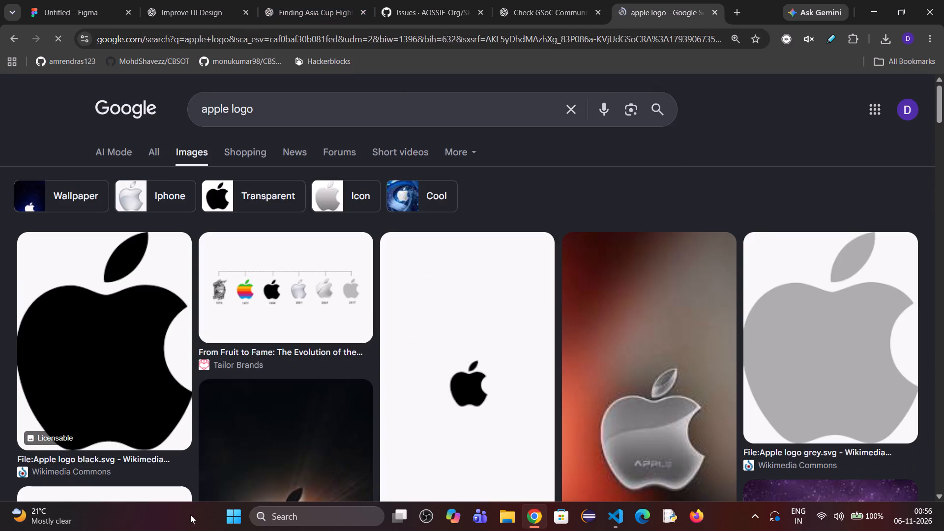
right_click(127, 319)
click(173, 217)
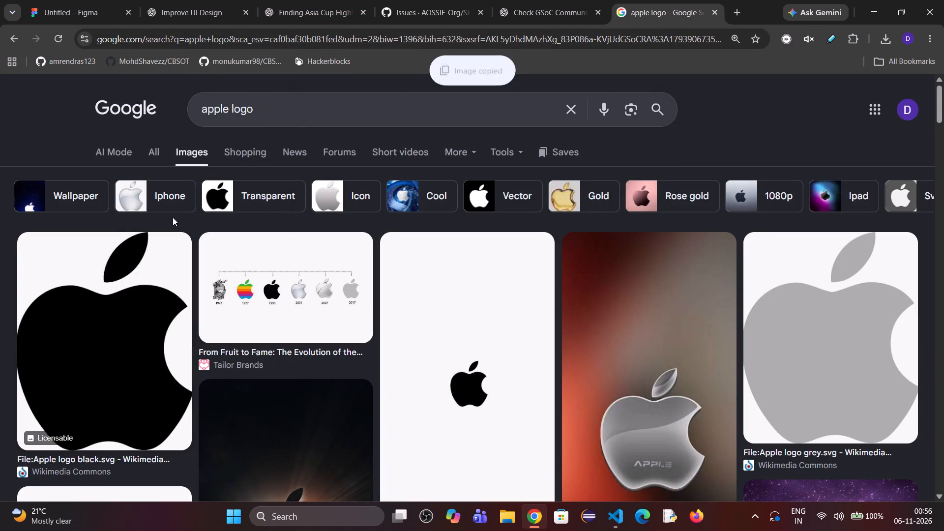
Back in the Figma design, paste the copied Apple logo image into the Apple sign-up button.
click(533, 0)
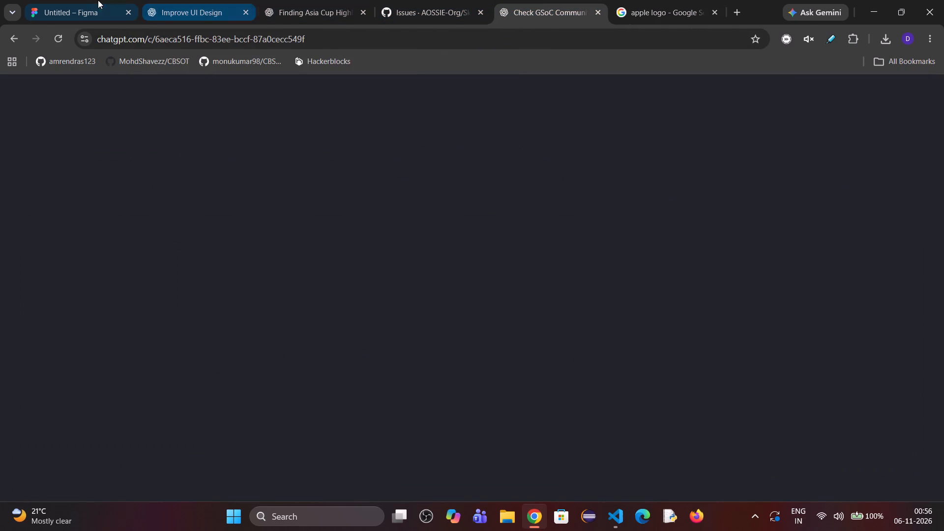
click(98, 0)
click(536, 385)
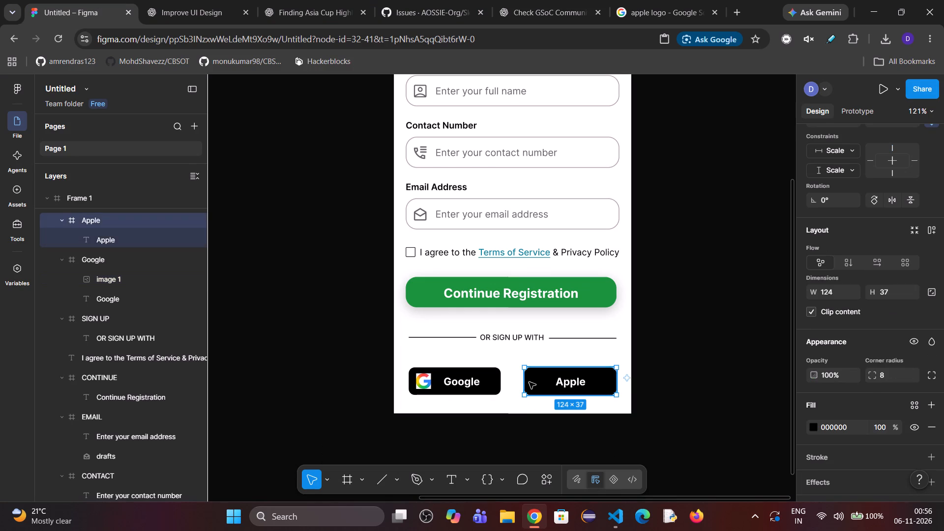
key(ctrl+v)
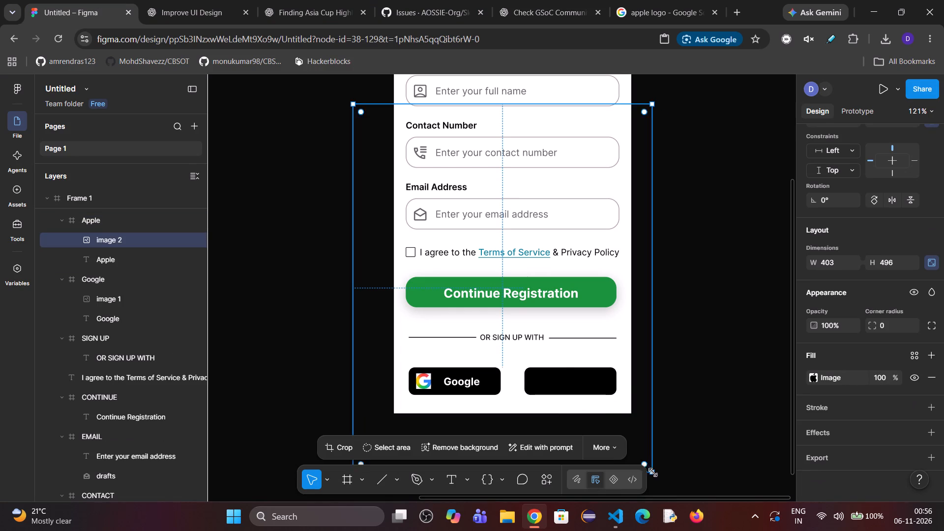
Shrink the pasted Apple logo to fit within the Apple button's height and place it before the label.
drag(653, 472, 378, 117)
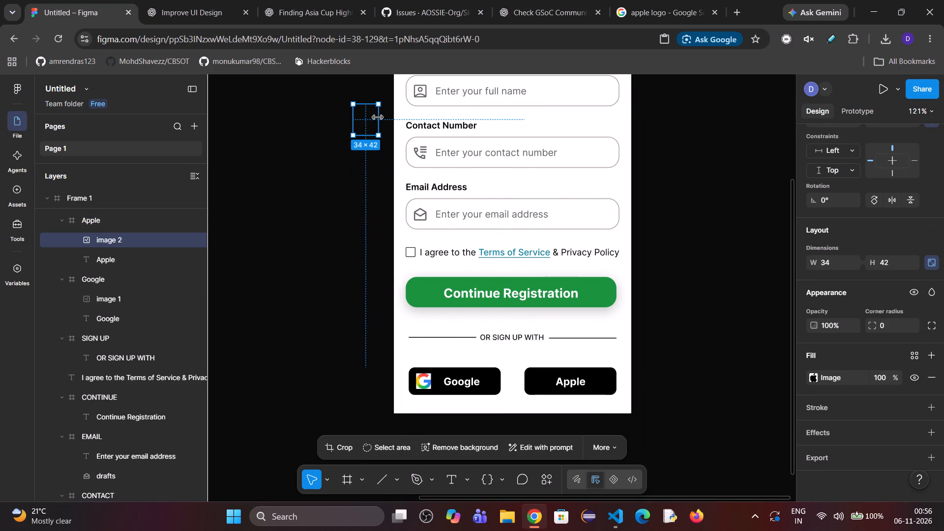
drag(376, 131, 372, 119)
drag(366, 117, 542, 382)
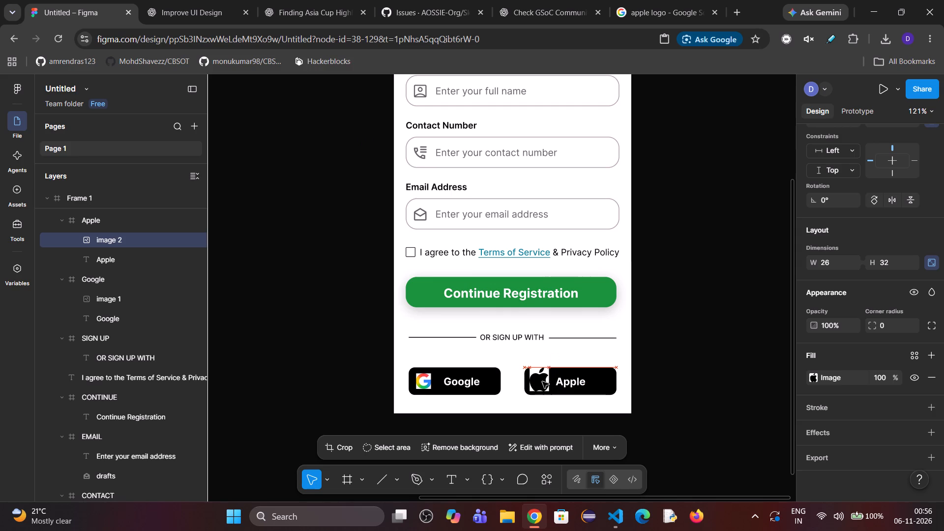
drag(542, 382, 543, 382)
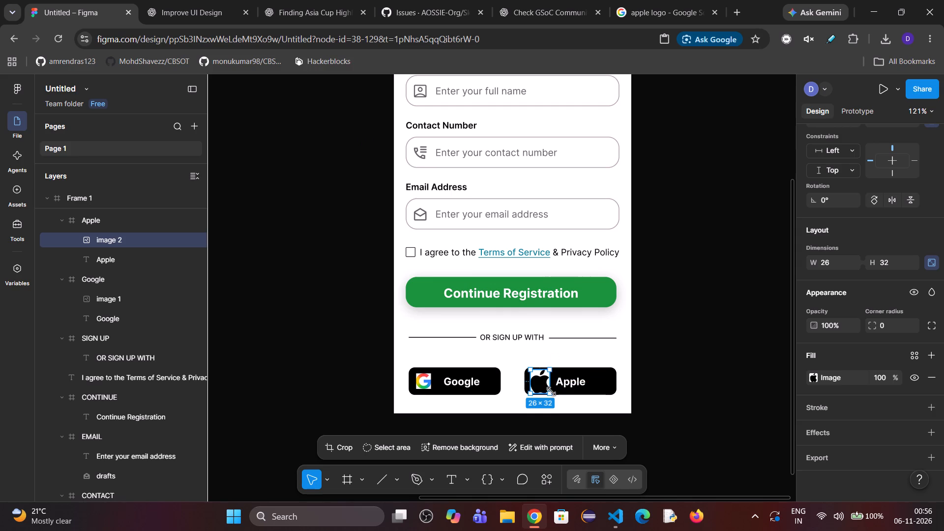
drag(551, 392, 546, 389)
Change the fill of both the Google and Apple sign-up buttons to white, FFFFFF.
click(487, 388)
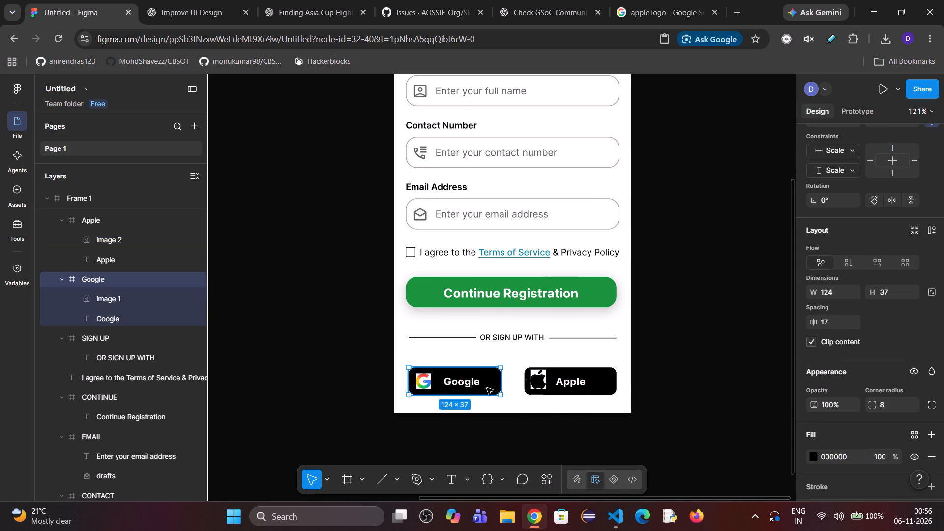
ctrl+click(116, 225)
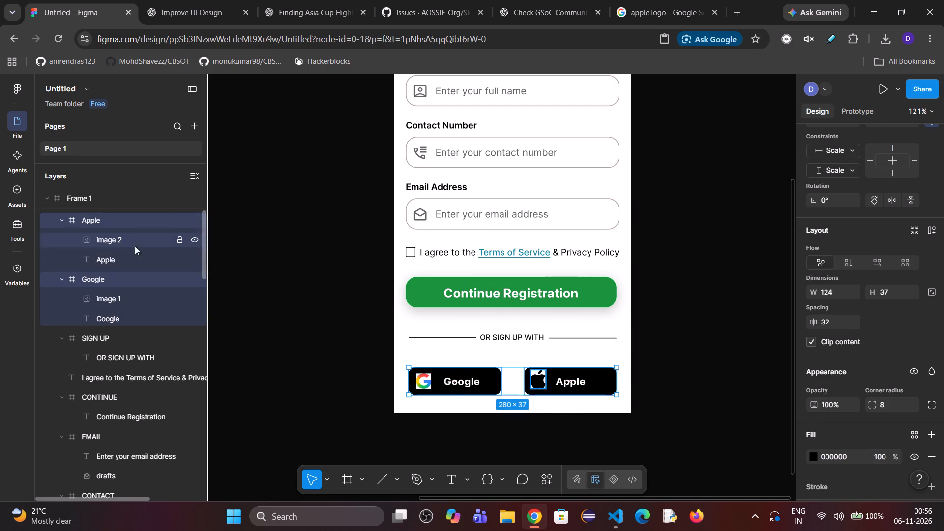
click(815, 456)
click(666, 446)
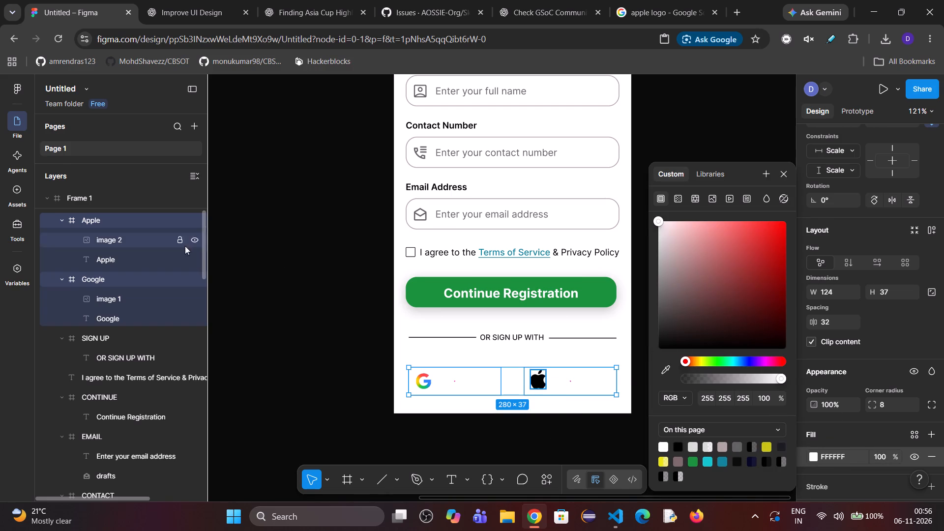
Set the Google and Apple button labels to black 000000 text with Semi Bold weight.
click(122, 251)
ctrl+click(134, 309)
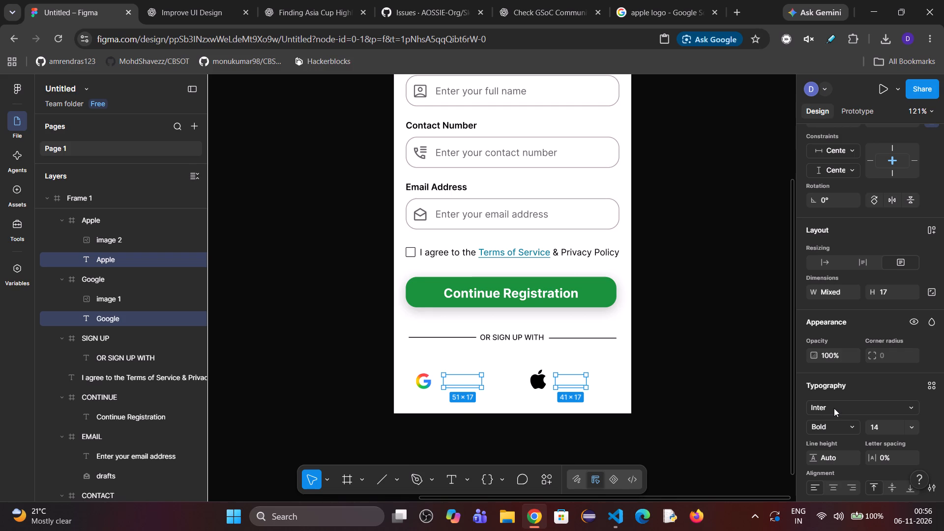
scroll(834, 416, down, 2)
click(813, 416)
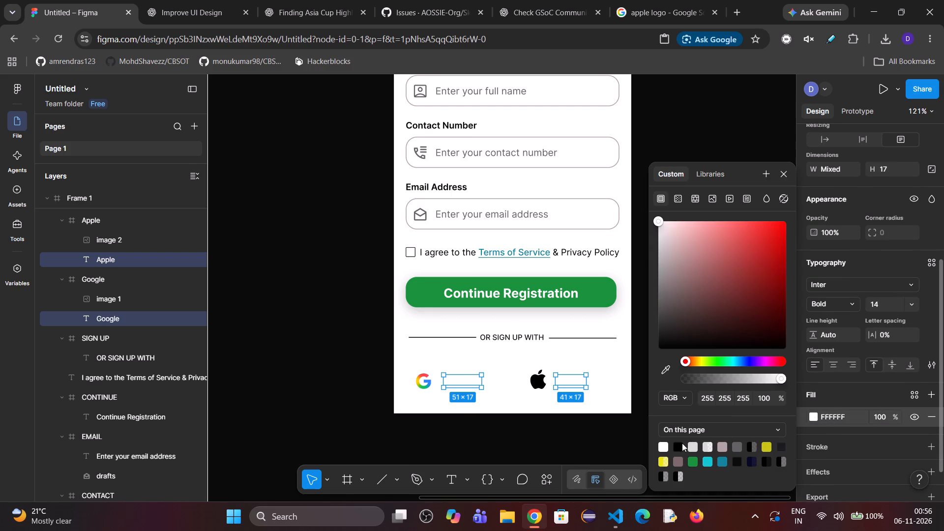
click(679, 442)
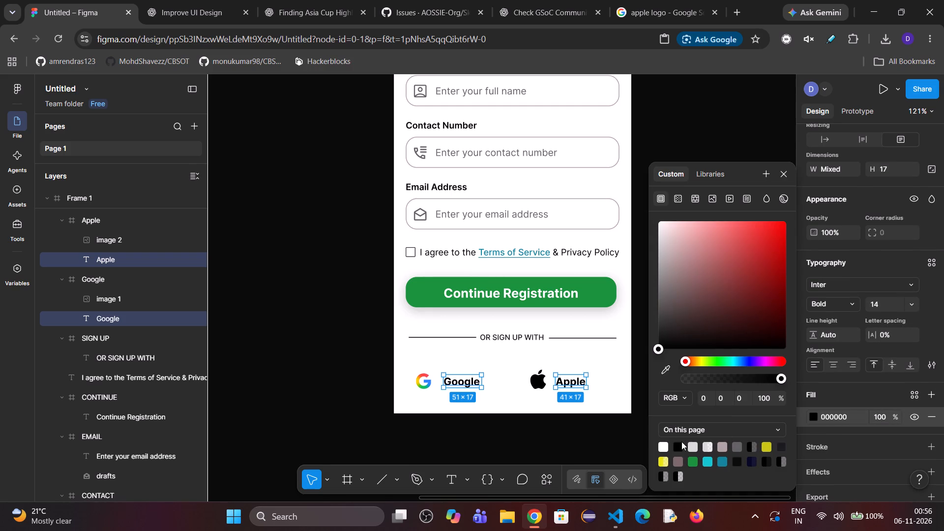
click(838, 309)
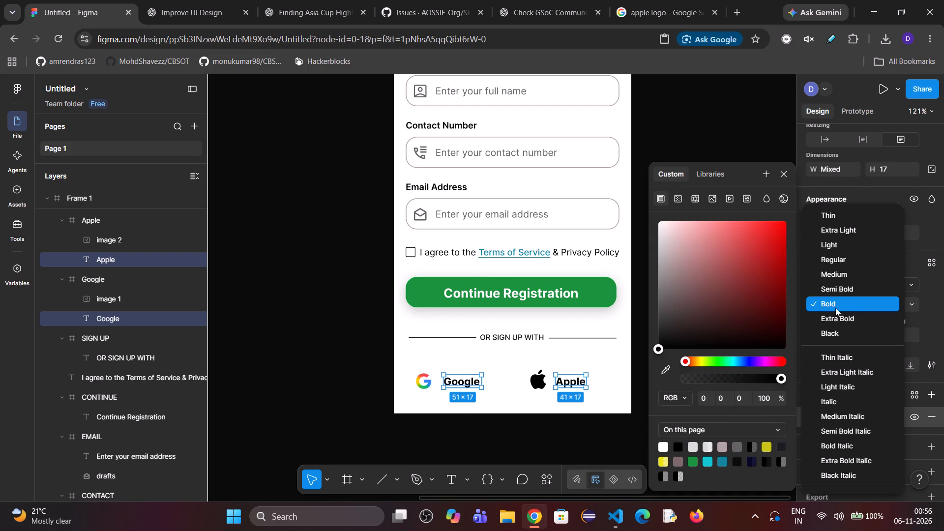
click(835, 295)
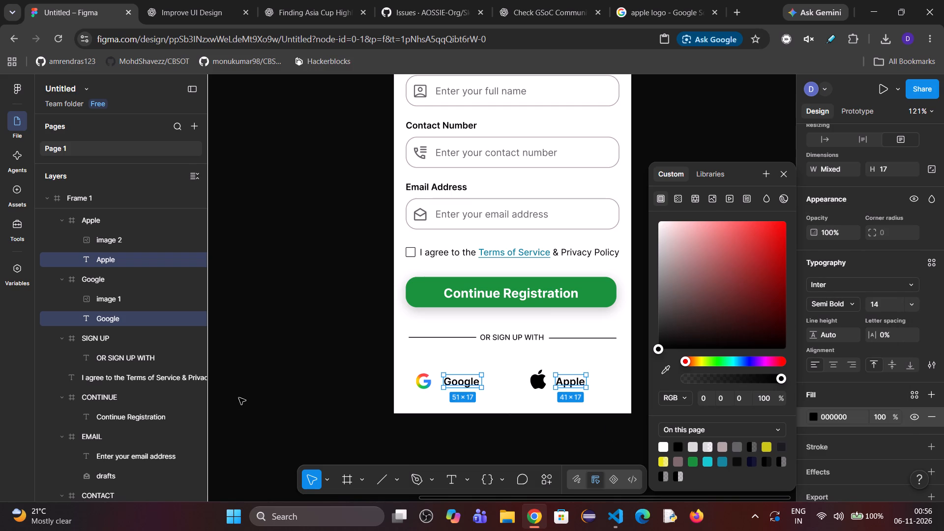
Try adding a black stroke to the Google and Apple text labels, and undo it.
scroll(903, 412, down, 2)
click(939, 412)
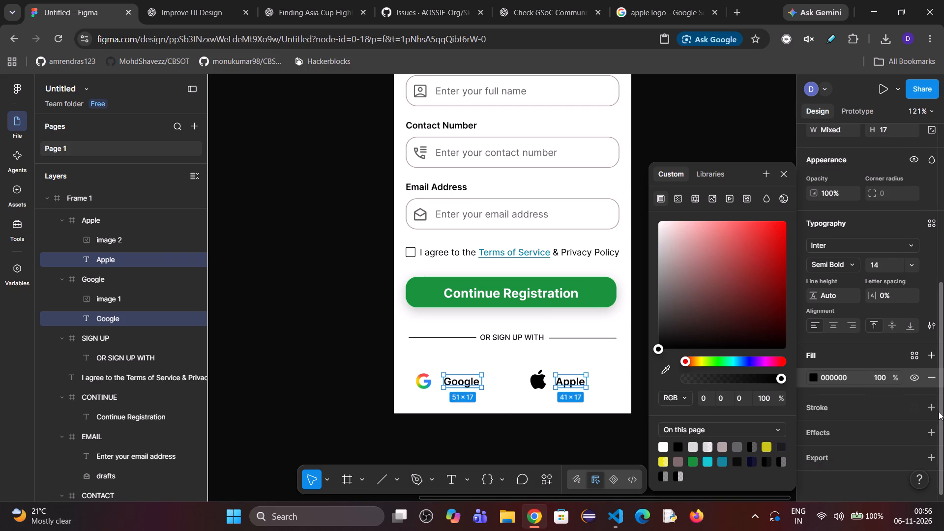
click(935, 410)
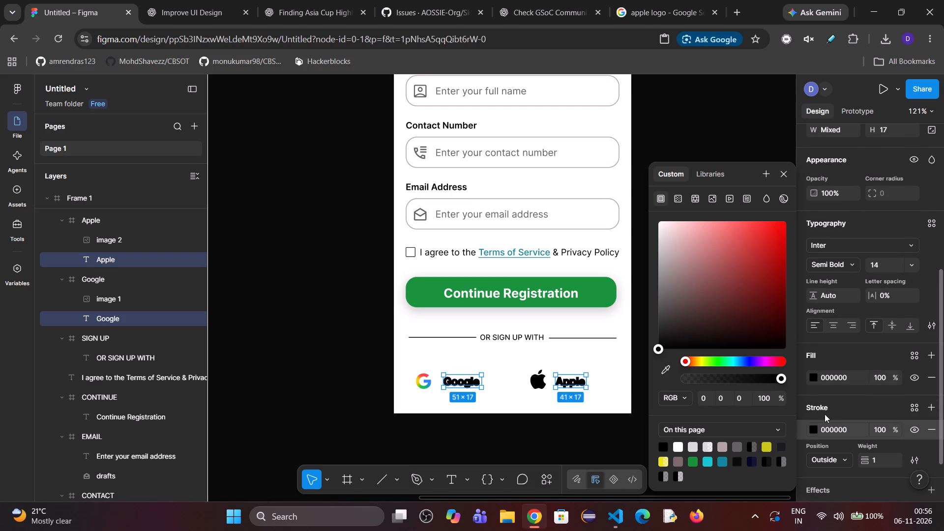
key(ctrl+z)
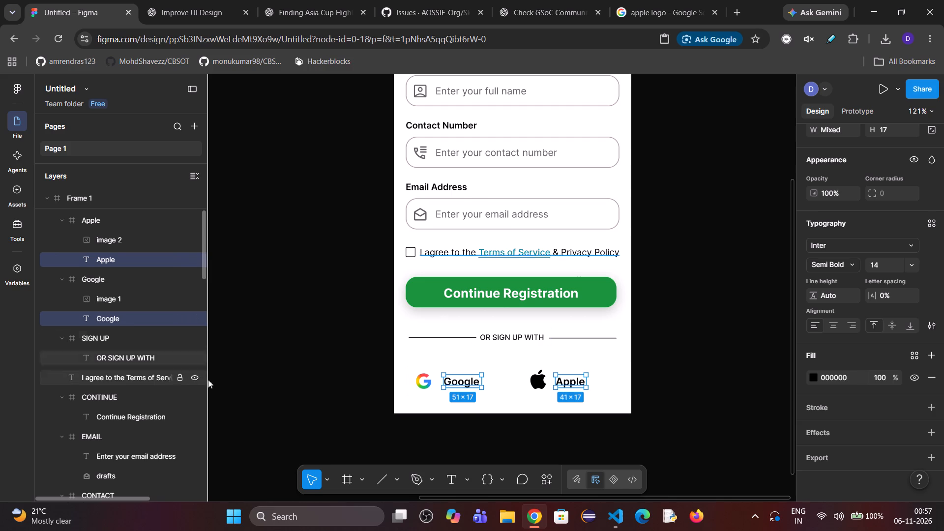
Add an inside stroke of weight 1 in grey 636363 to both the Google and Apple button frames.
click(94, 270)
ctrl+click(109, 223)
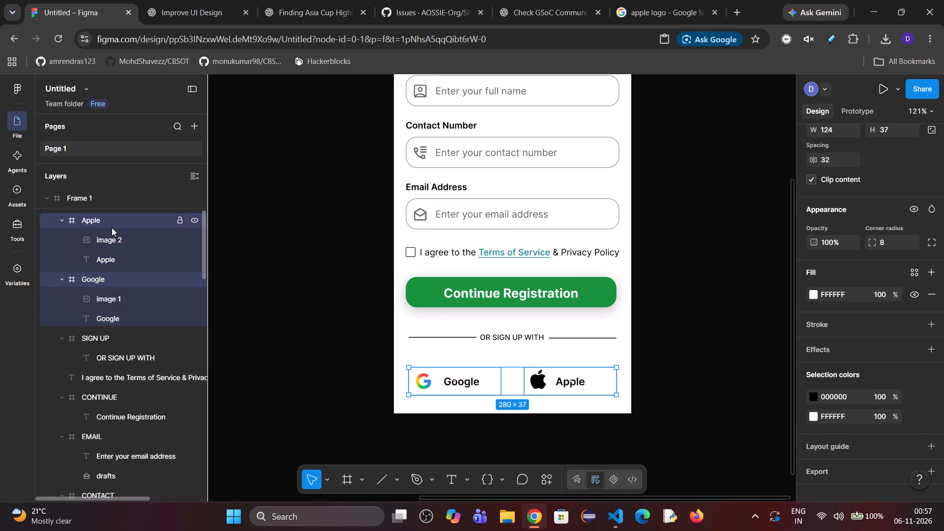
scroll(825, 445, down, 2)
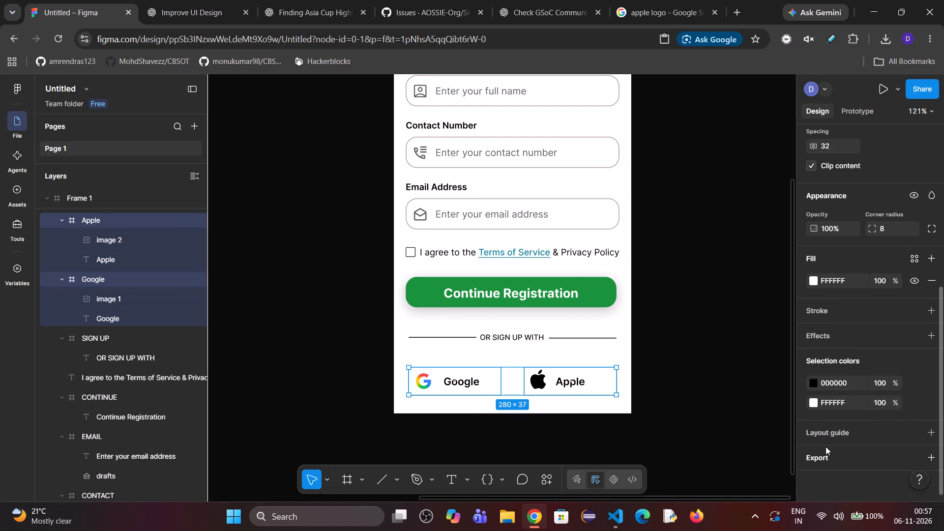
click(928, 308)
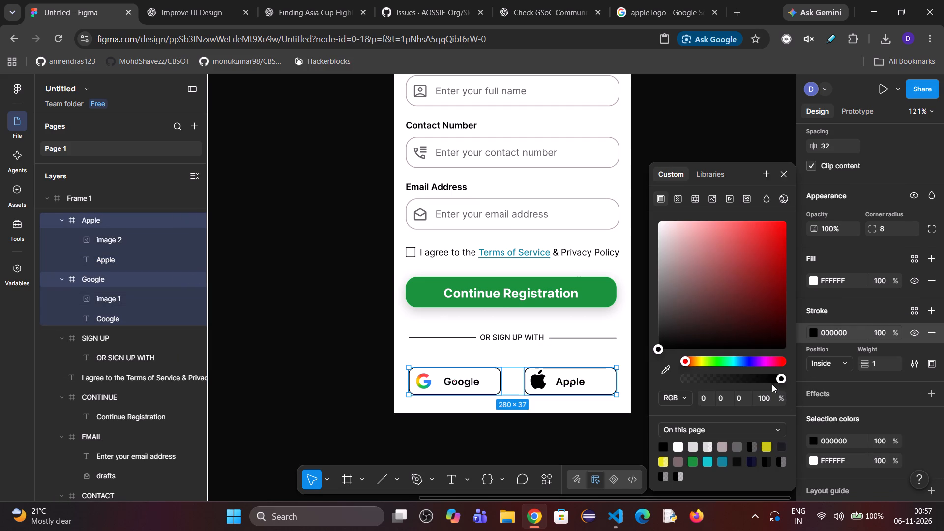
click(695, 443)
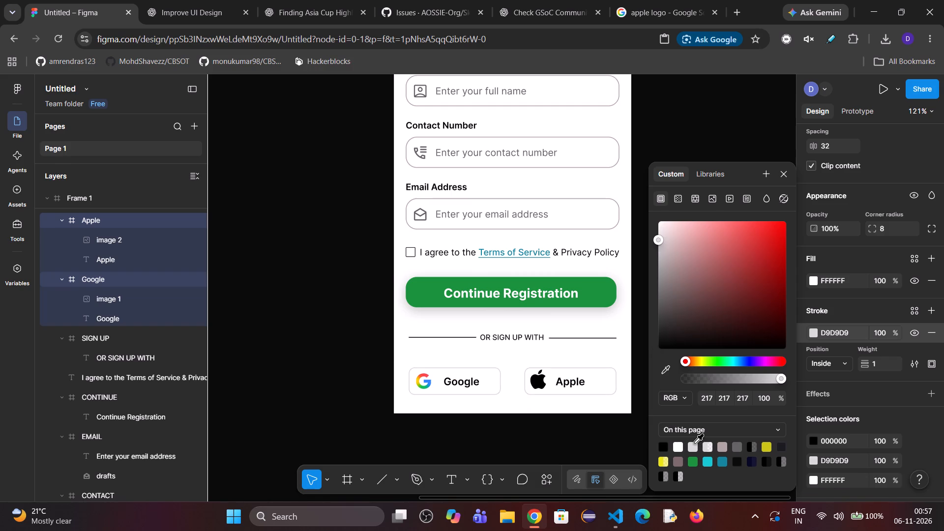
click(721, 447)
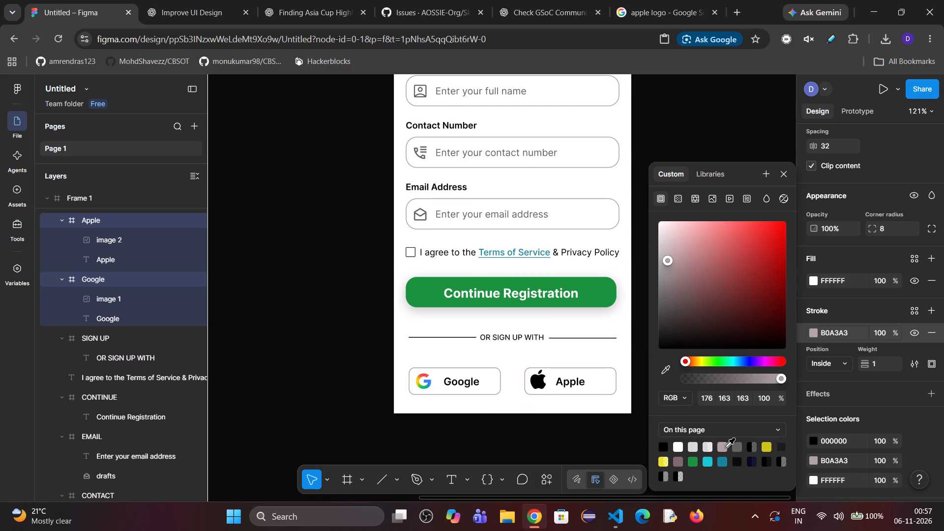
click(736, 448)
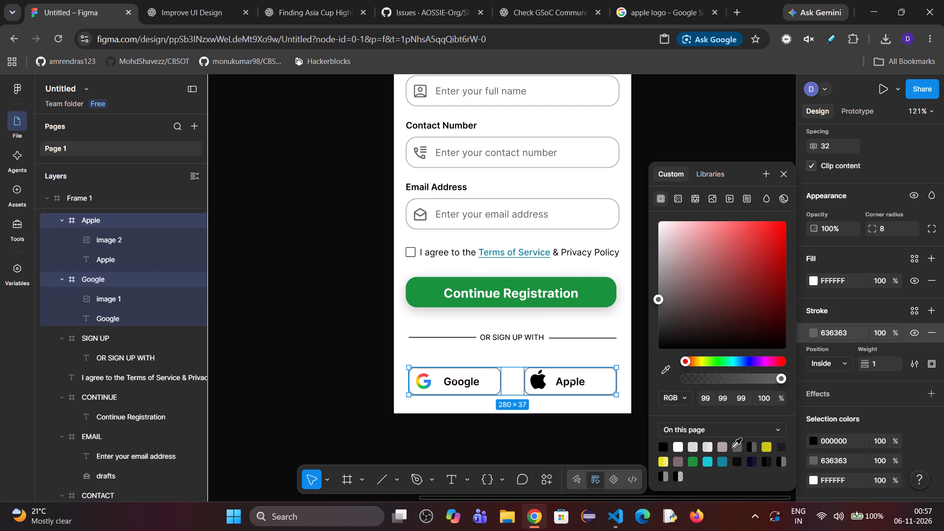
click(721, 444)
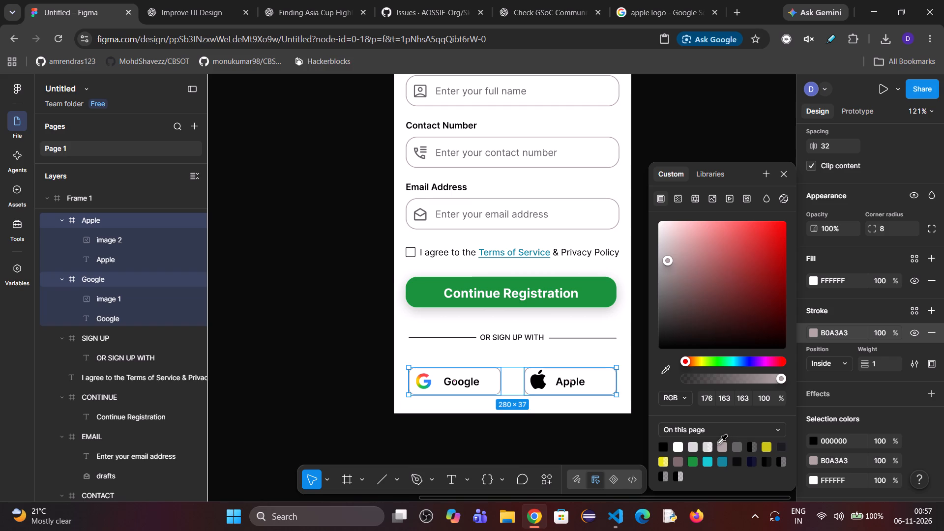
click(738, 445)
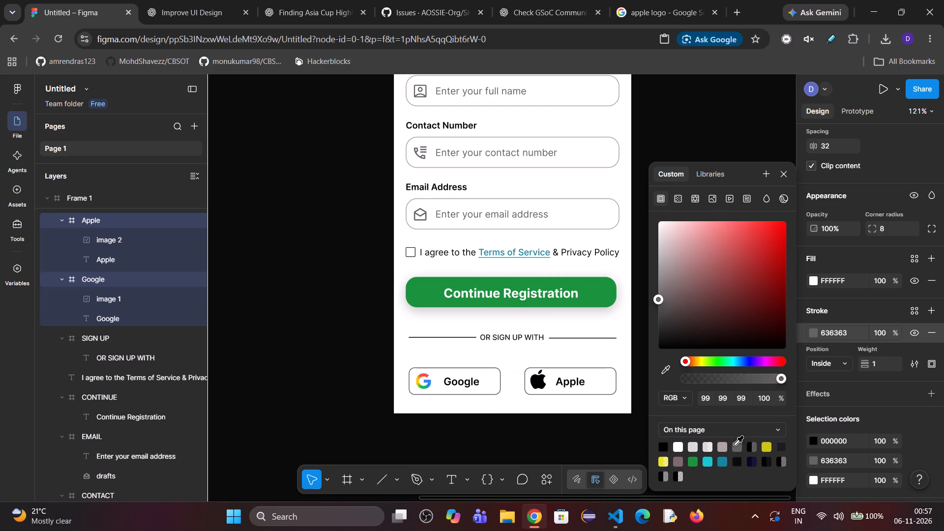
click(285, 353)
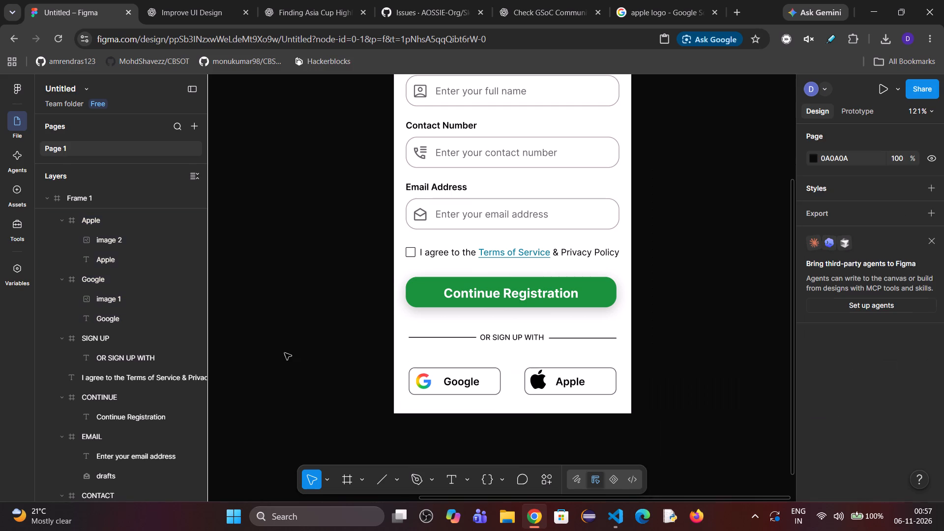
Resize the Google sign-up button to about 140 × 29.
click(444, 391)
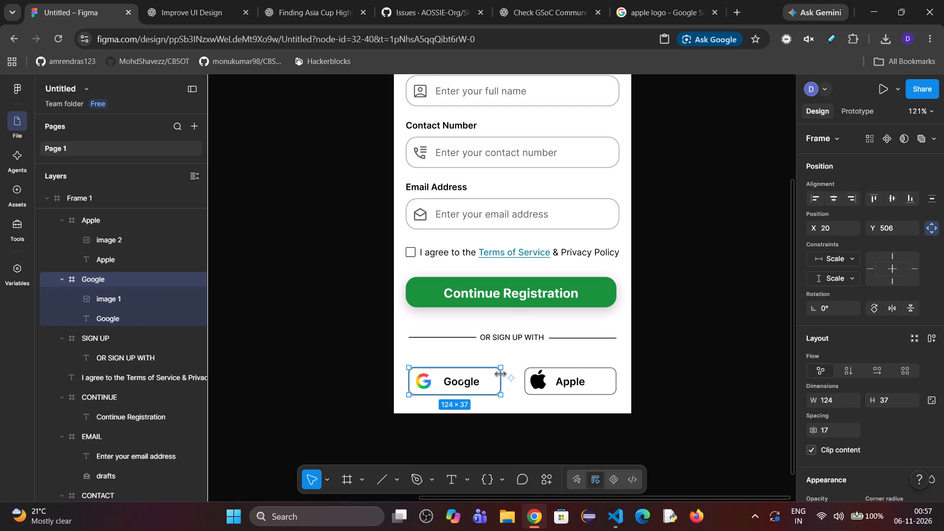
drag(501, 379, 514, 379)
click(515, 395)
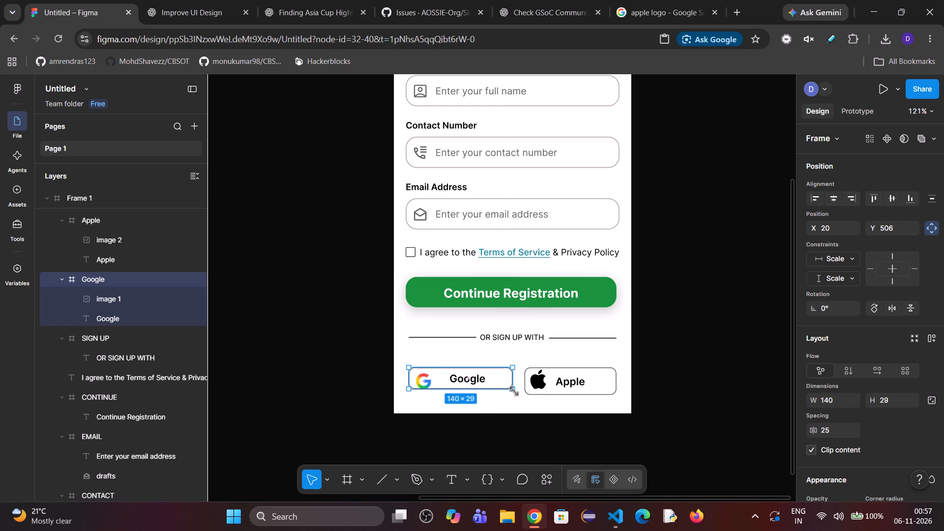
Set the Apple sign-up button's size to 140 × 29.
click(545, 389)
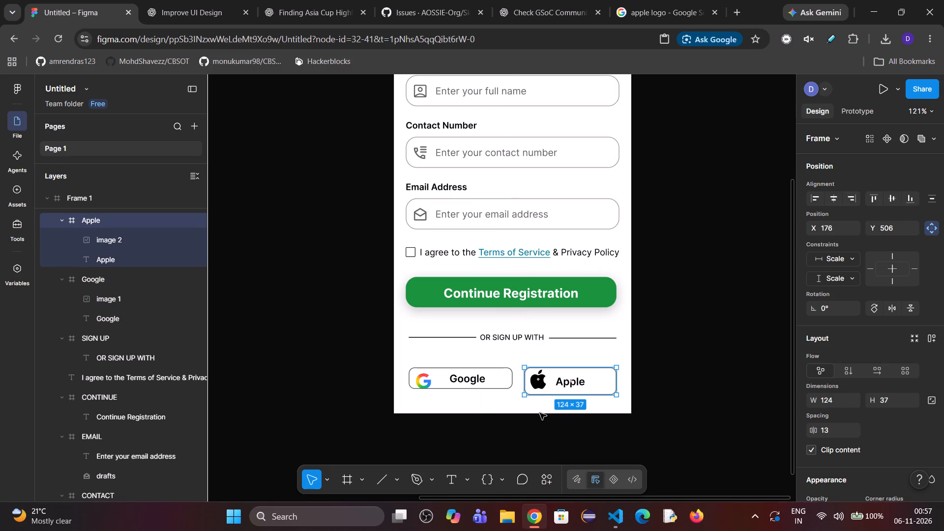
click(823, 397)
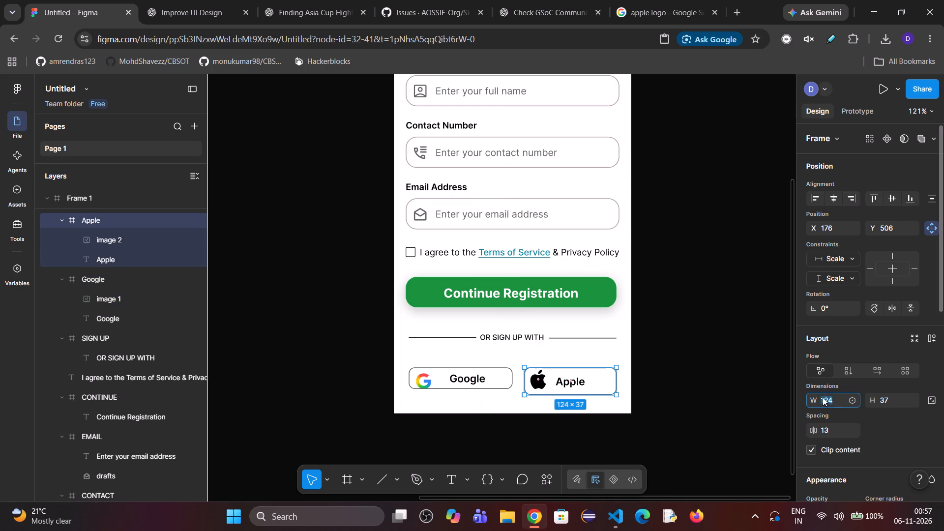
key(1)
text(40)
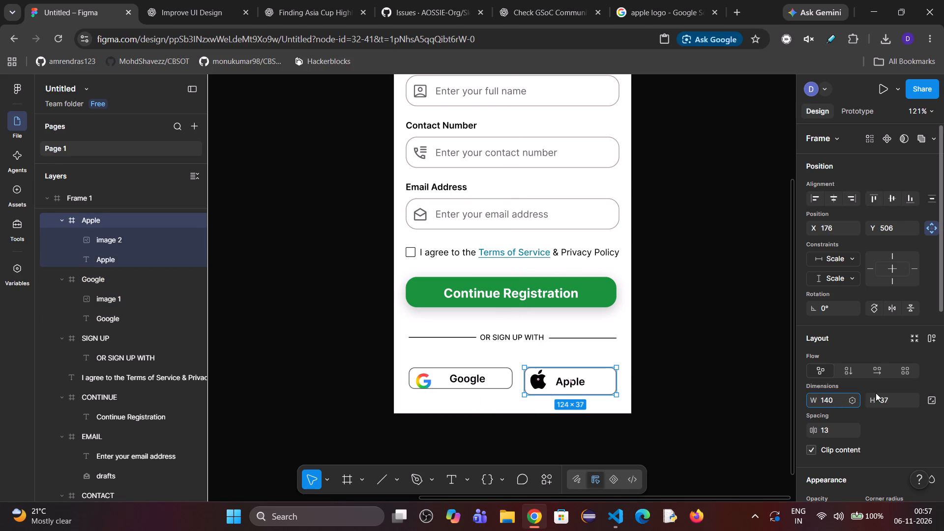
click(884, 399)
text(29)
key(Return)
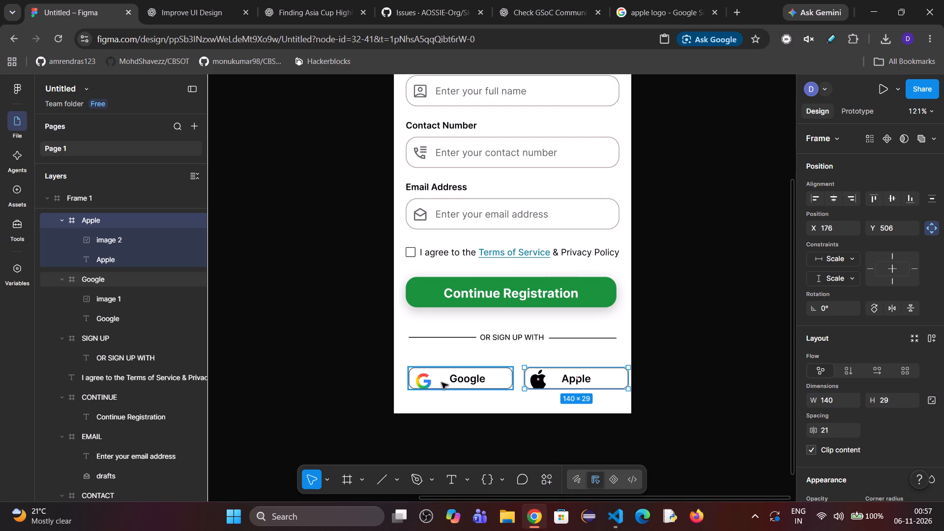
Shrink the Google logo to about 14 × 15 and place it inside its button at about X 11, Y 7.
double_click(425, 383)
click(425, 383)
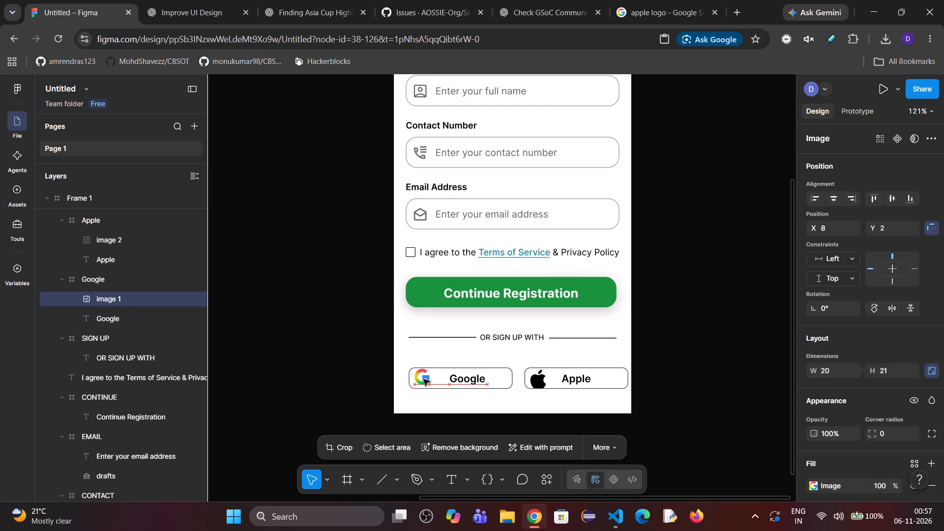
click(428, 382)
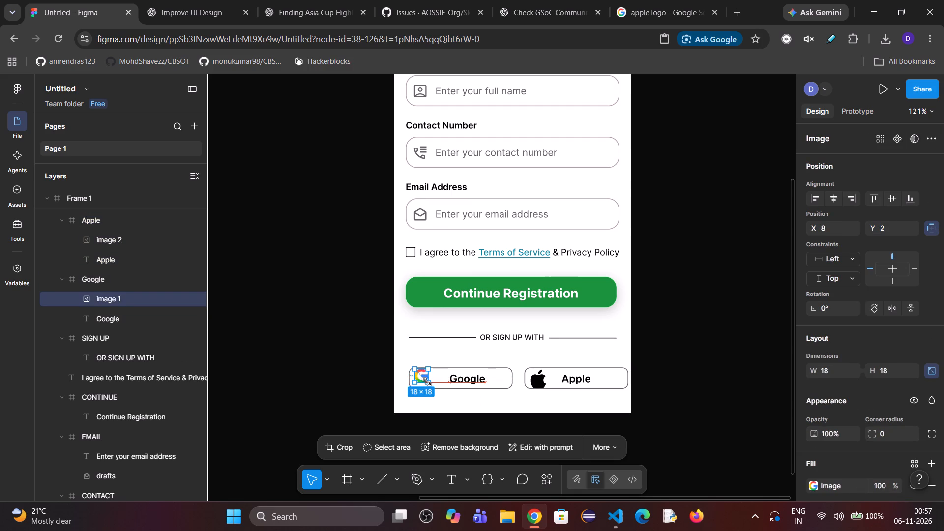
click(421, 376)
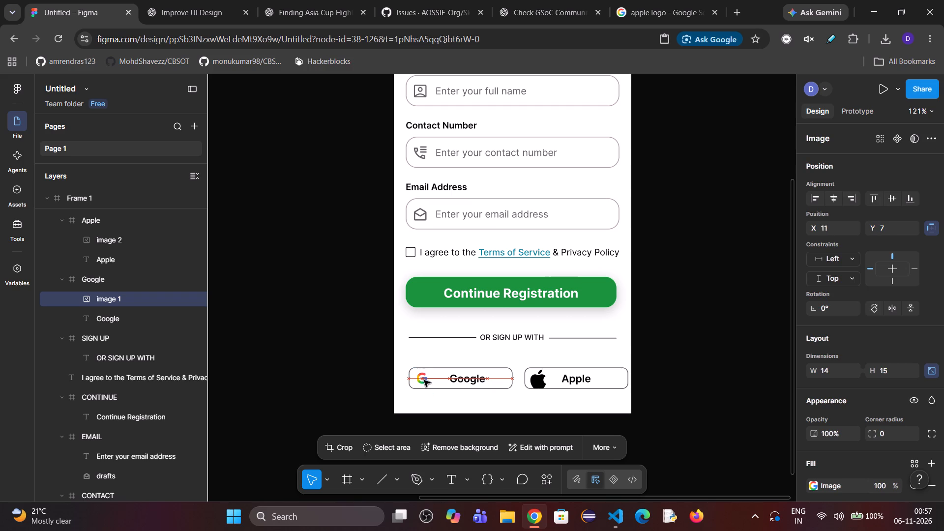
Move the Google label closer to its logo, to X 35 within the button.
click(456, 380)
drag(456, 380, 442, 381)
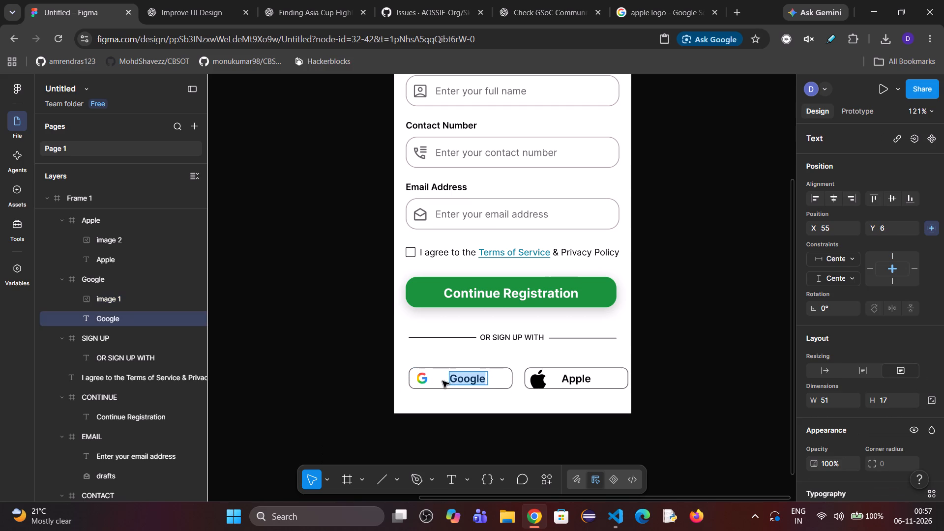
drag(442, 381, 442, 381)
click(457, 378)
click(444, 377)
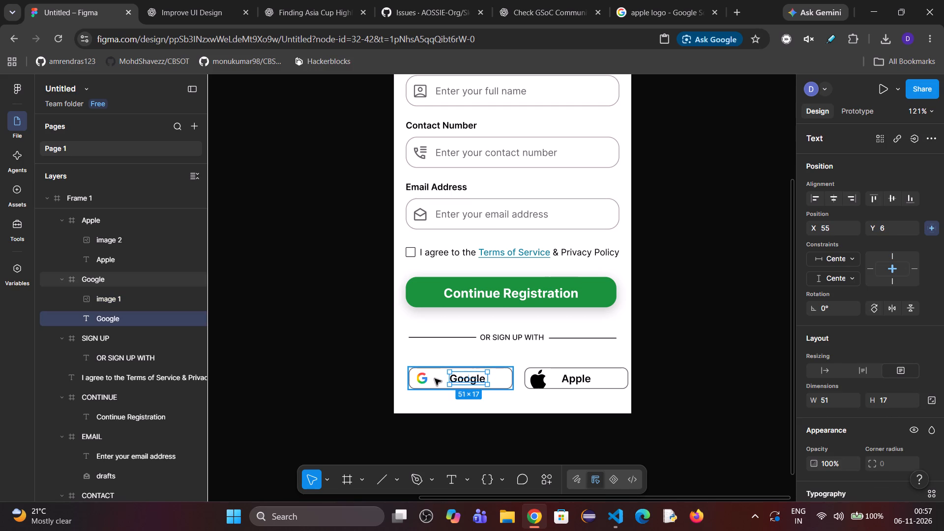
key(shift+Left)
key(shift+Left)
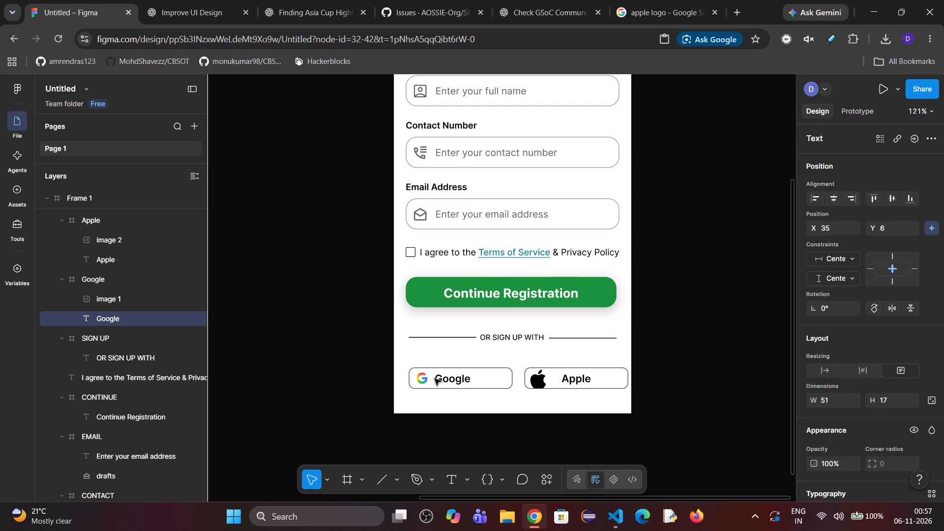
Shrink the Apple logo to about 14 × 17 inside its button.
triple_click(542, 379)
drag(544, 389, 542, 381)
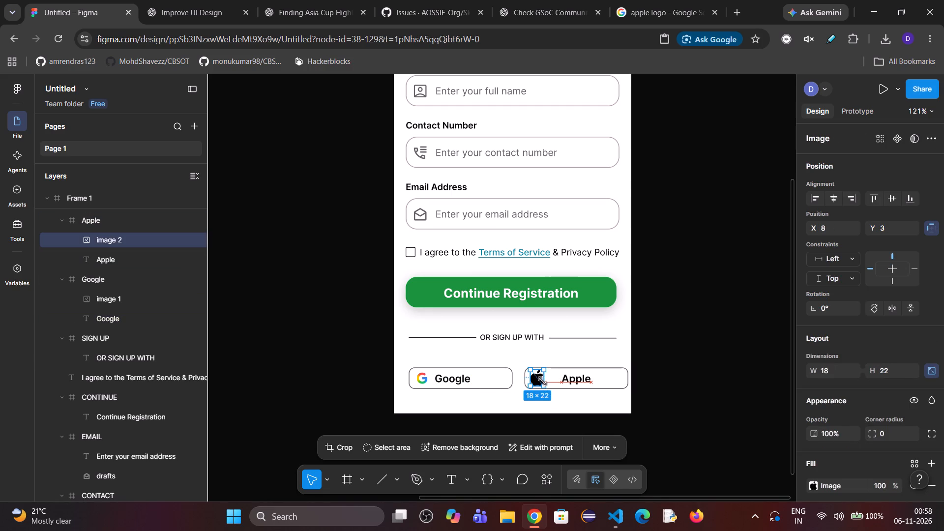
drag(542, 381, 542, 381)
click(537, 379)
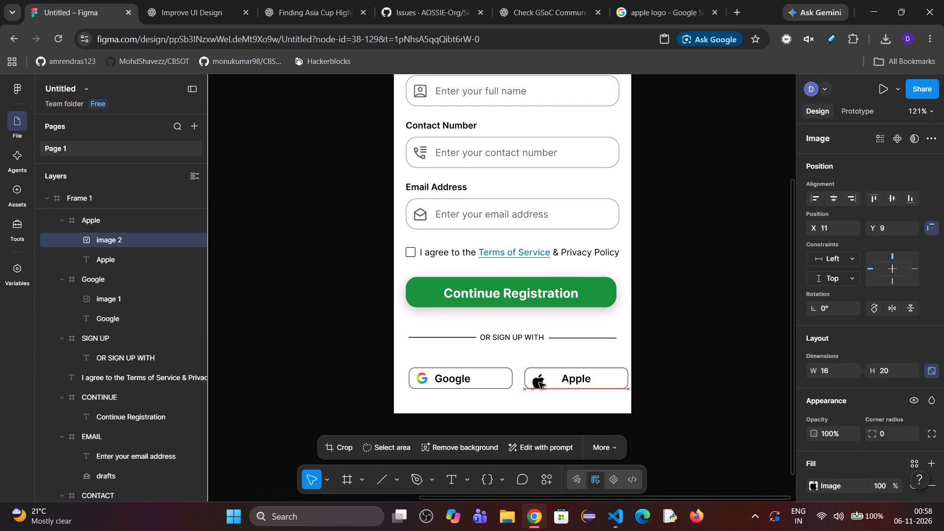
drag(545, 385, 542, 383)
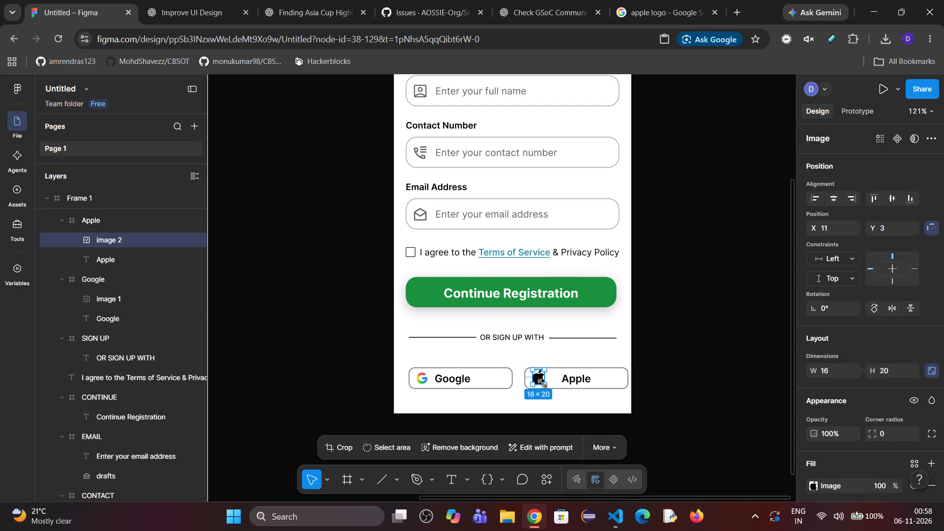
drag(542, 383, 540, 383)
key(shift+Down)
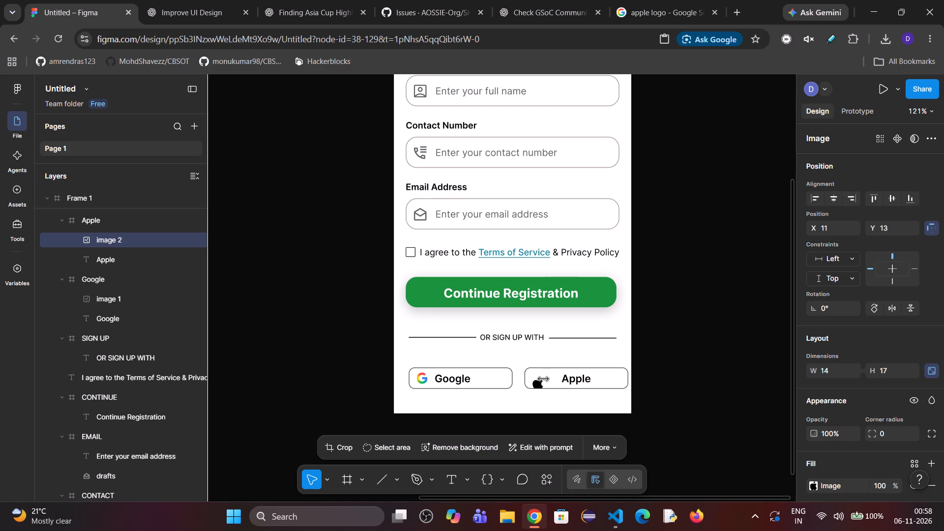
key(shift+Up)
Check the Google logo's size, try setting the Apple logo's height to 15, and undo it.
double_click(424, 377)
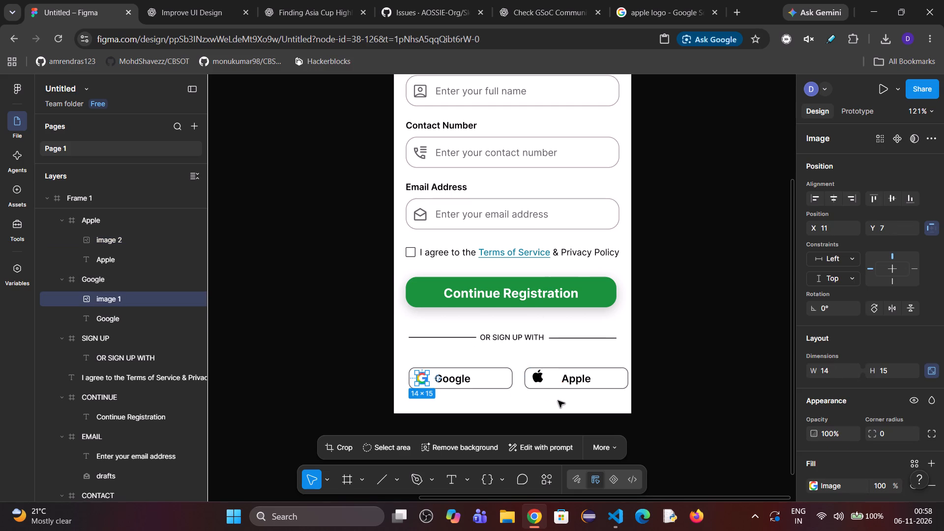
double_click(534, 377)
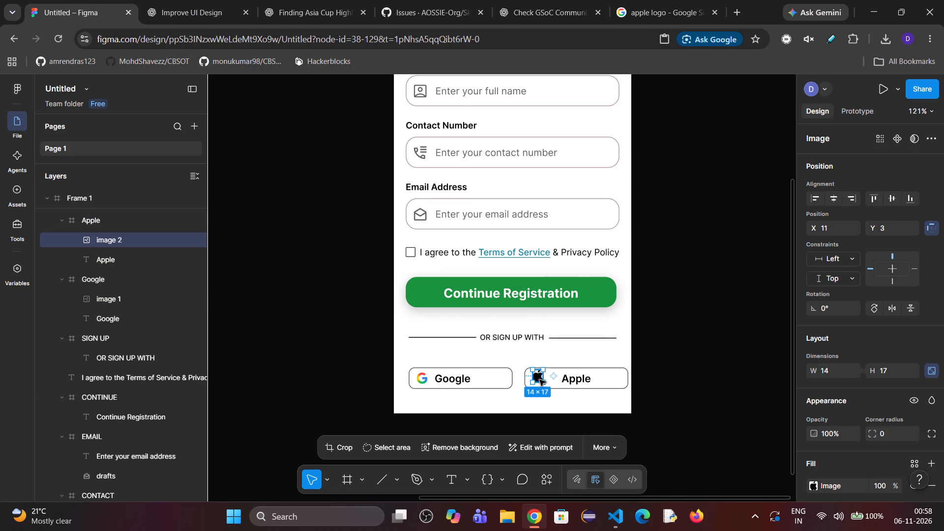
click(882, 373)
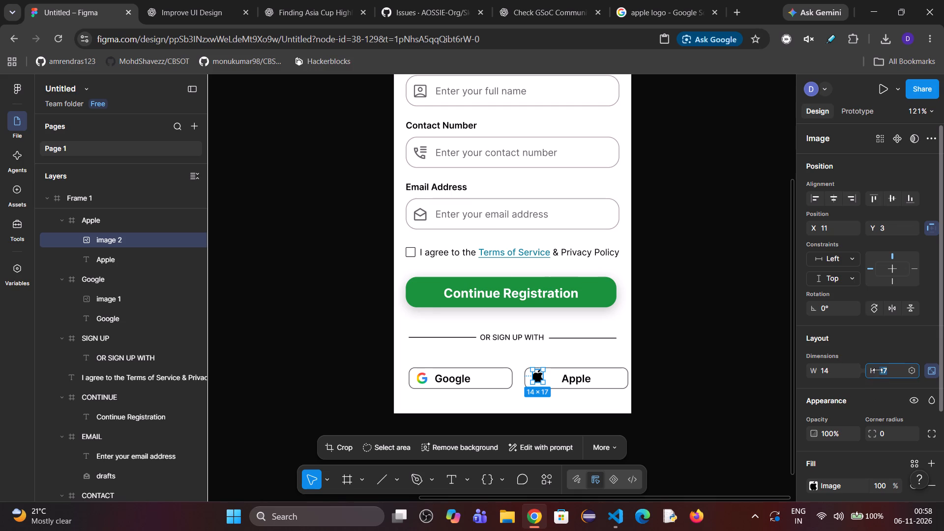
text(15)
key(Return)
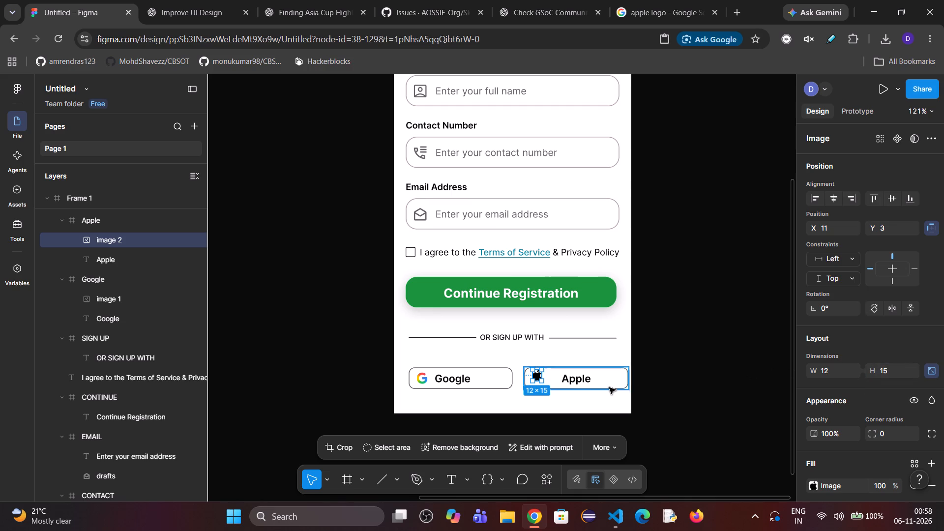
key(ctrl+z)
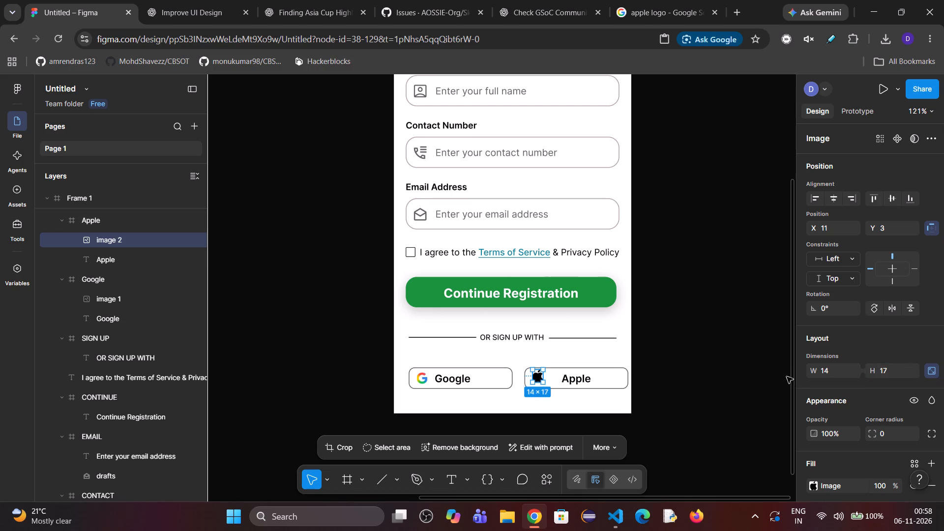
Reposition the Apple logo so it sits vertically centred near the left edge of its button.
click(541, 378)
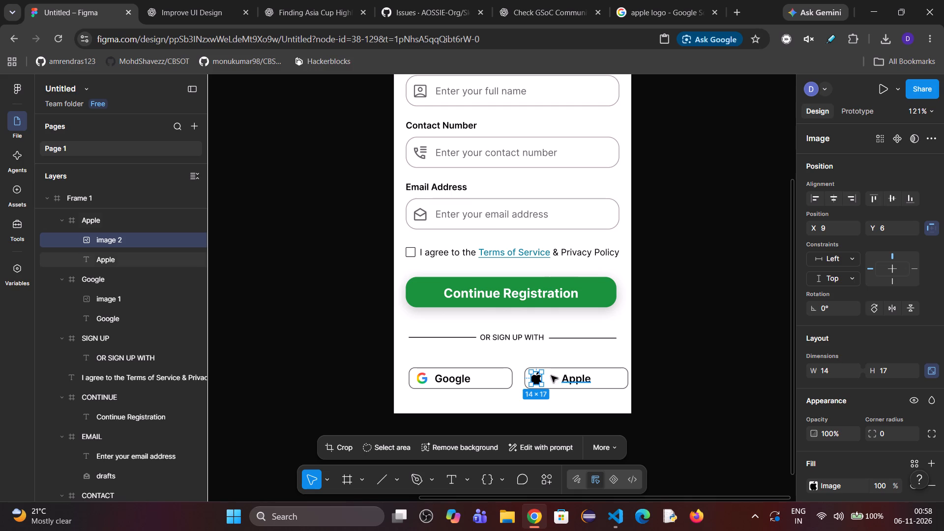
key(shift+Right)
drag(547, 378, 544, 379)
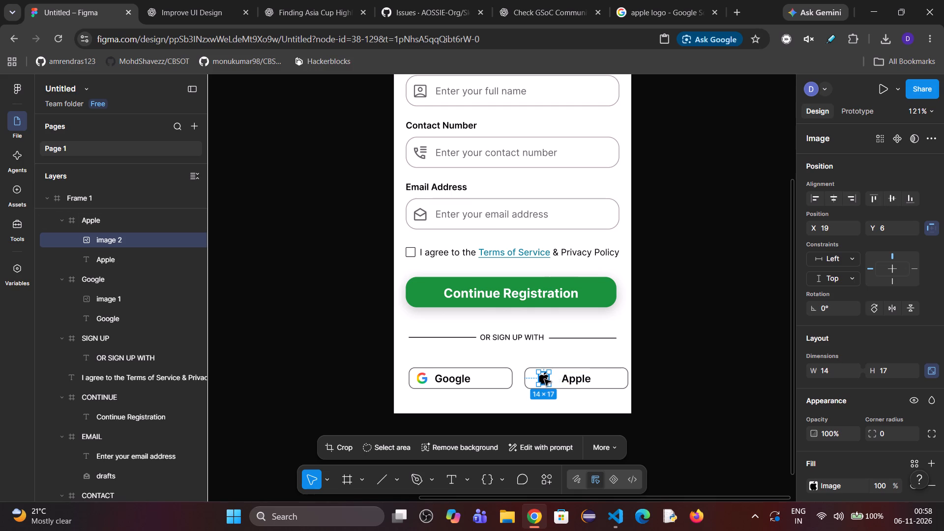
drag(544, 379, 541, 377)
Move the Apple label closer to its logo, to X 39, Y 6 within the button.
click(571, 381)
key(shift+Left)
key(shift+Left)
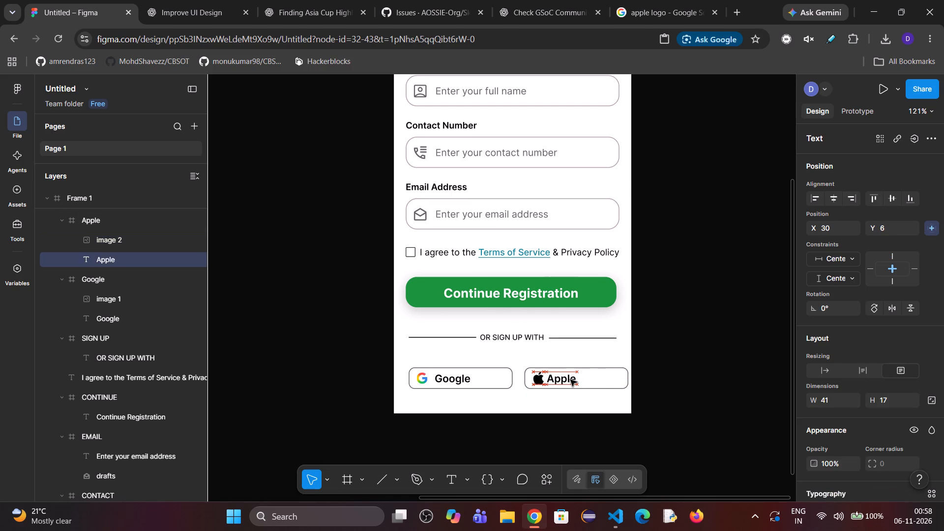
key(shift+Right)
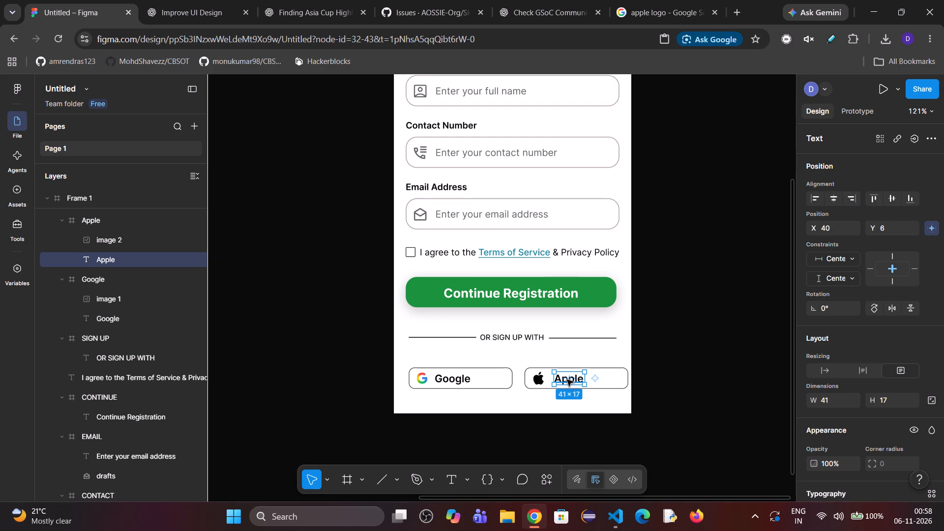
click(567, 380)
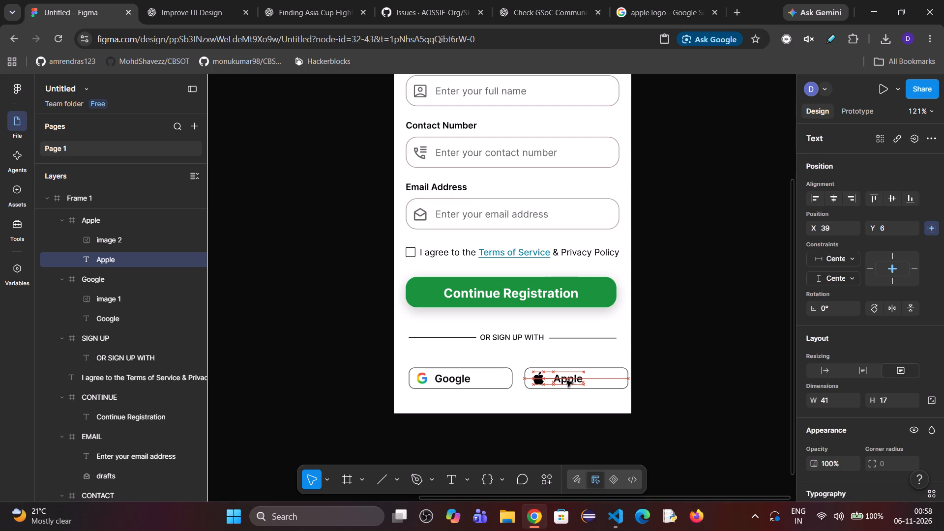
click(684, 416)
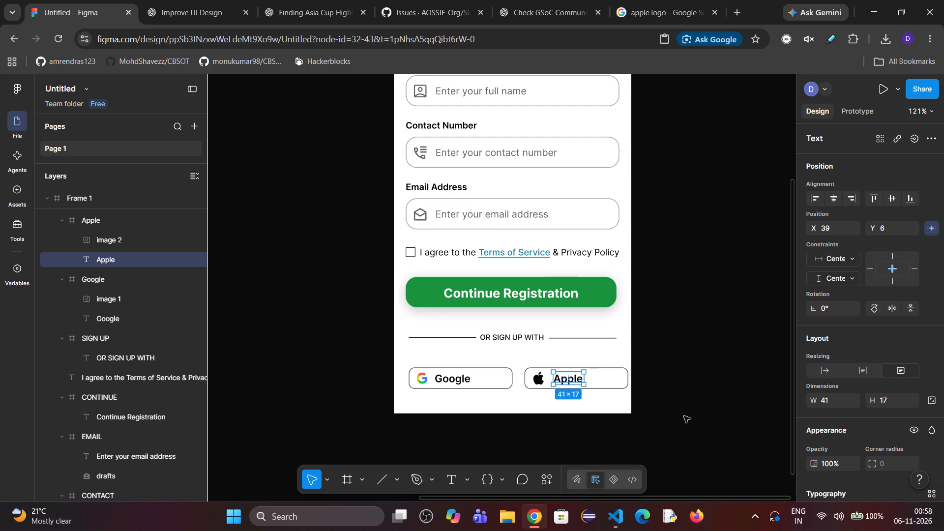
Move the Google button to X 16 and the Apple button to X 164, keeping both in line at Y 506.
click(466, 379)
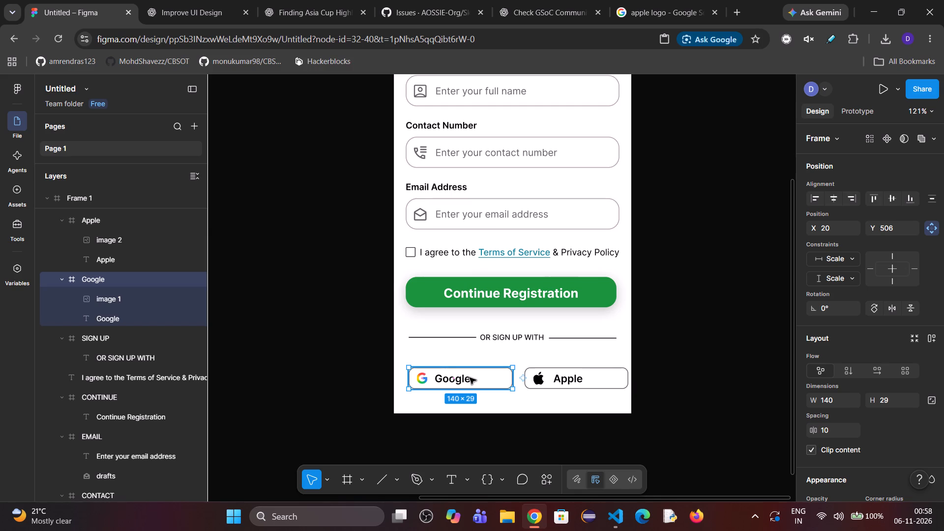
drag(477, 382, 472, 383)
drag(603, 377, 597, 380)
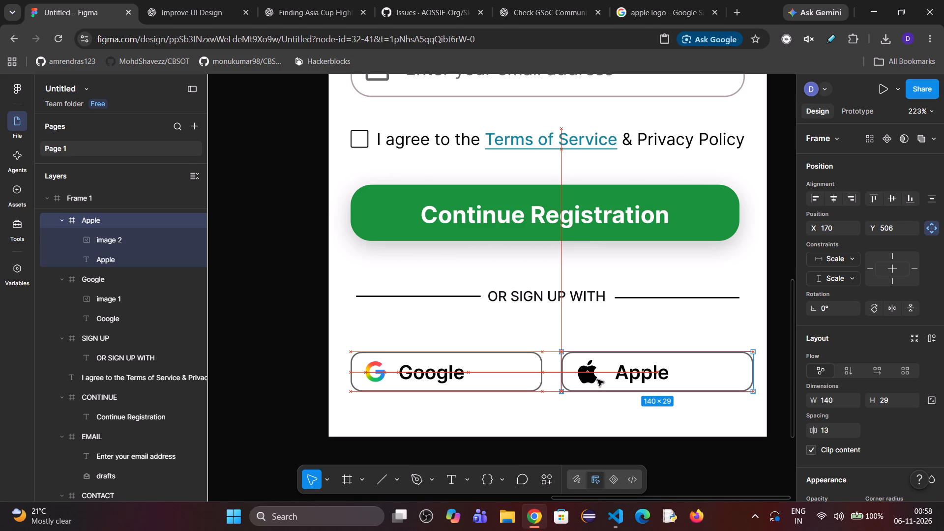
drag(597, 380, 590, 380)
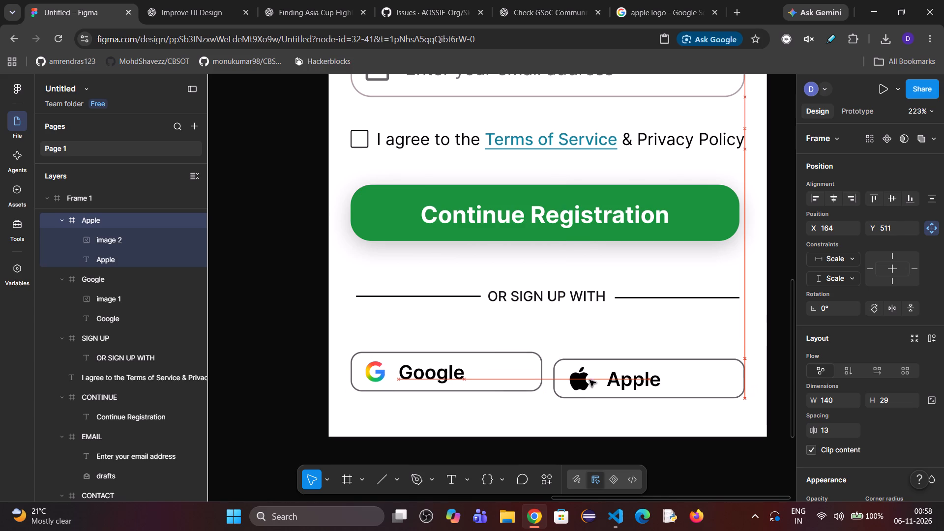
drag(590, 380, 589, 377)
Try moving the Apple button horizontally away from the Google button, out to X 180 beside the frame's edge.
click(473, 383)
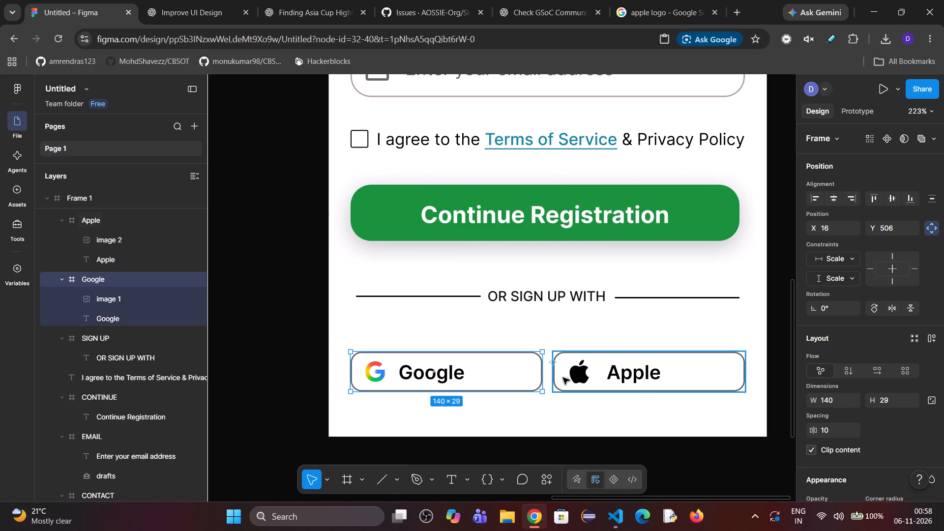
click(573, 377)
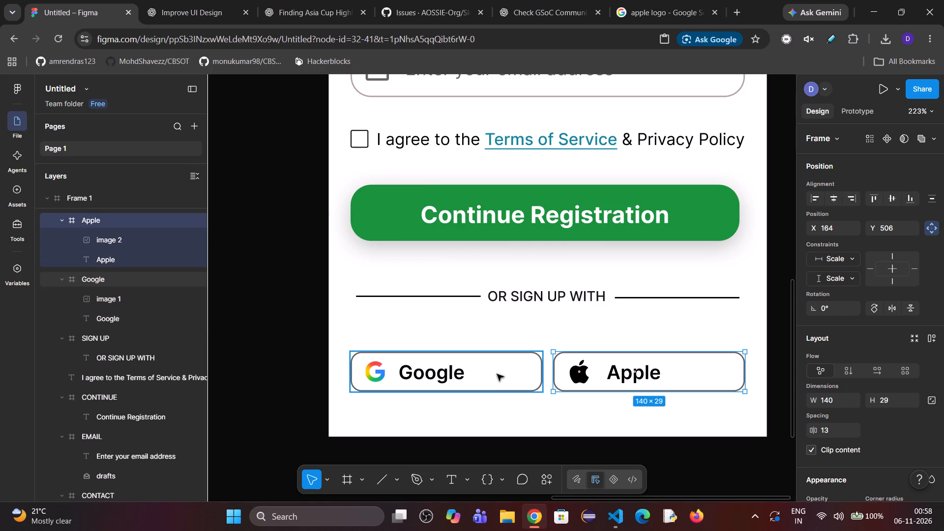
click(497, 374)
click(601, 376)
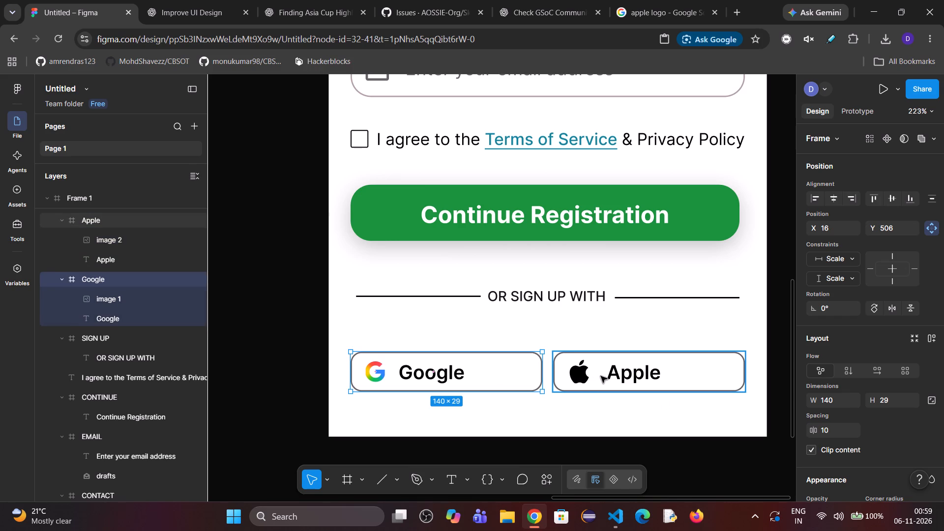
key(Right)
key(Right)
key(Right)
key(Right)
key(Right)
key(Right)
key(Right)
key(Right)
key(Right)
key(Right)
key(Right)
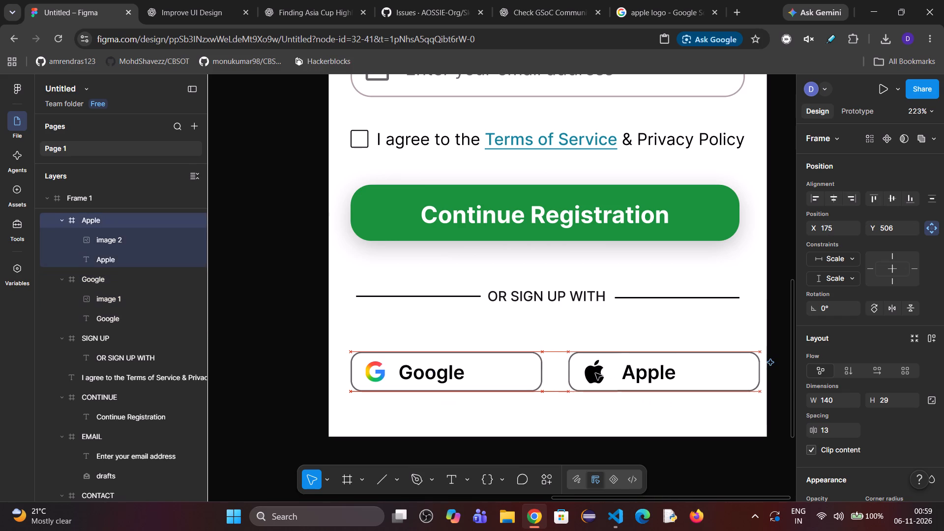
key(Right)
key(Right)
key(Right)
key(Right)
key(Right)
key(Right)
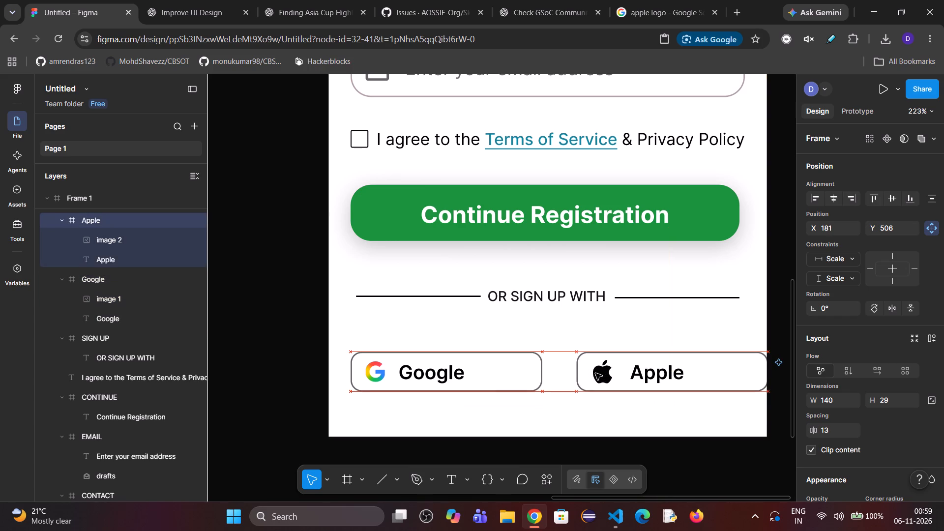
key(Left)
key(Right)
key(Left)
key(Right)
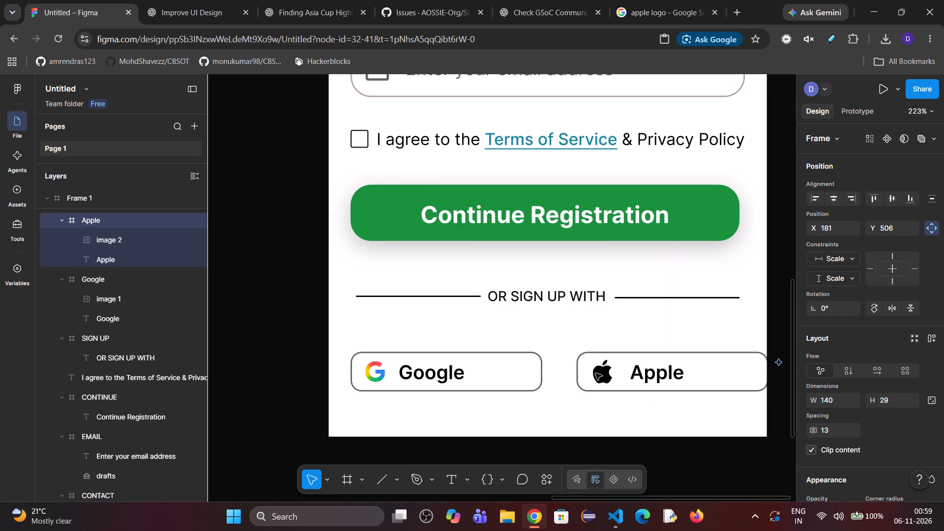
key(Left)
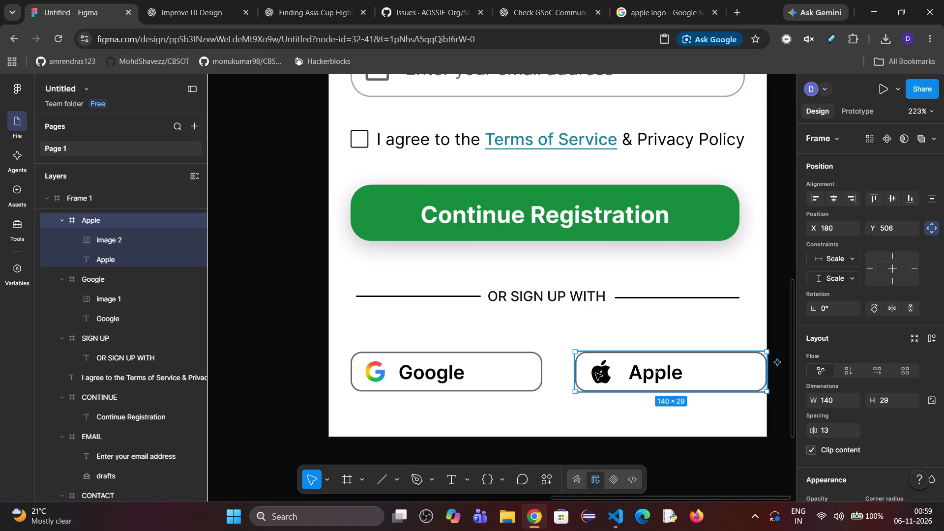
Move the Apple button back toward the Google button, to X 165, in line with it at Y 506.
key(Left)
key(Left)
key(Left)
key(Left)
key(Left)
key(Left)
key(Left)
key(Left)
key(Left)
key(Left)
key(Left)
key(Left)
key(Left)
key(Left)
key(Left)
key(Left)
key(Left)
key(Left)
key(Left)
key(Left)
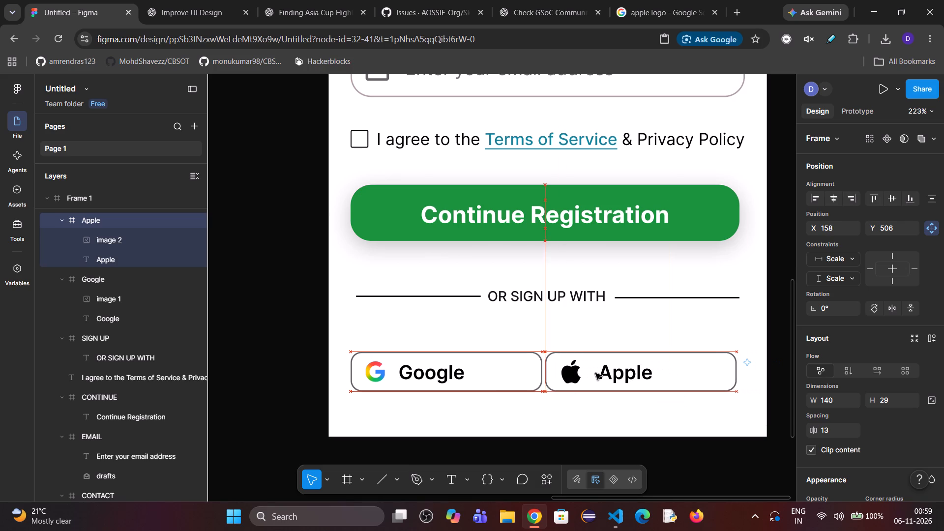
key(Right)
key(Right)
key(Right)
key(Right)
key(Right)
key(Right)
key(Right)
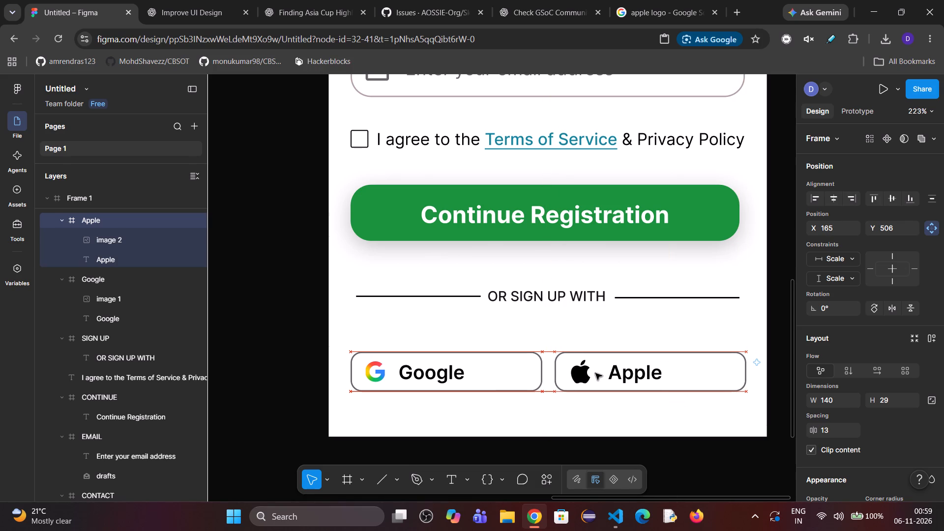
click(275, 335)
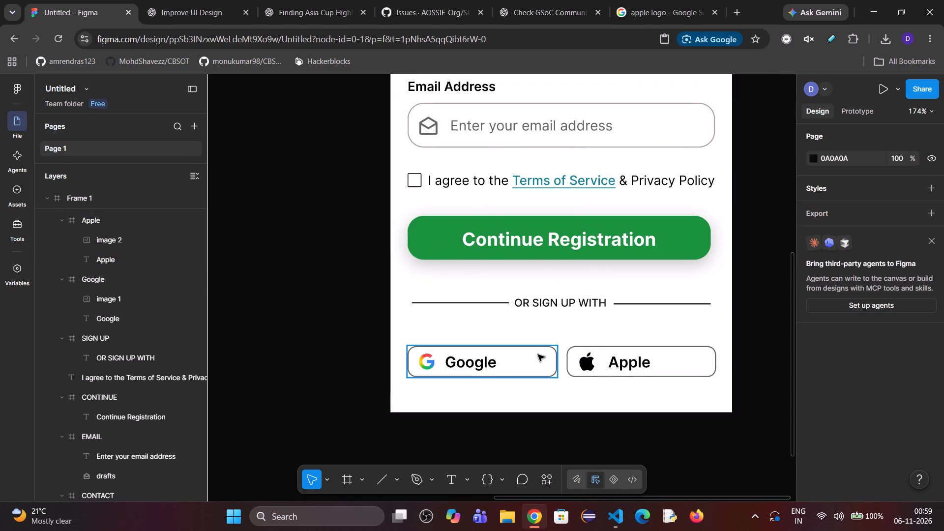
Fit the CREATE ACCOUNT heading's text box to its text using auto width, then set its resizing back to auto height.
scroll(517, 373, up, 3)
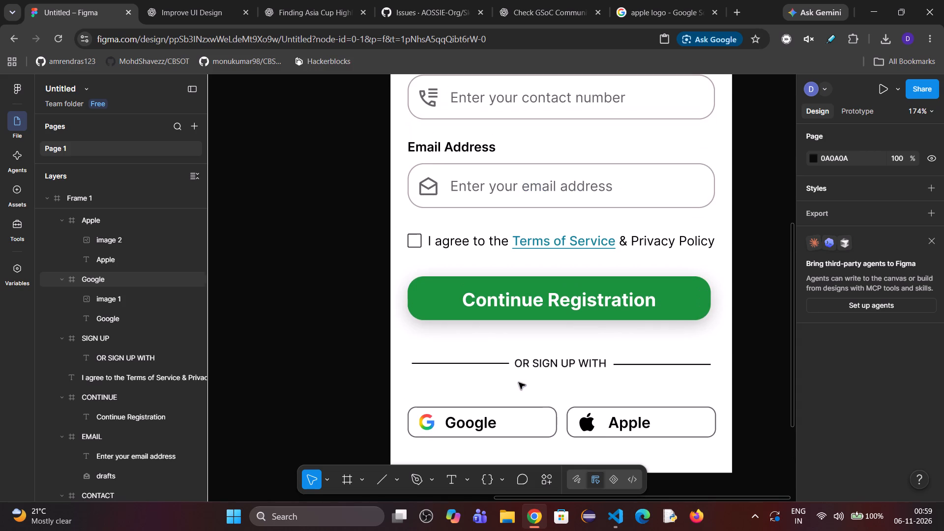
scroll(526, 272, up, 1)
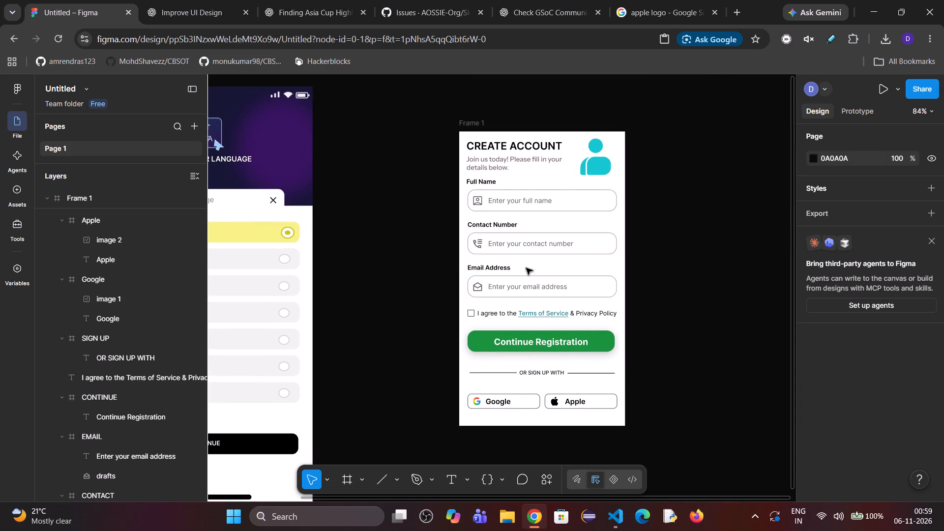
scroll(526, 268, up, 1)
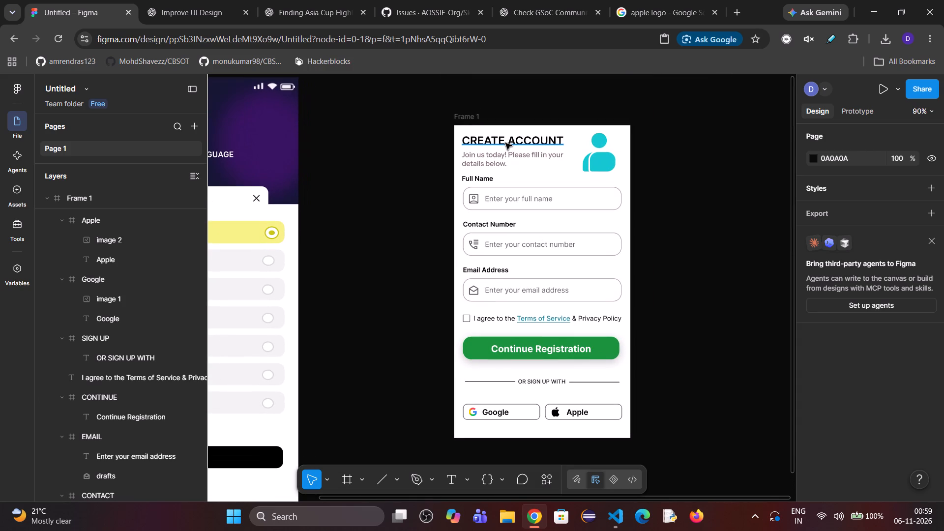
click(505, 143)
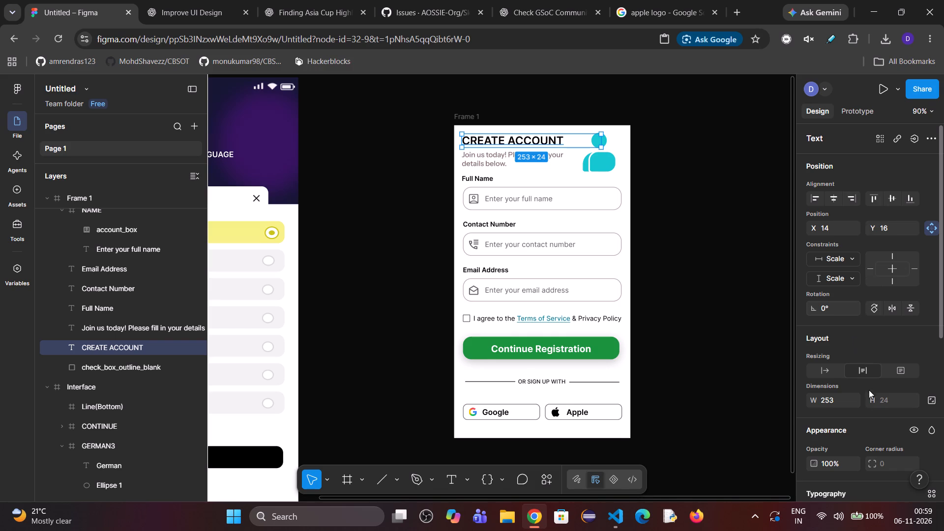
click(820, 371)
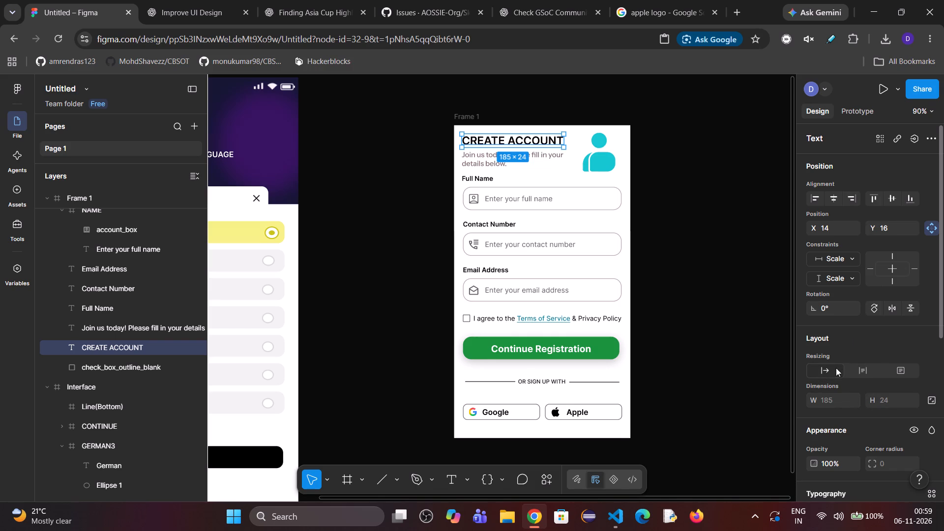
click(852, 366)
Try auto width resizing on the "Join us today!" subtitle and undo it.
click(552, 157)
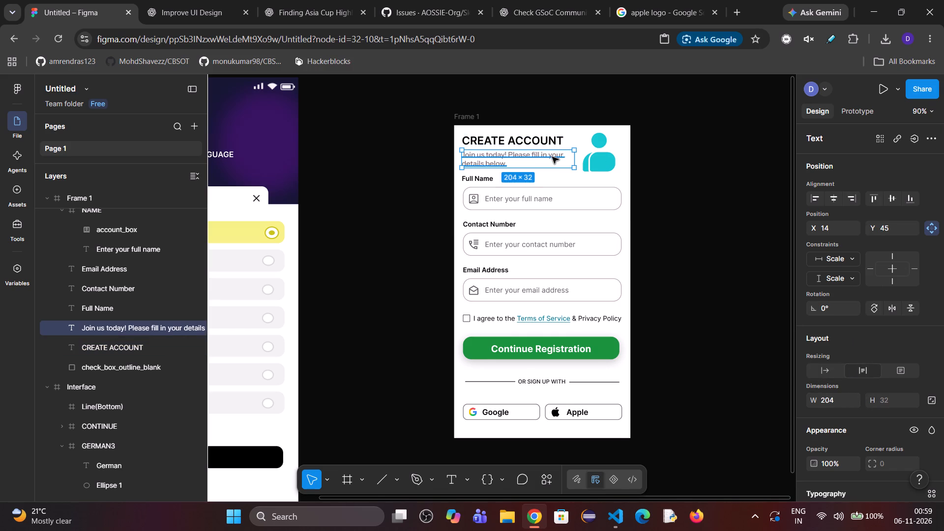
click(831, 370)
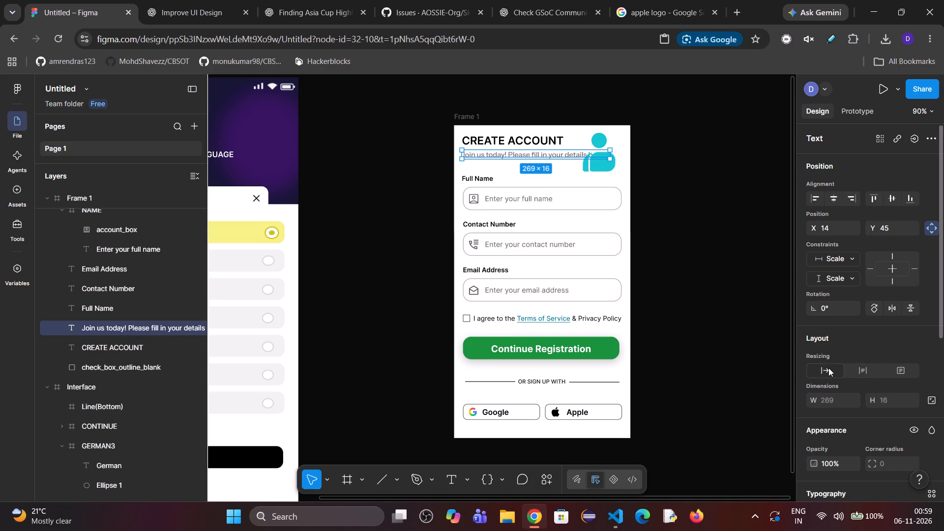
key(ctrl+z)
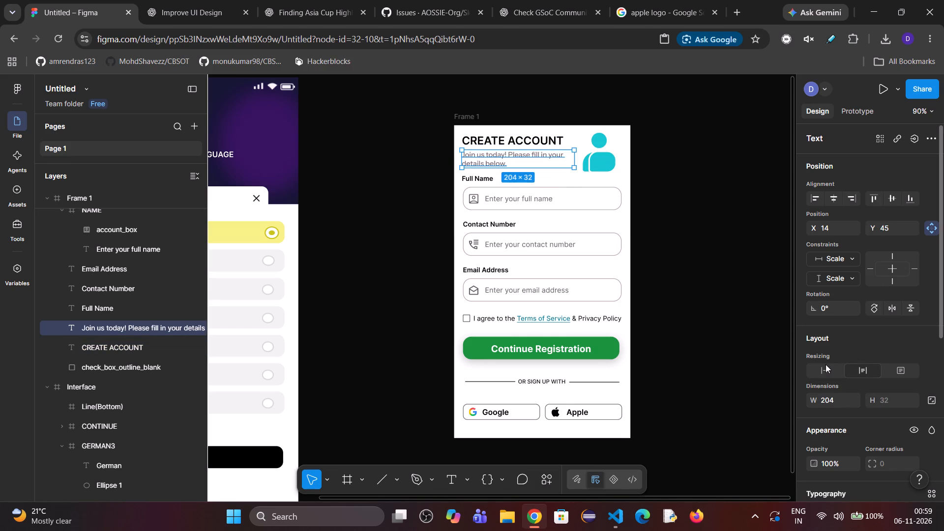
Set every text layer of the Create Account form except the "Join us today!" subtitle to auto width resizing.
click(482, 182)
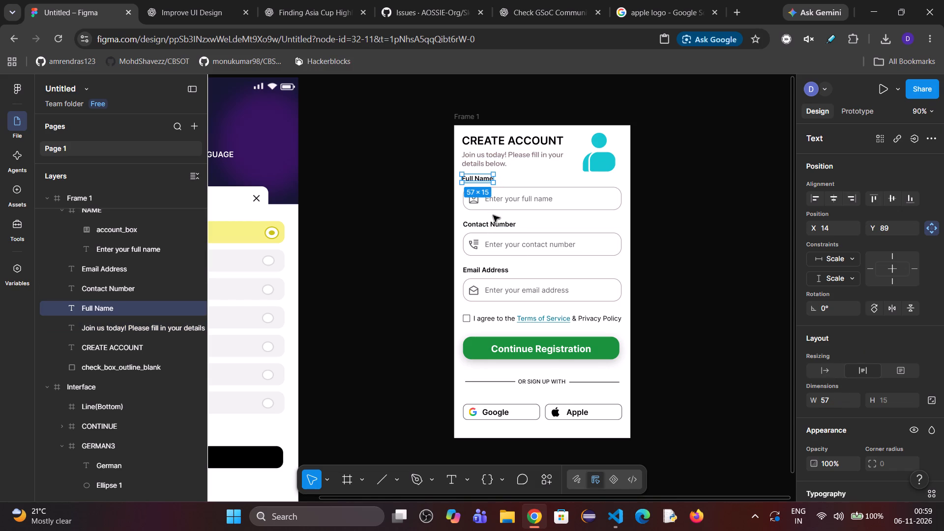
ctrl+click(488, 226)
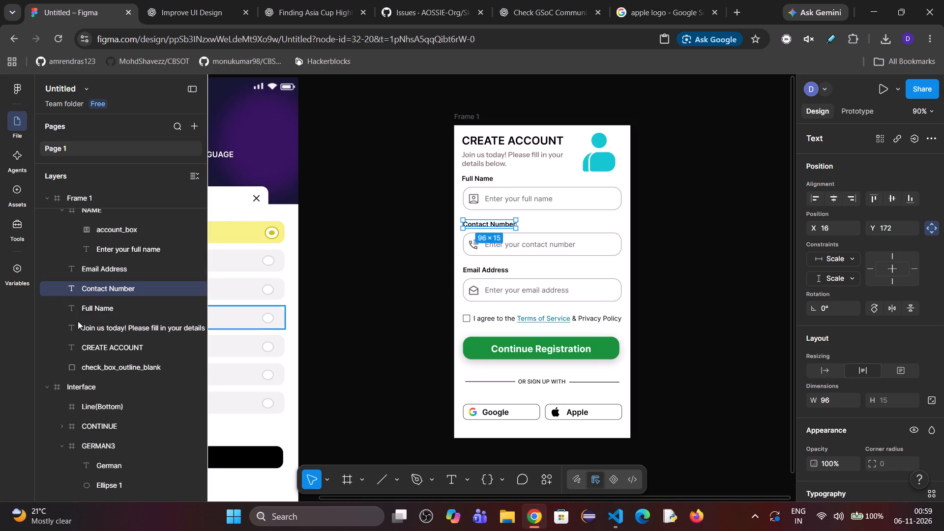
ctrl+click(86, 305)
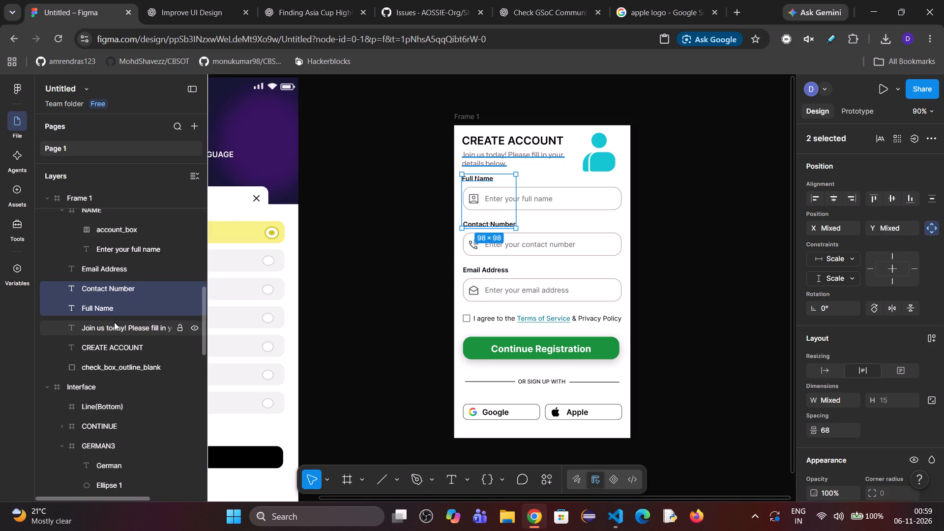
ctrl+click(116, 325)
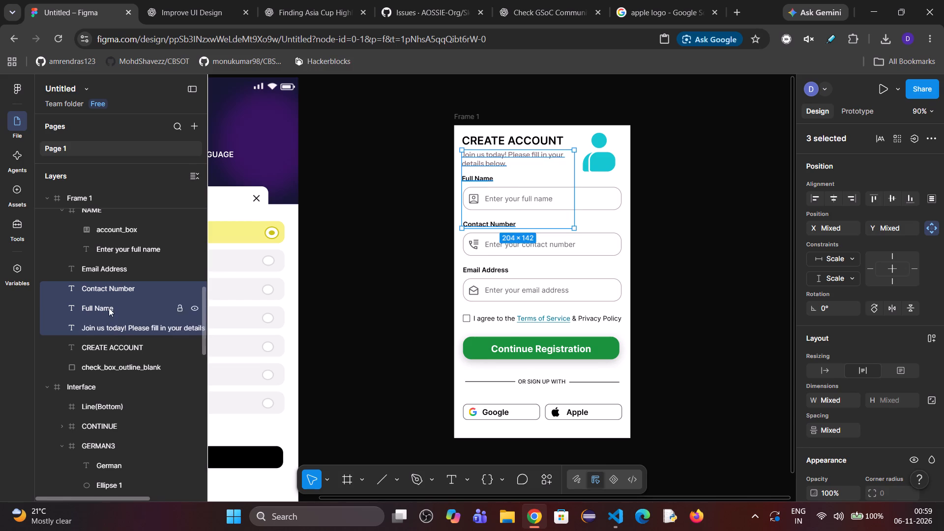
ctrl+click(111, 325)
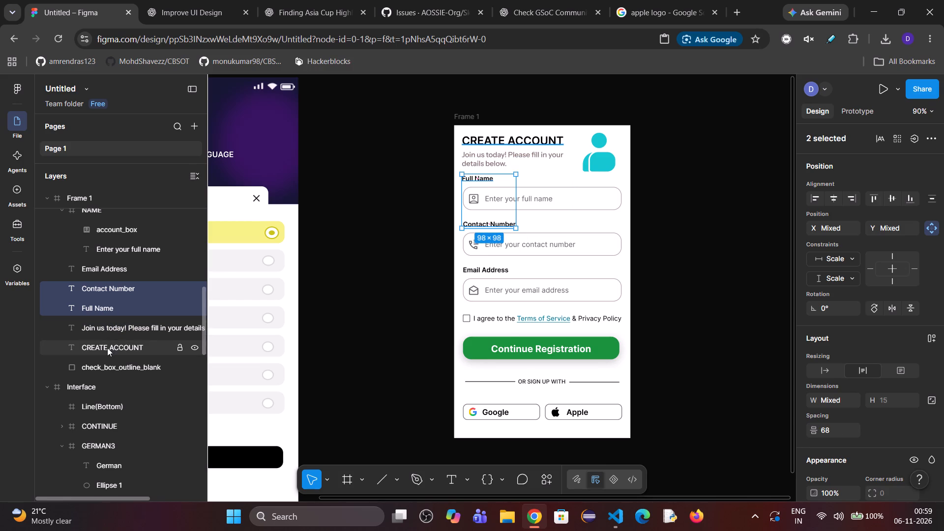
ctrl+click(104, 345)
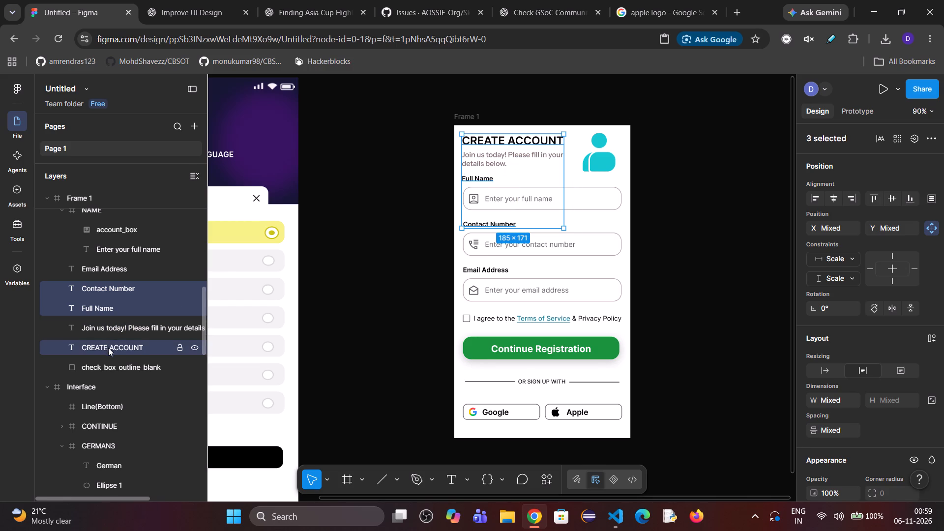
scroll(111, 333, up, 2)
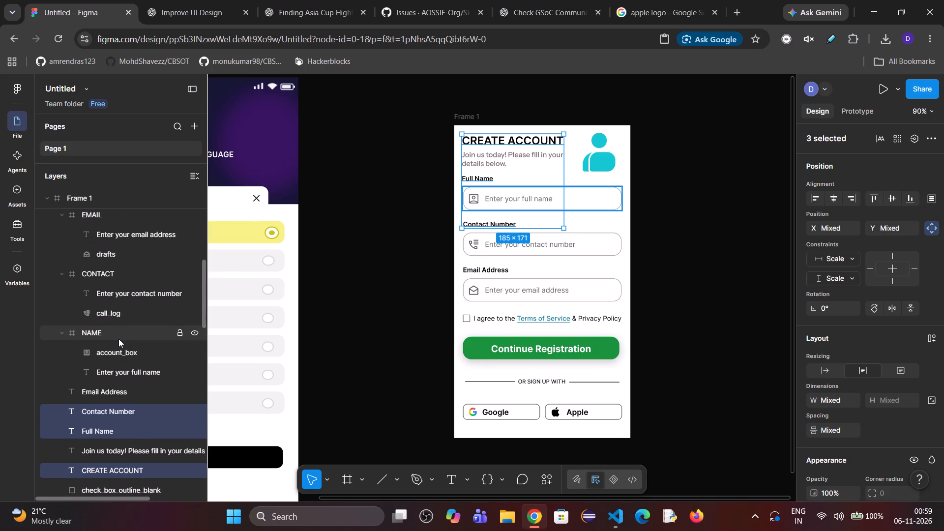
ctrl+click(127, 368)
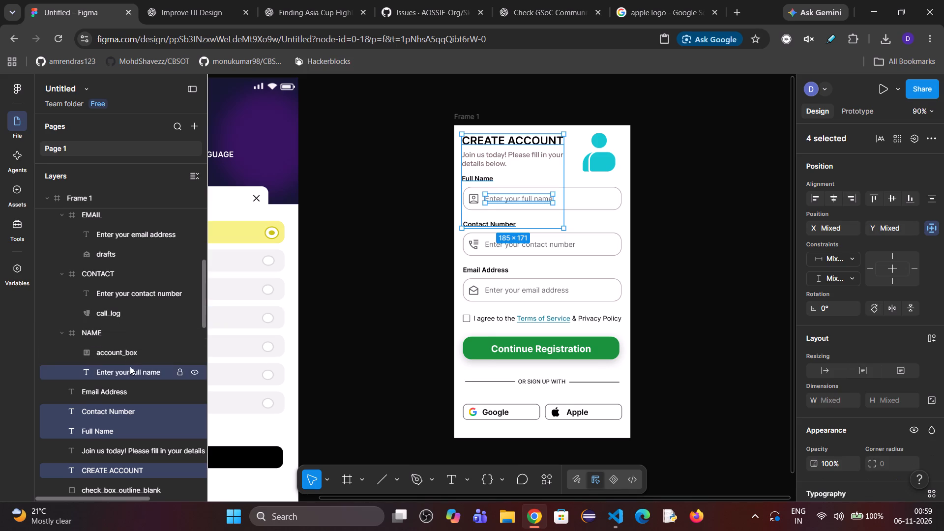
ctrl+click(161, 298)
ctrl+click(121, 239)
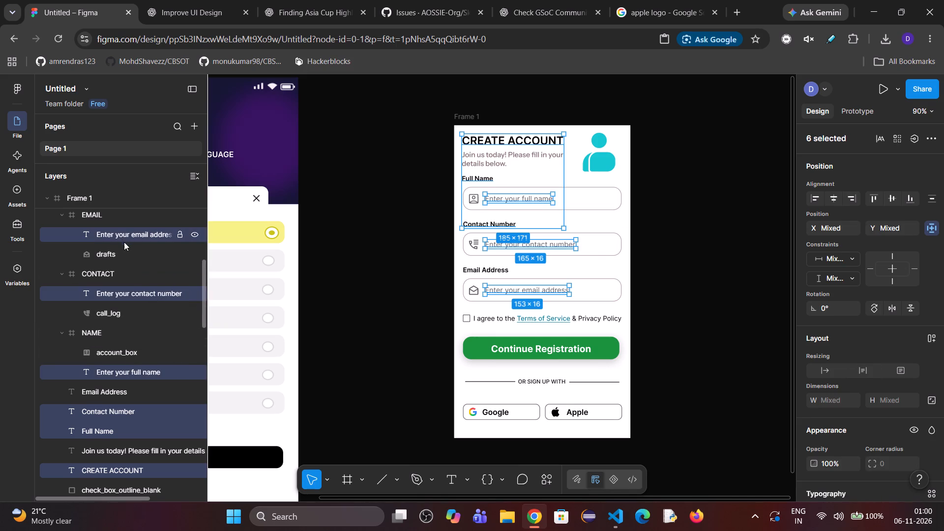
scroll(136, 315, up, 2)
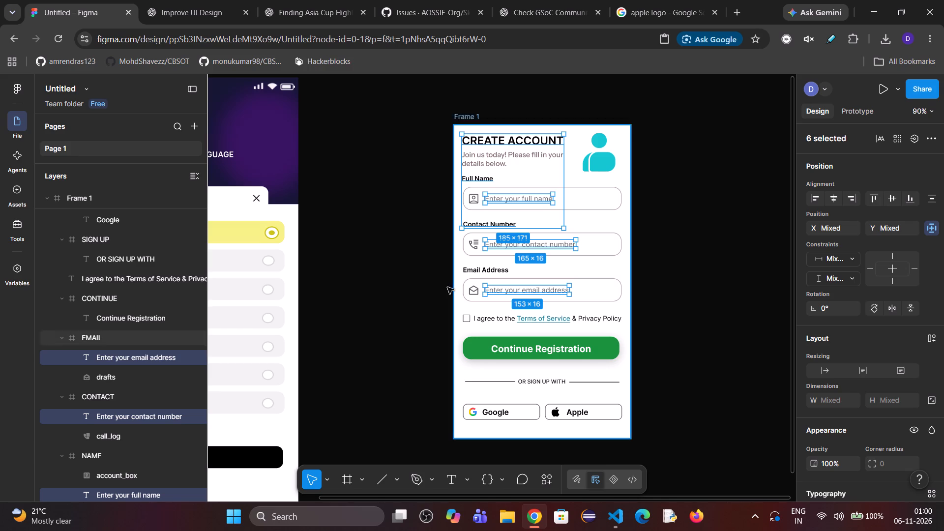
scroll(143, 357, up, 3)
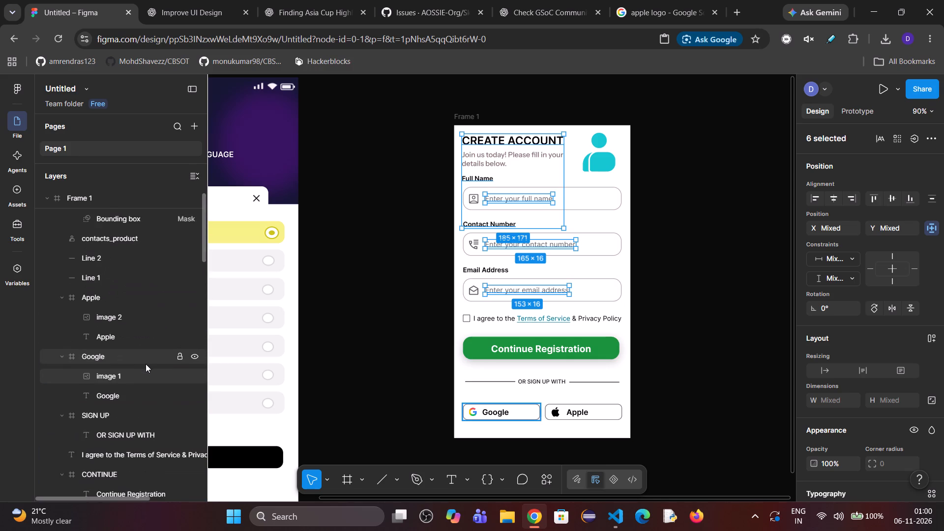
scroll(146, 364, down, 3)
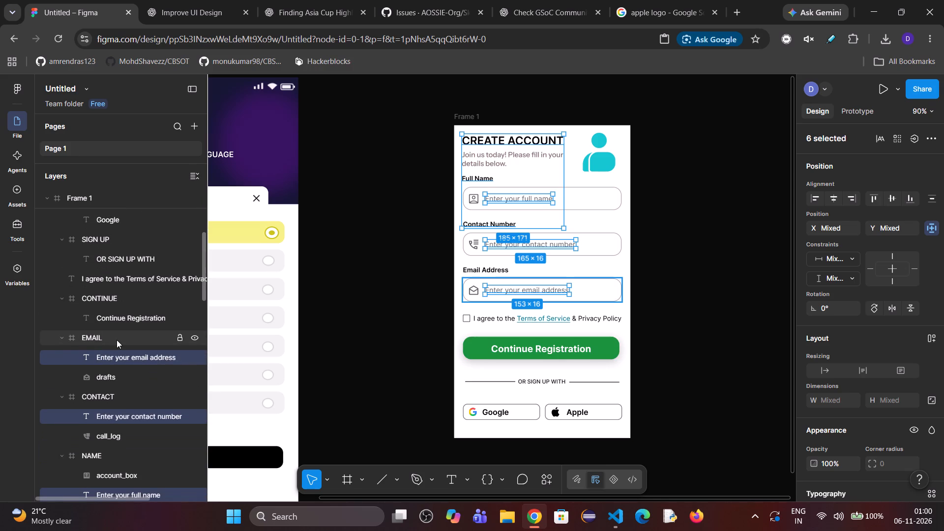
ctrl+click(116, 313)
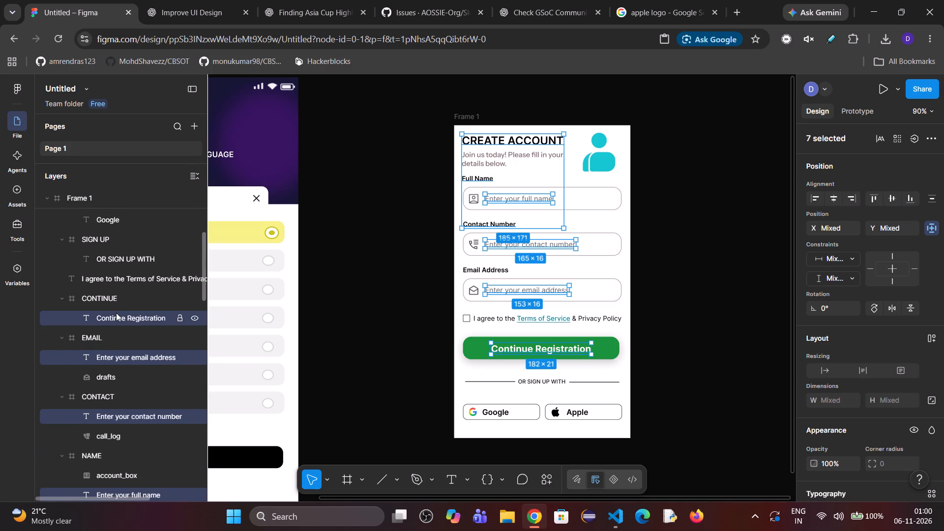
ctrl+scroll(144, 333, up, 1)
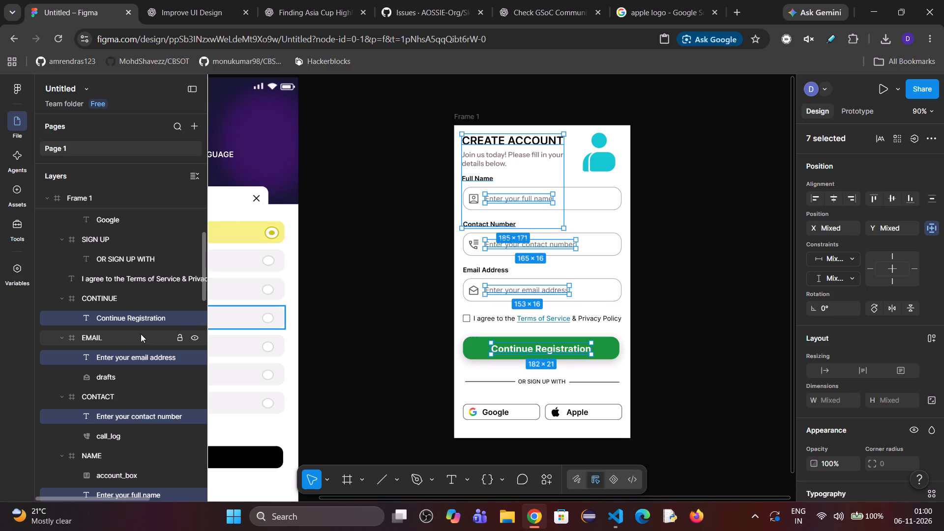
ctrl+click(115, 282)
ctrl+click(138, 259)
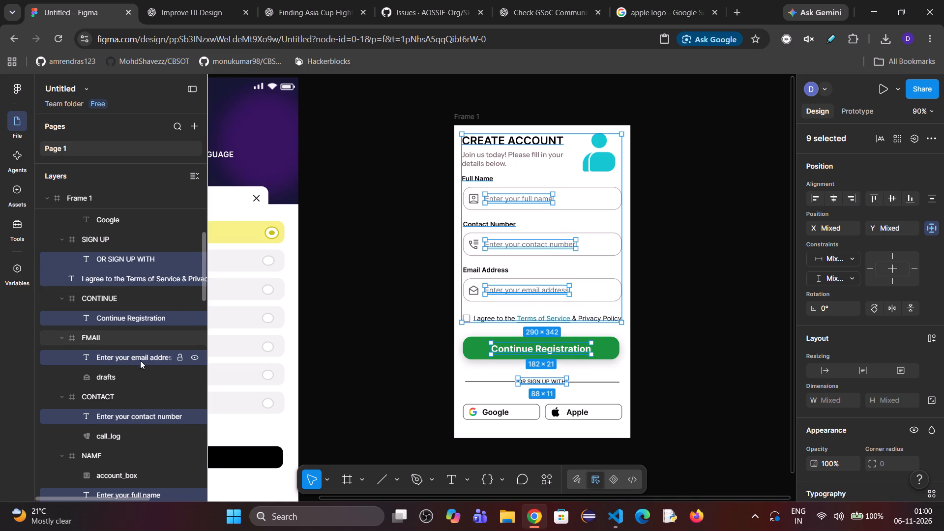
scroll(121, 342, up, 2)
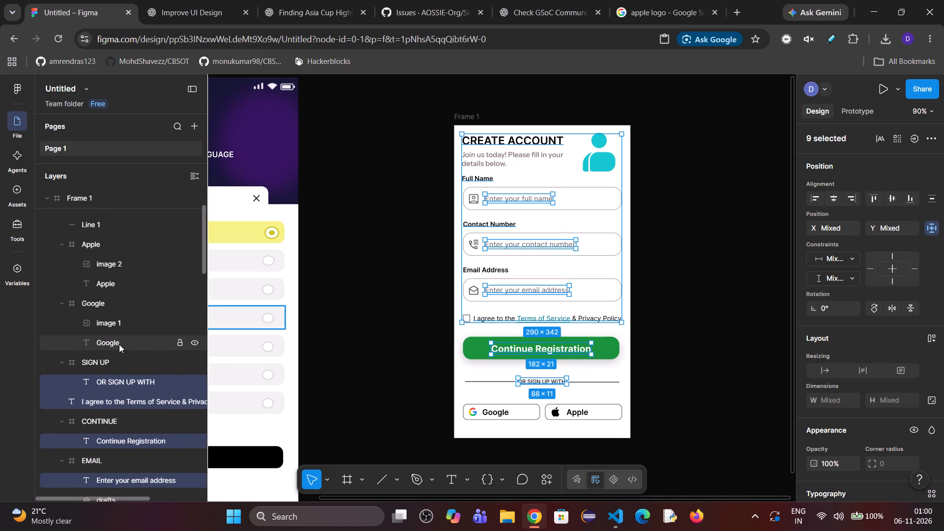
ctrl+click(119, 344)
ctrl+click(109, 280)
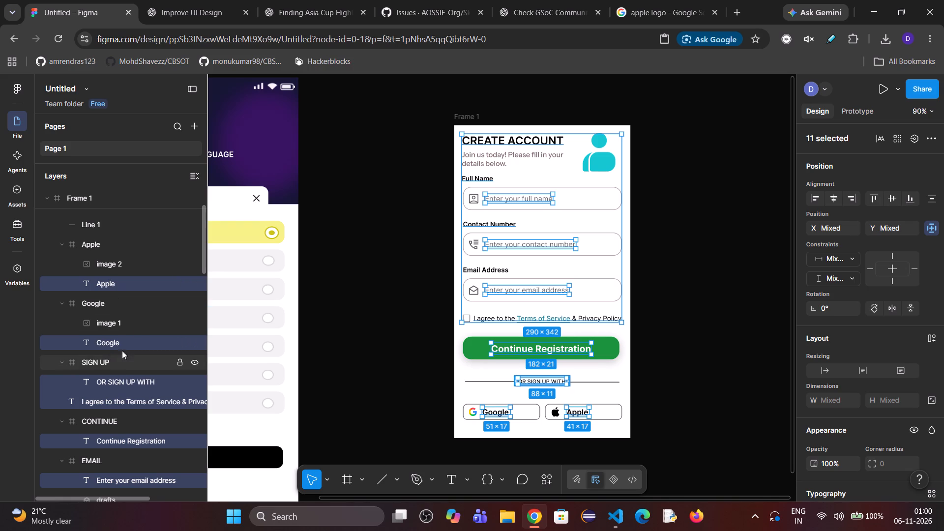
scroll(138, 330, up, 3)
scroll(146, 346, down, 6)
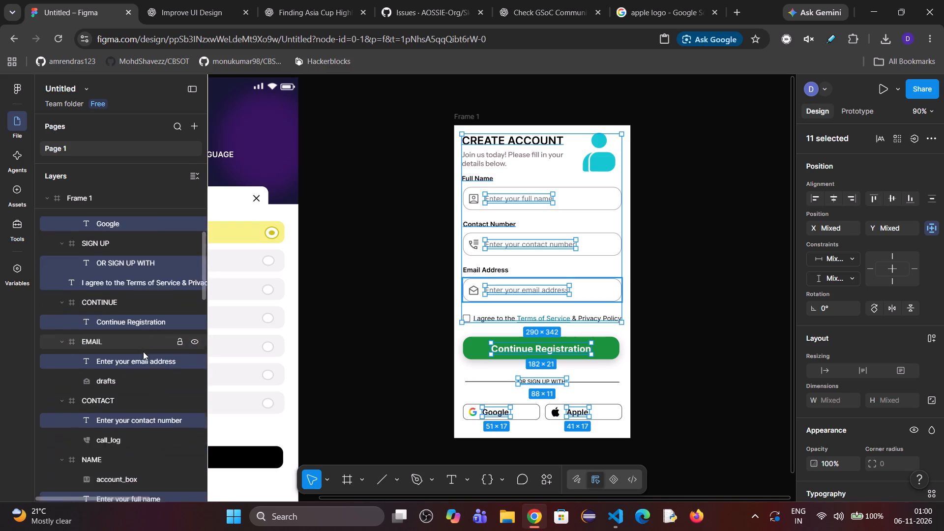
scroll(142, 353, down, 4)
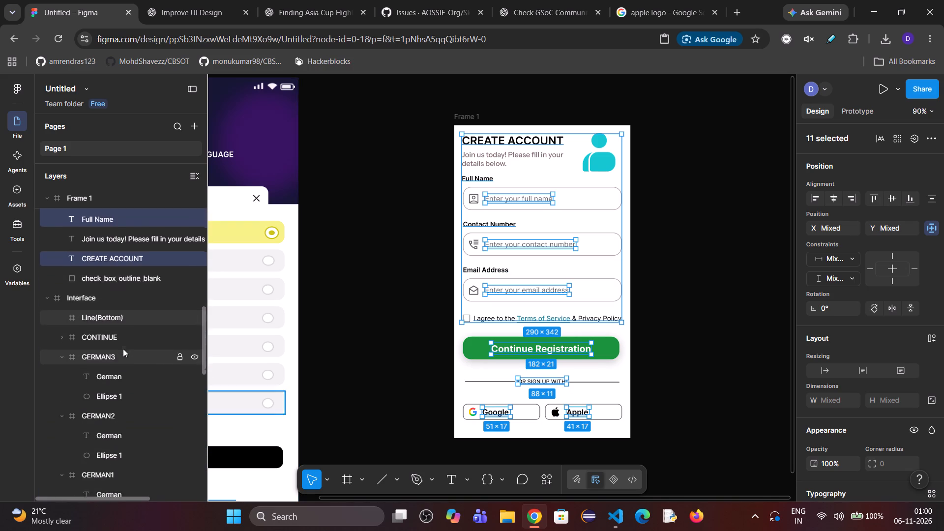
scroll(123, 349, down, 1)
scroll(123, 349, up, 5)
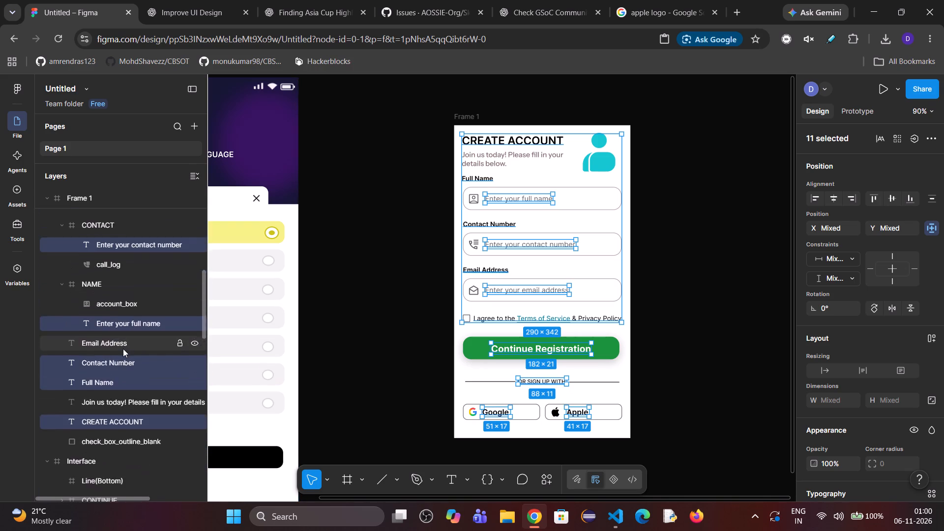
scroll(123, 349, down, 1)
click(48, 398)
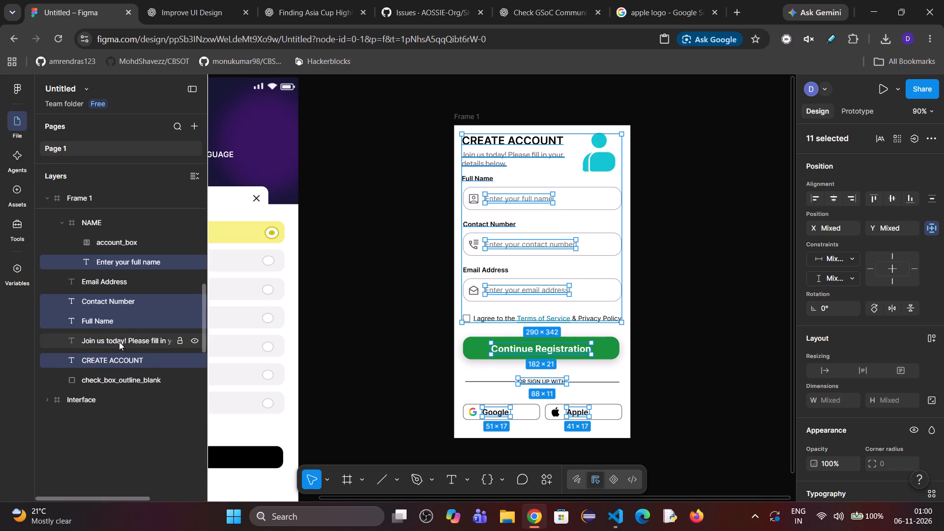
scroll(130, 369, up, 1)
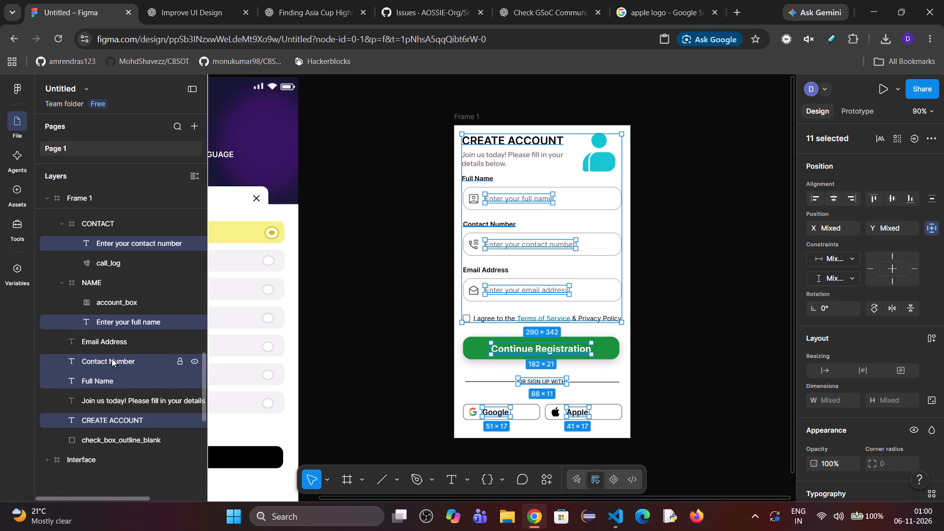
ctrl+click(113, 346)
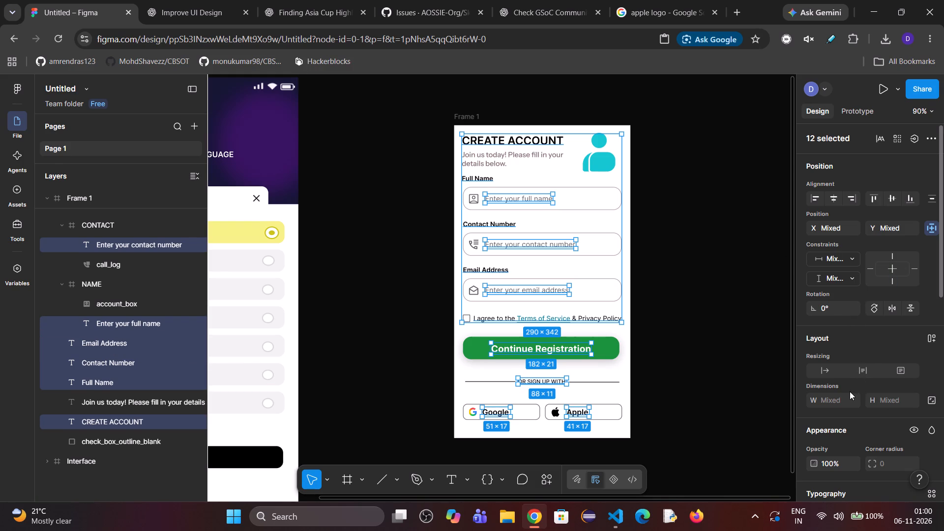
click(826, 371)
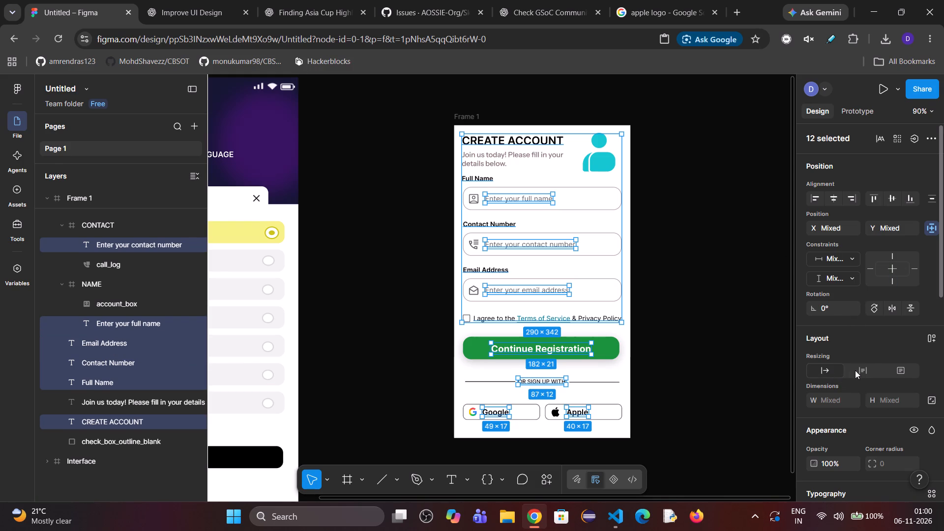
click(857, 370)
click(888, 371)
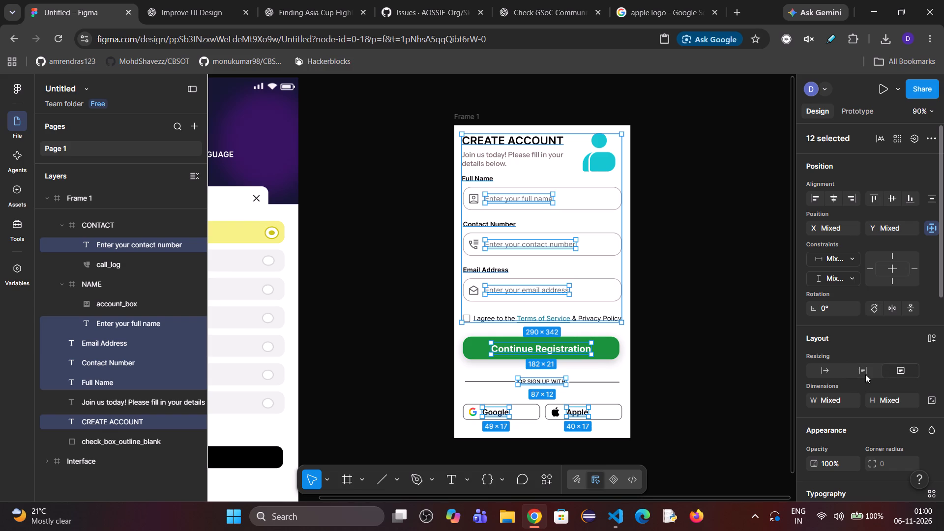
click(862, 375)
click(819, 372)
click(739, 275)
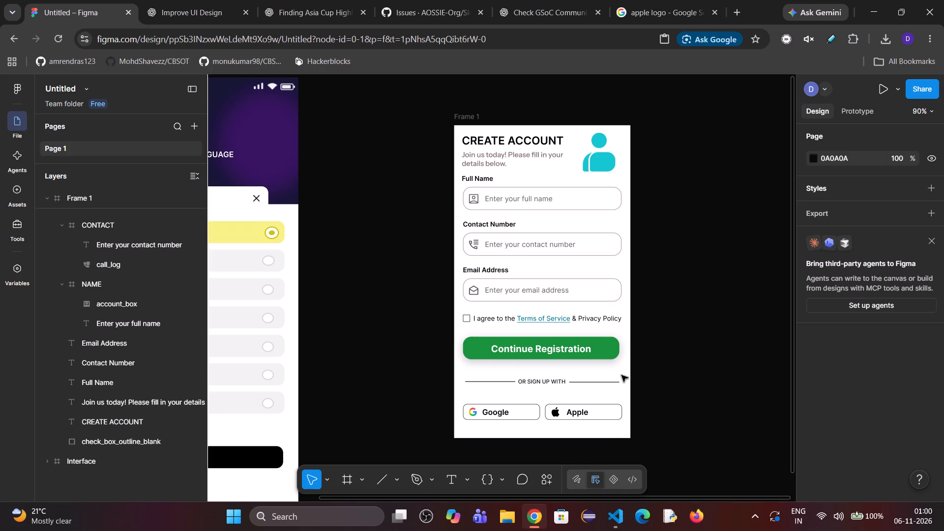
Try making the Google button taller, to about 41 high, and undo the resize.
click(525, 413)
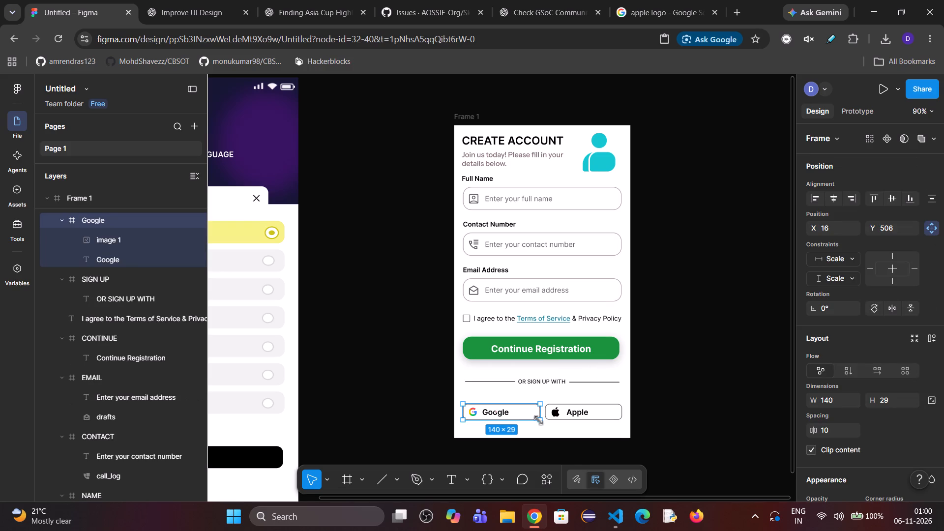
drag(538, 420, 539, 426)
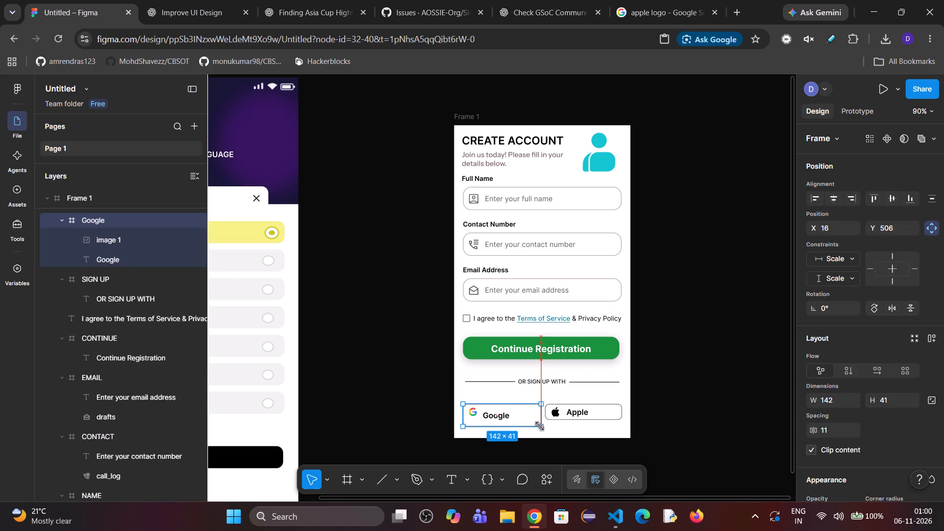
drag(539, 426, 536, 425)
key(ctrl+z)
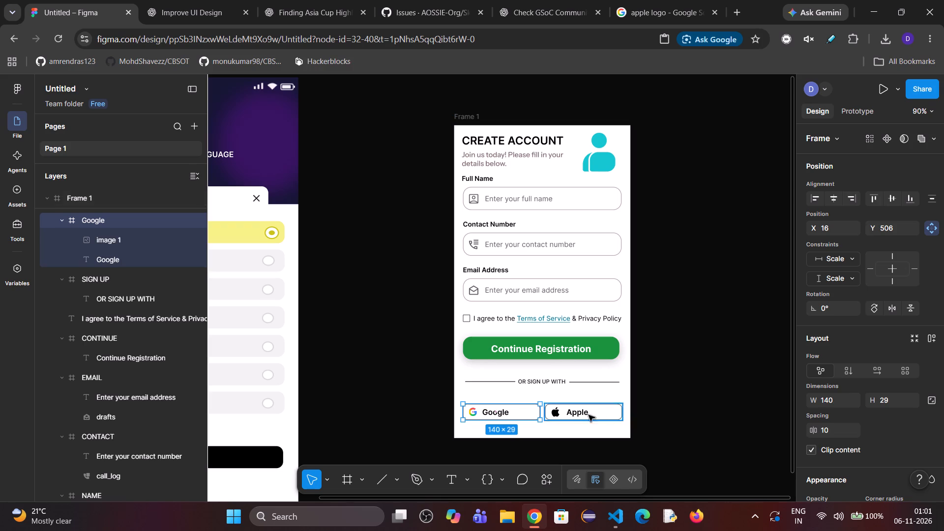
Widen the Google button slightly, to 142 × 29.
drag(541, 420, 544, 424)
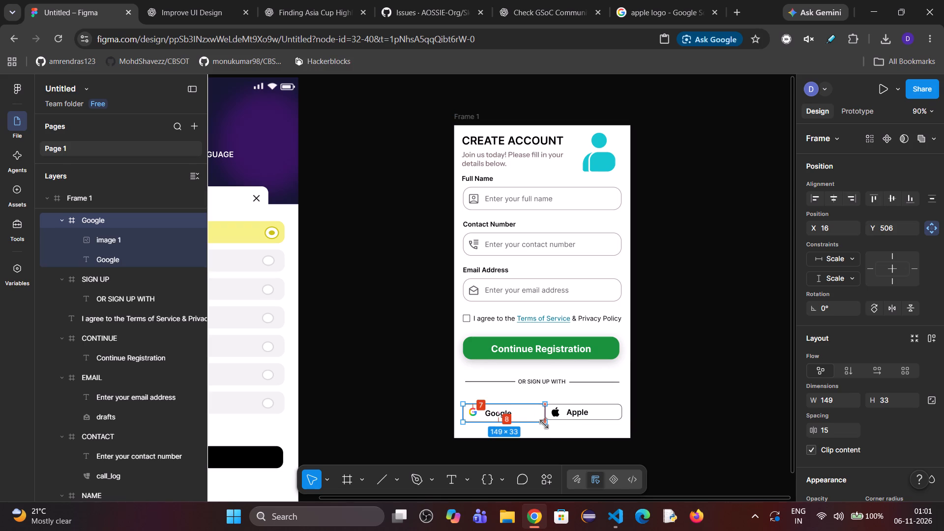
drag(544, 424, 544, 425)
click(544, 425)
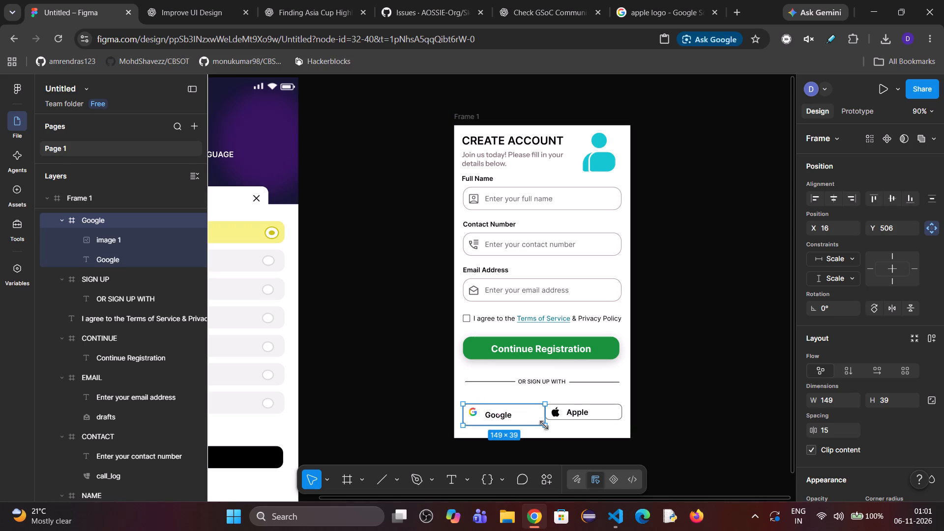
click(671, 393)
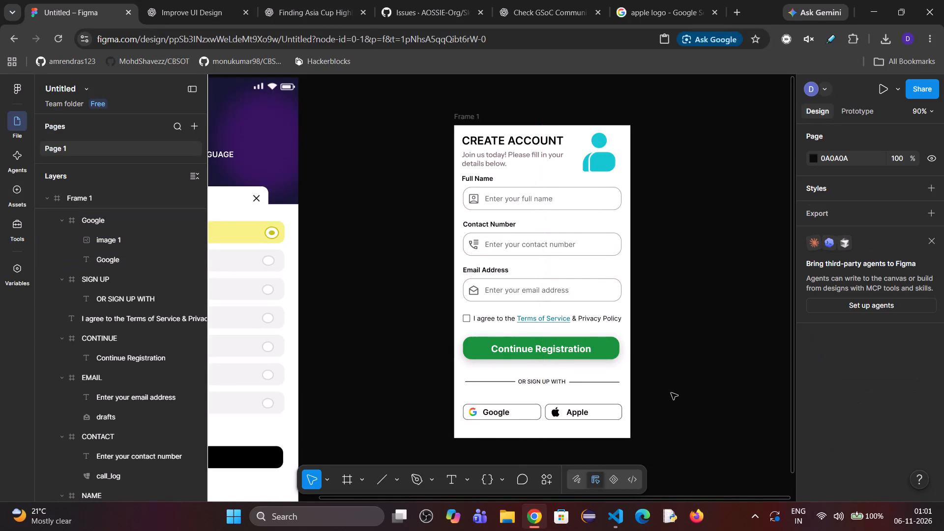
Undo the widening of the Google button.
click(529, 412)
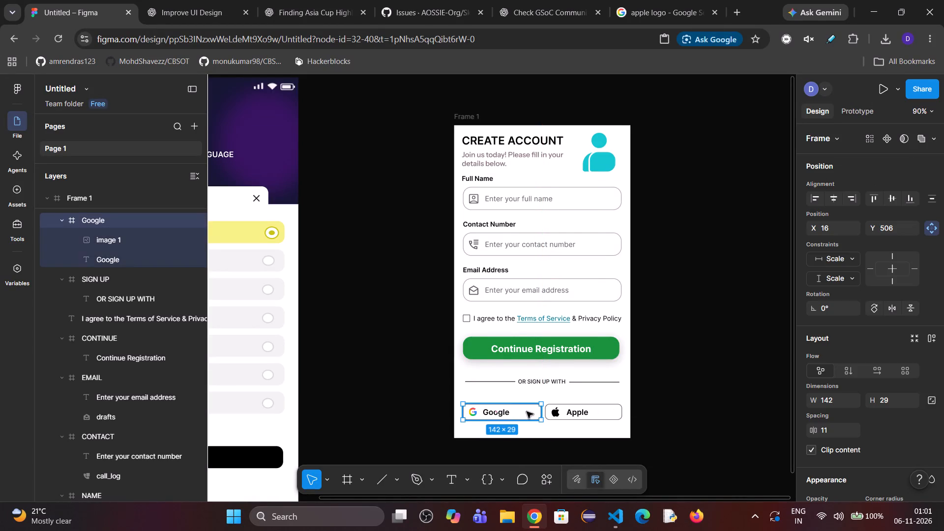
key(ctrl+z)
key(ctrl+z)
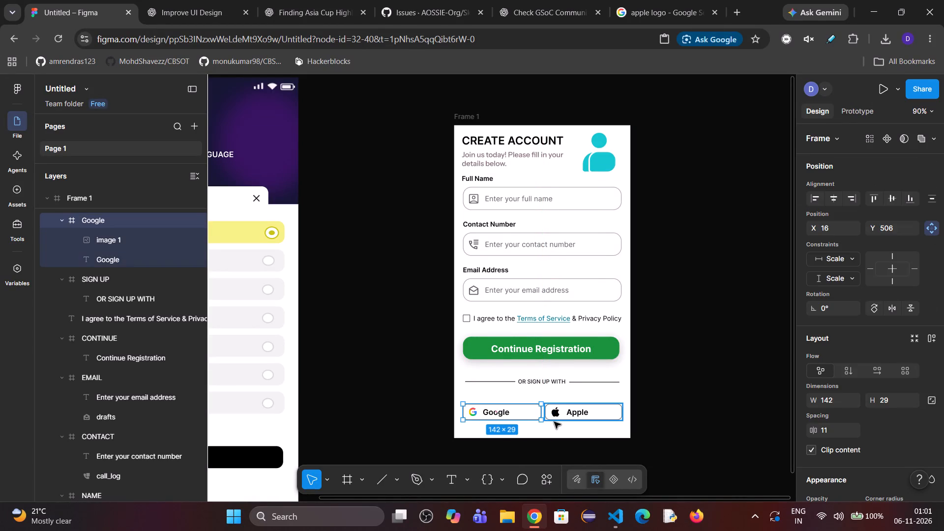
key(ctrl+z)
key(ctrl+z)
key(ctrl+z)
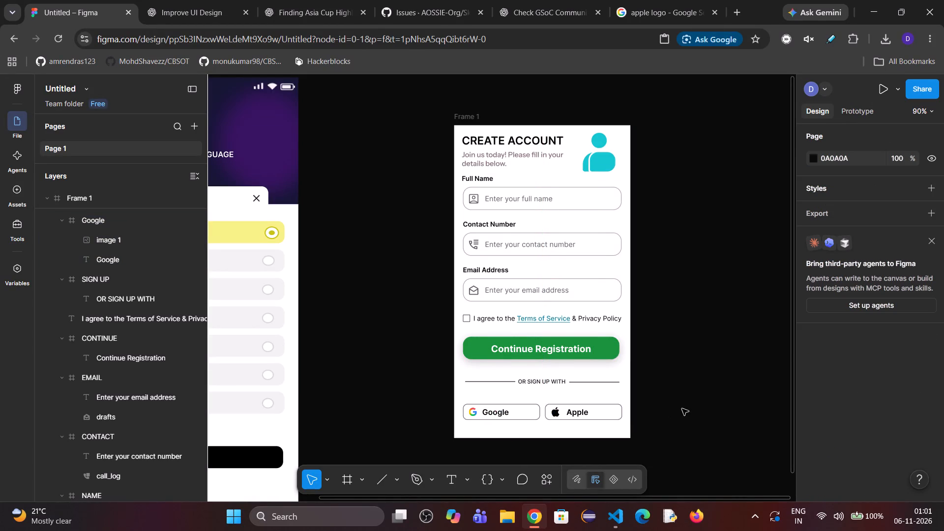
Vertically centre the "Google" label and the Google logo image inside the Google button.
click(532, 414)
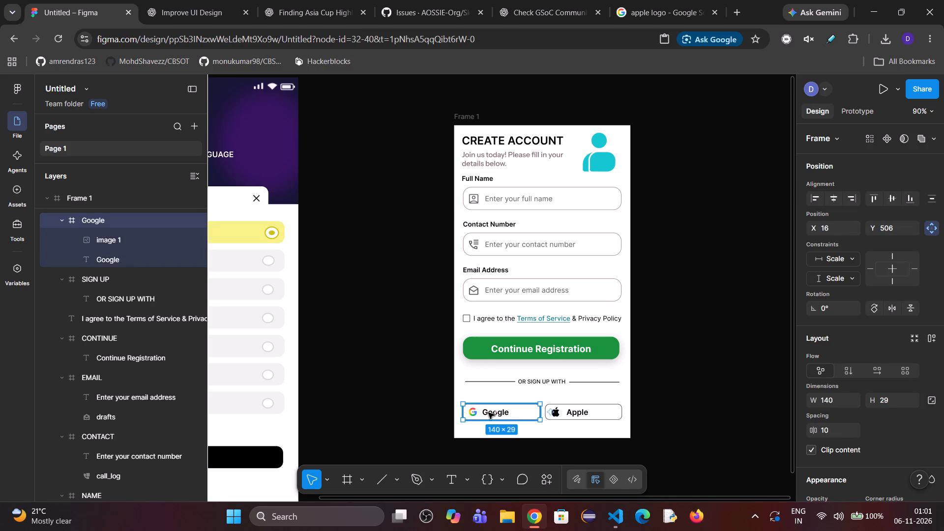
double_click(488, 413)
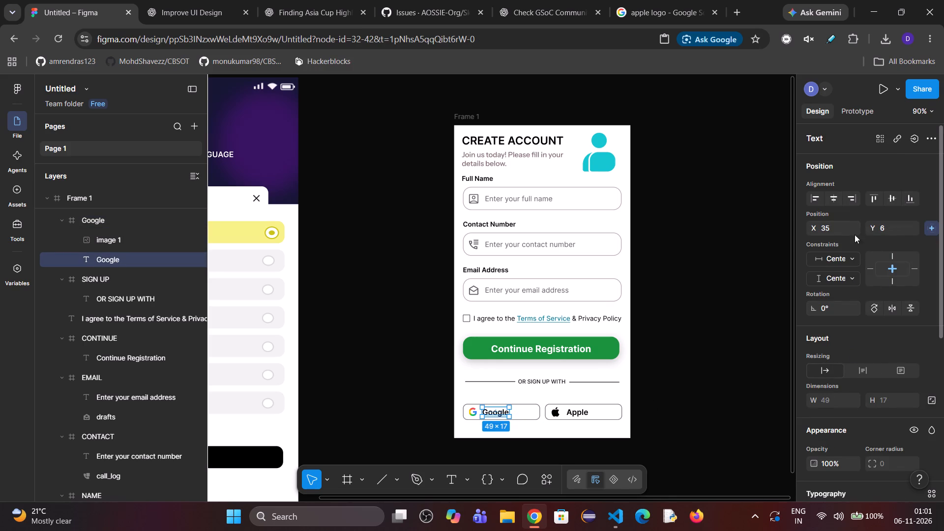
click(893, 200)
click(908, 201)
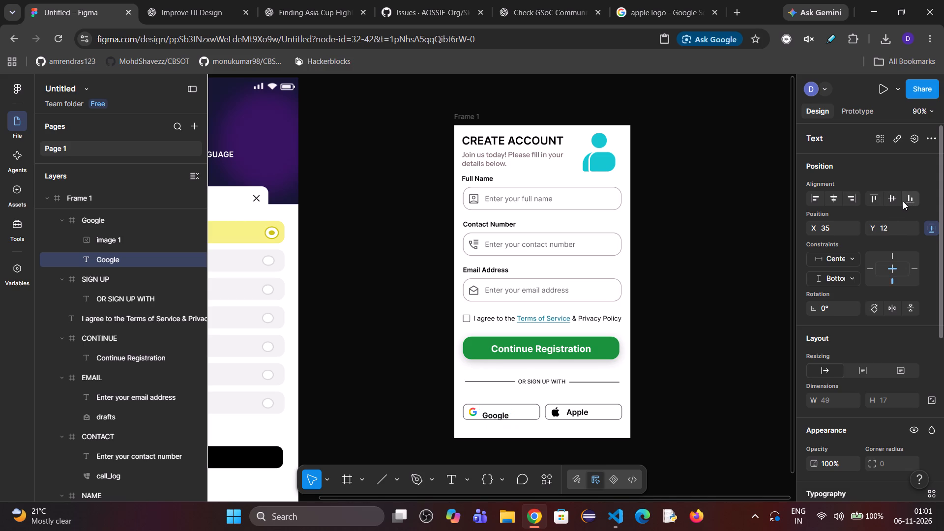
click(895, 200)
double_click(477, 413)
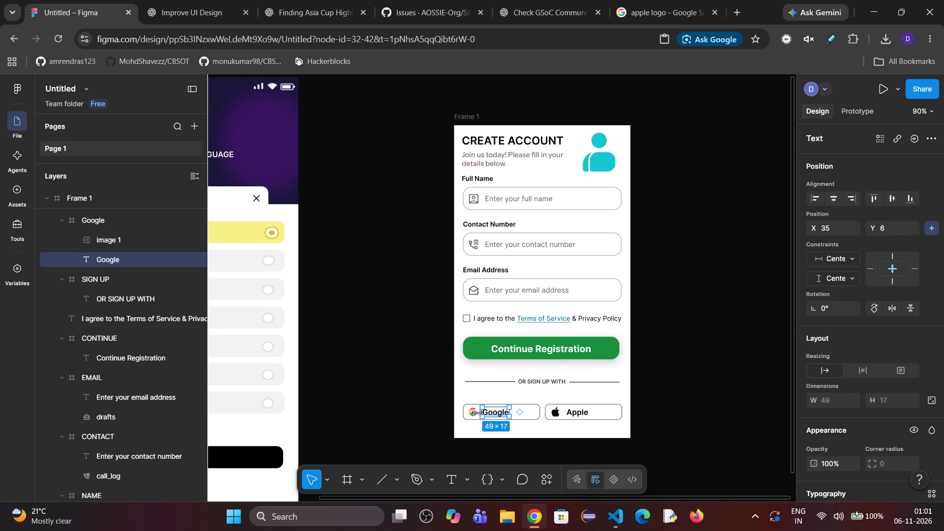
click(472, 414)
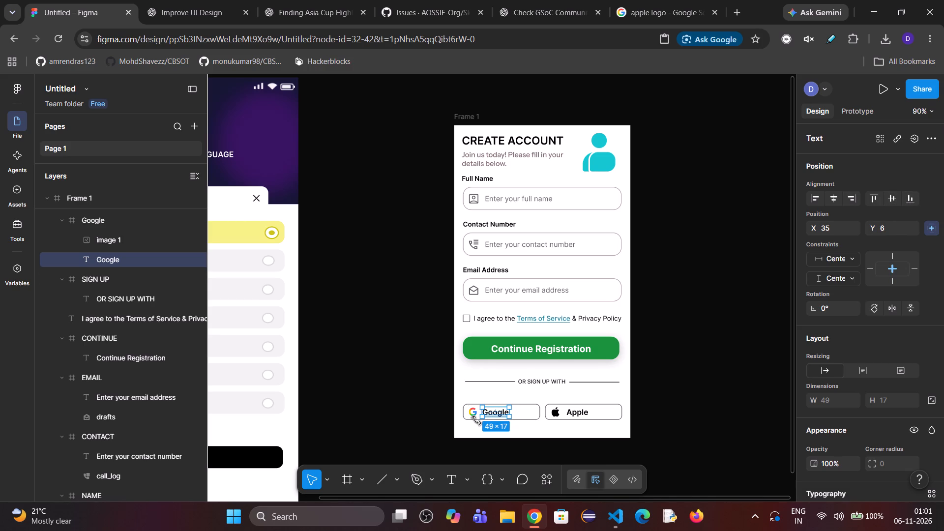
click(470, 411)
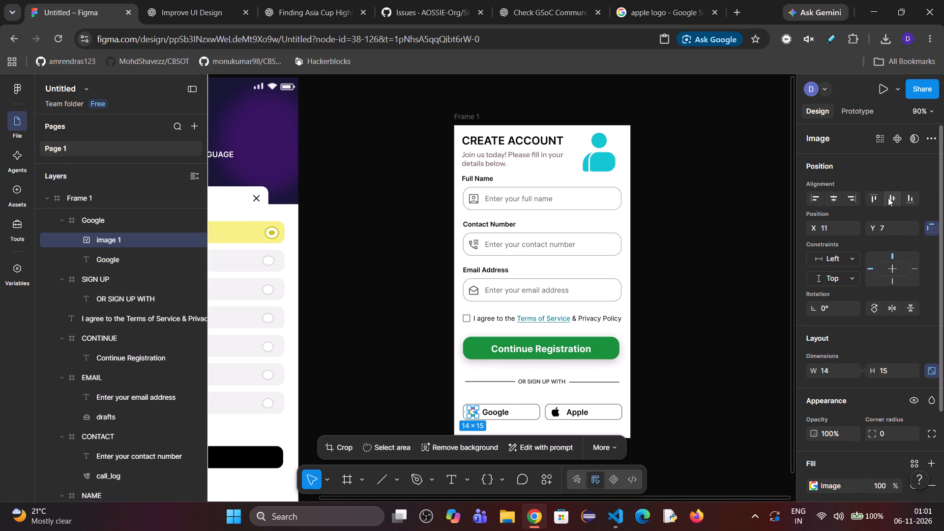
click(888, 198)
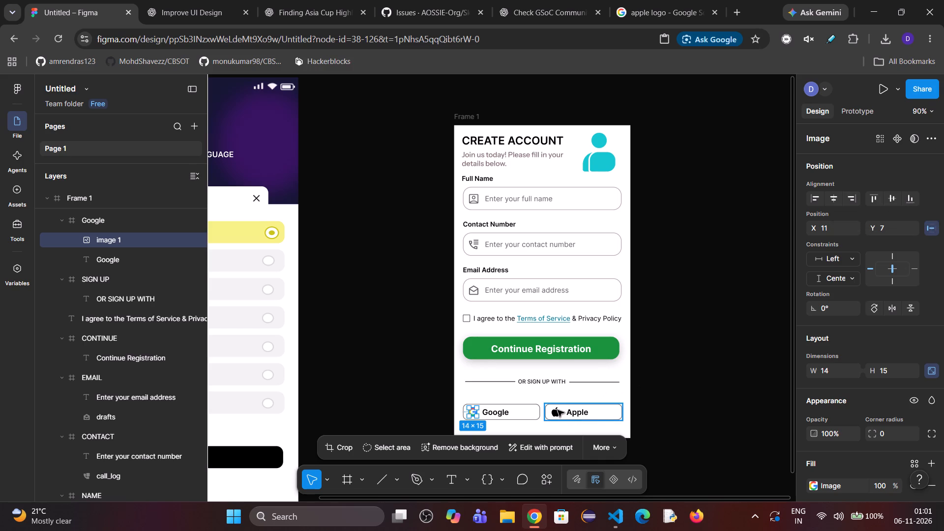
Vertically centre the Apple logo image and the "Apple" label inside the Apple button.
click(558, 410)
click(559, 412)
click(559, 412)
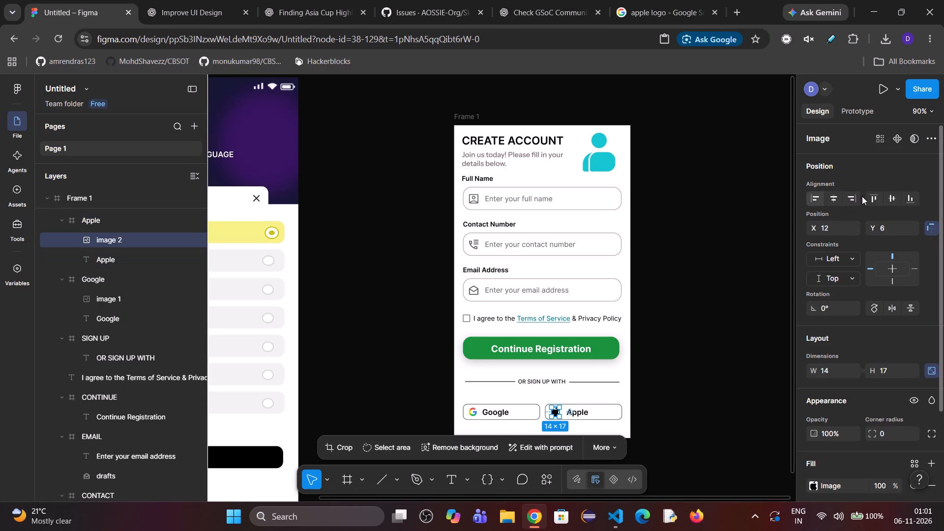
click(894, 201)
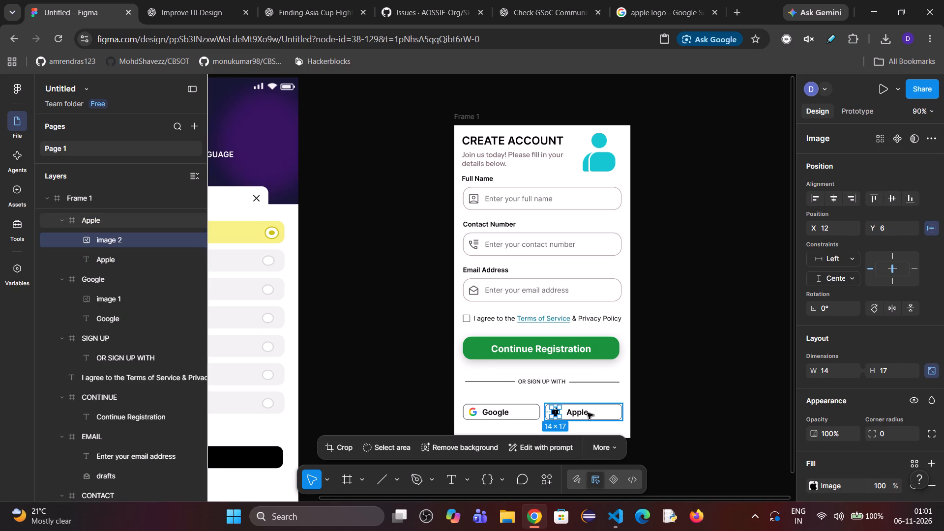
click(581, 413)
click(894, 195)
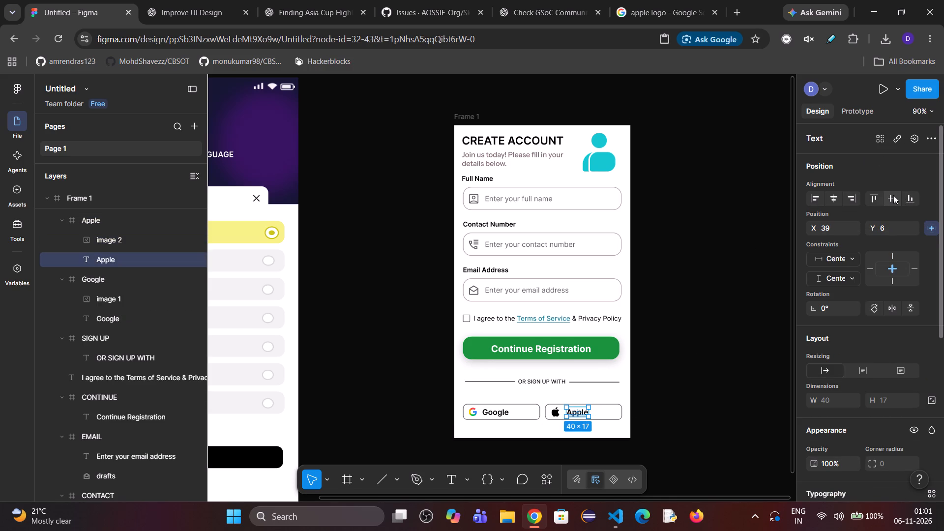
click(741, 274)
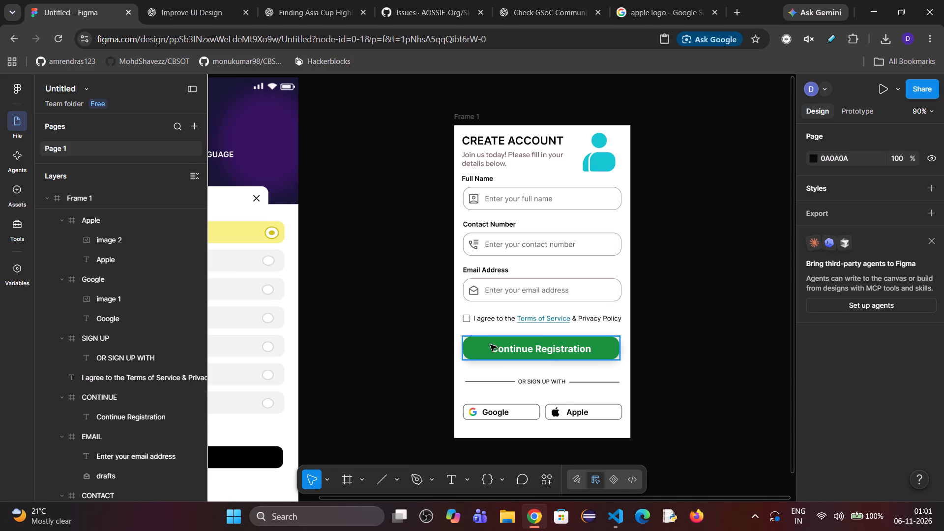
Vertically centre the "Continue Registration" text inside its green button.
click(549, 346)
double_click(550, 350)
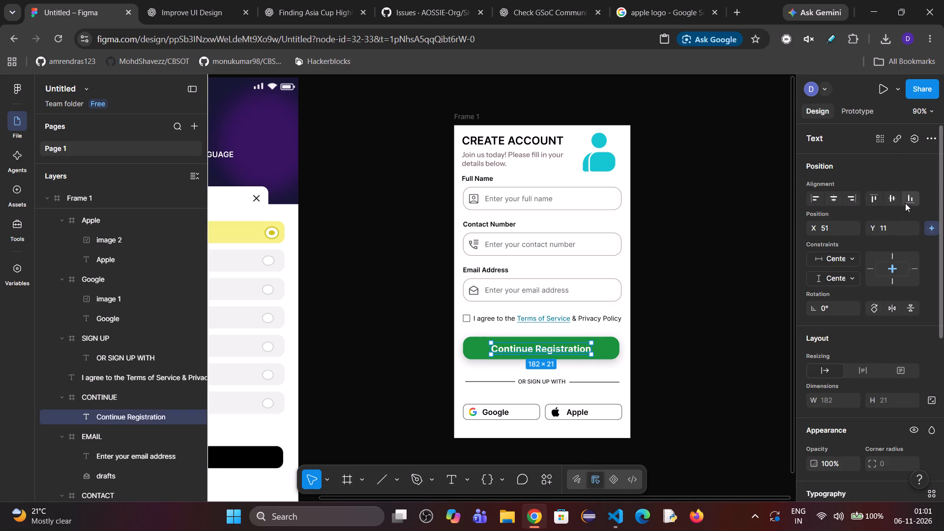
click(895, 198)
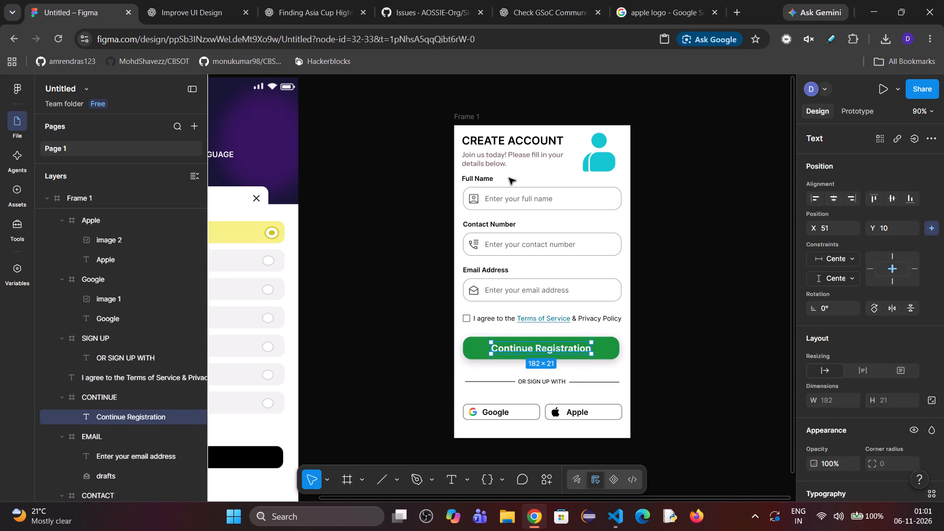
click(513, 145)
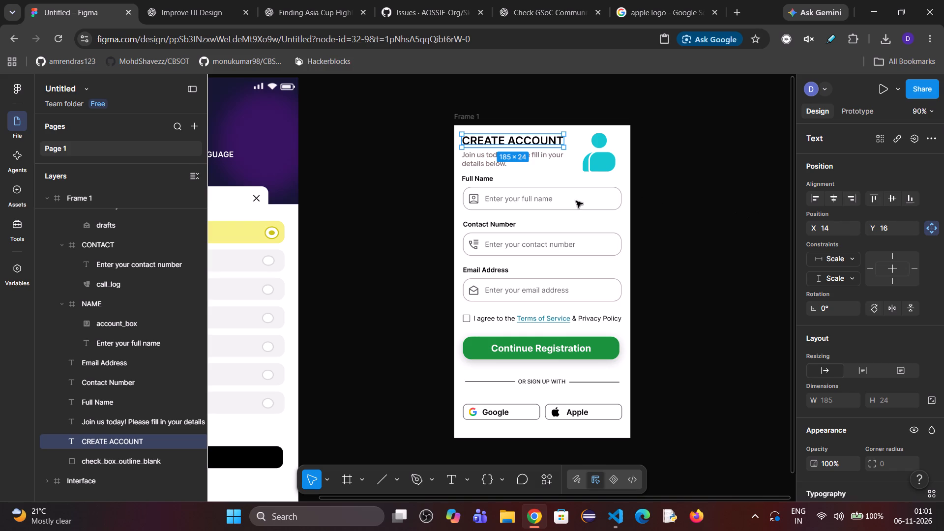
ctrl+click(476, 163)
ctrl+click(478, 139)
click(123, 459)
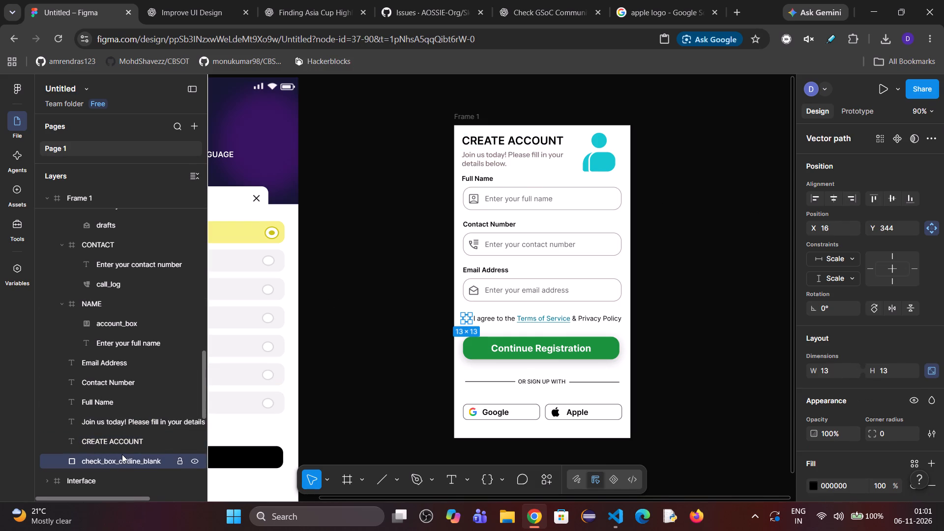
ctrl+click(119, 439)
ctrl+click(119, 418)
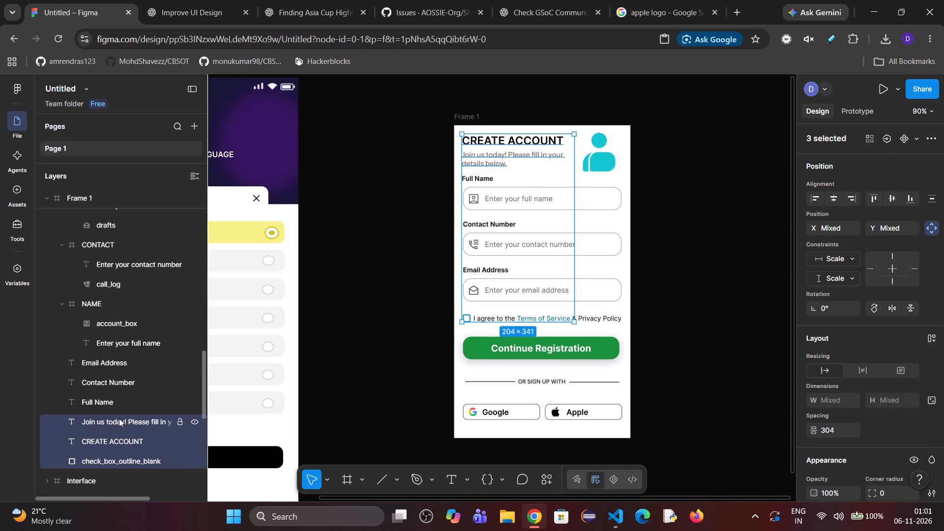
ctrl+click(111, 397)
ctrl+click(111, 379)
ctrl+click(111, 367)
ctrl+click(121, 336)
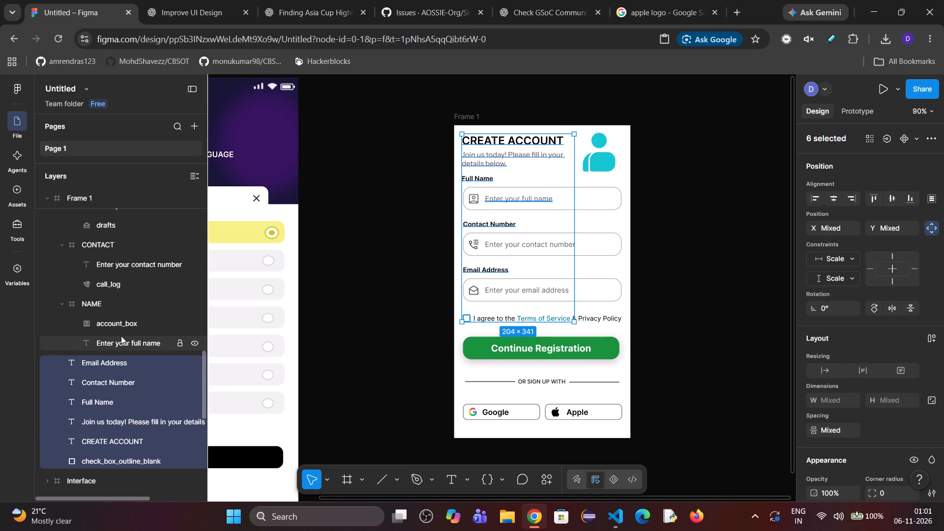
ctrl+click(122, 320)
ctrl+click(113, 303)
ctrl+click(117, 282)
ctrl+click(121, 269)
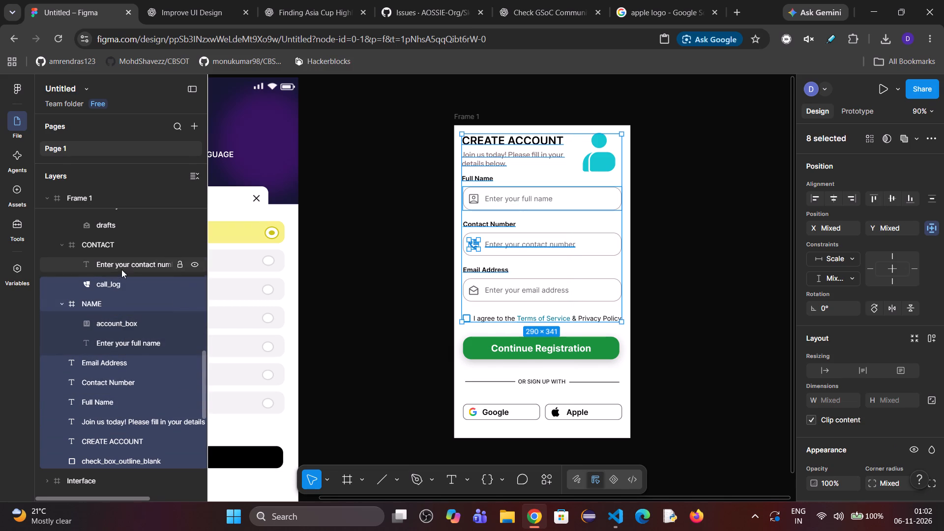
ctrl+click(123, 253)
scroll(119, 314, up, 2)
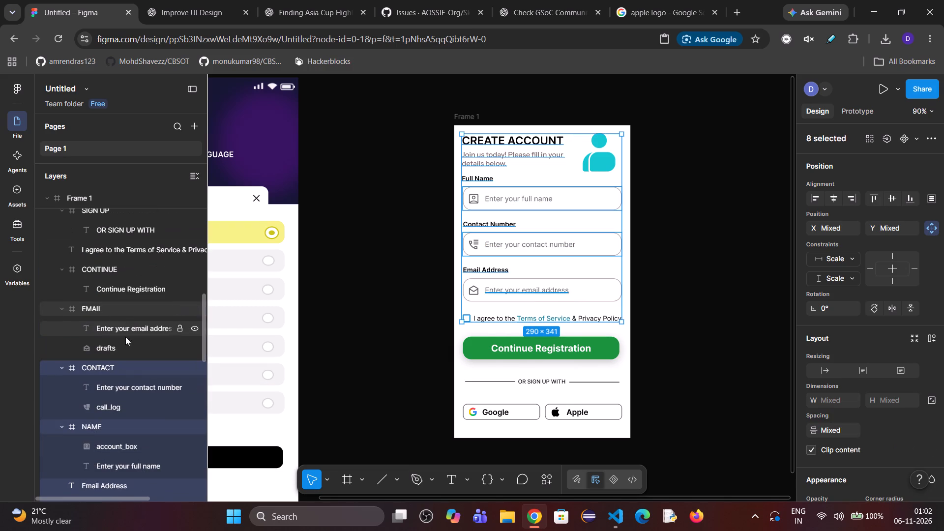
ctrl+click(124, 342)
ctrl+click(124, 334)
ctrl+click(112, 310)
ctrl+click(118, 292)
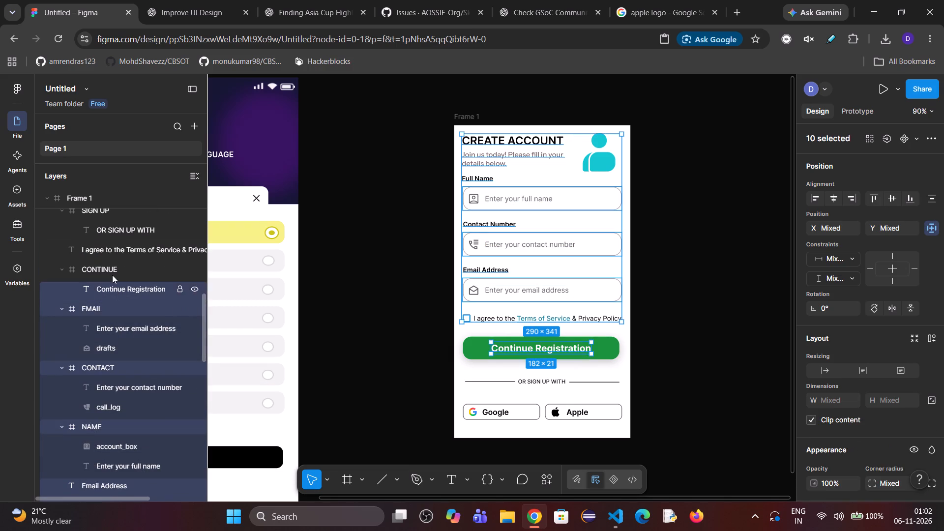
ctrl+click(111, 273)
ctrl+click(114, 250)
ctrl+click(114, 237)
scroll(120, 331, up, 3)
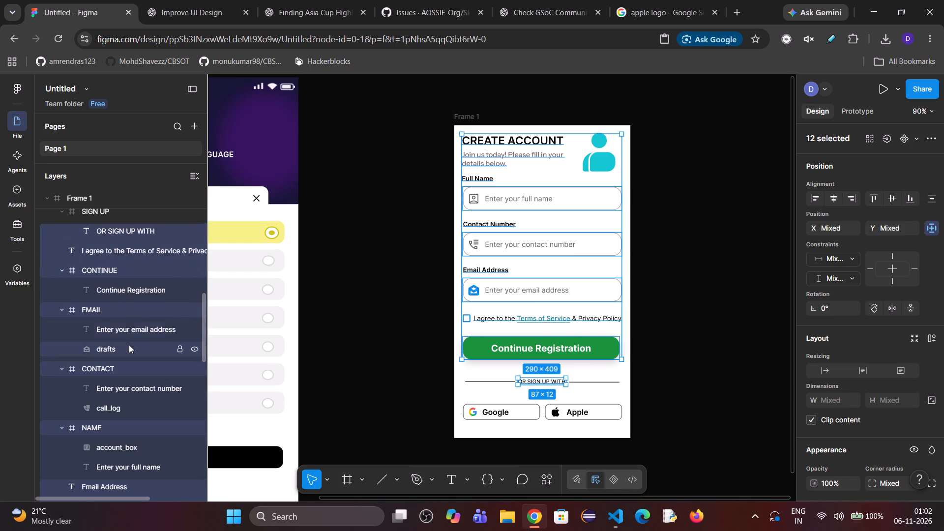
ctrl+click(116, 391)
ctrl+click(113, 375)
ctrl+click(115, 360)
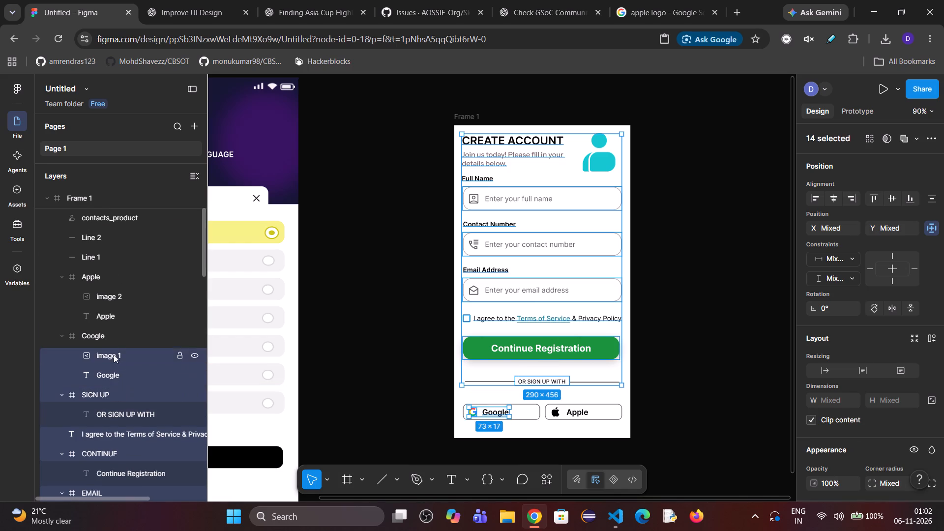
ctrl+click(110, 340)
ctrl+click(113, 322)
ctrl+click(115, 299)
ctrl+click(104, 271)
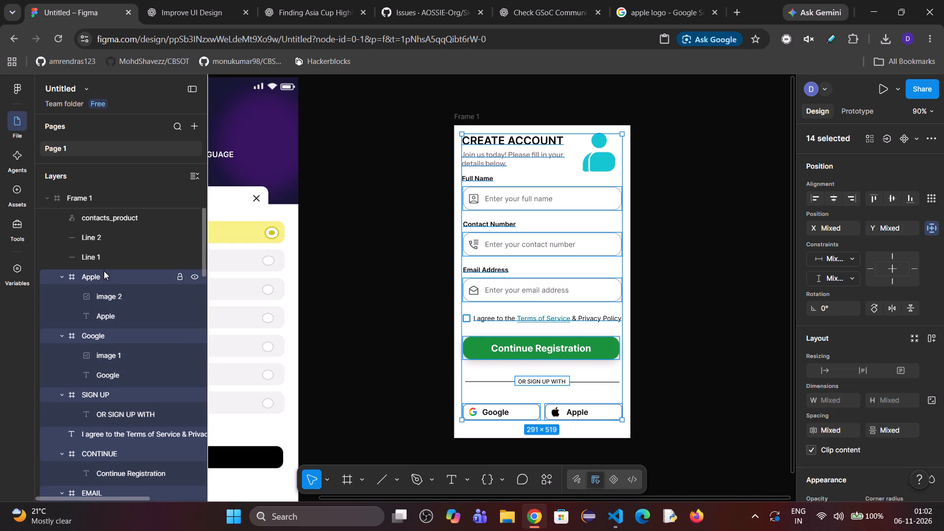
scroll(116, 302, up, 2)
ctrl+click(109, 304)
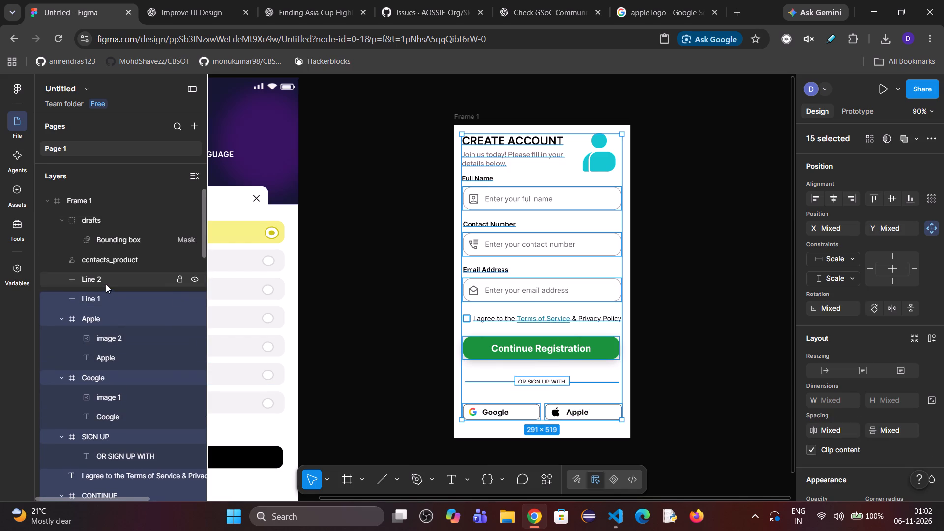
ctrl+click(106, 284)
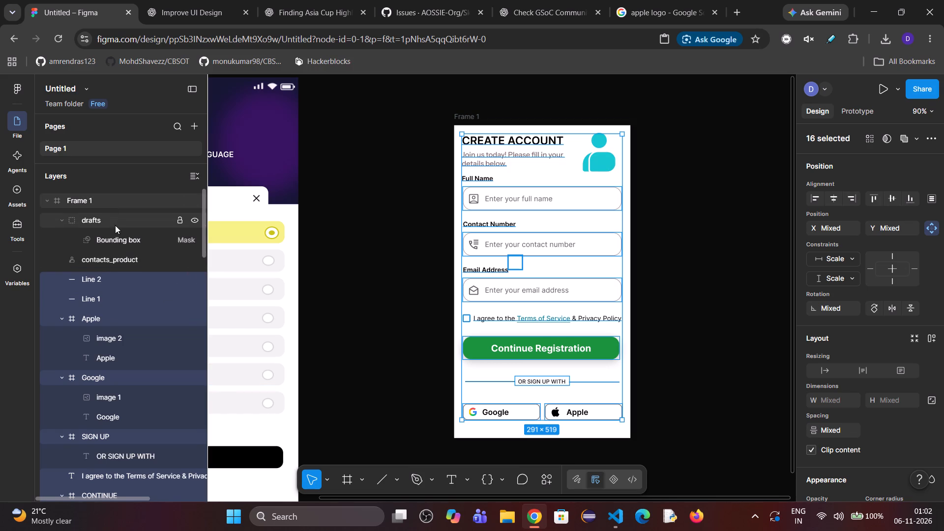
Delete the stray "drafts" group containing only a Bounding box mask from Frame 1.
click(91, 216)
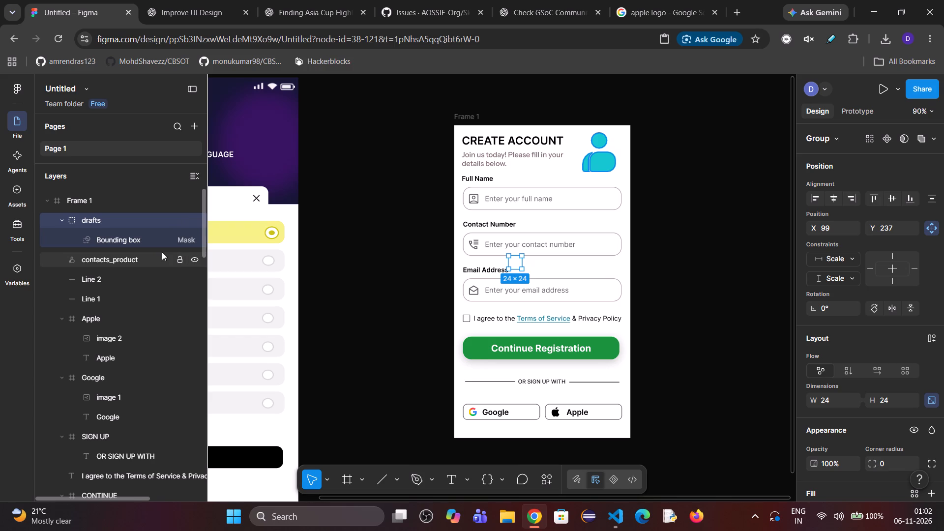
key(Delete)
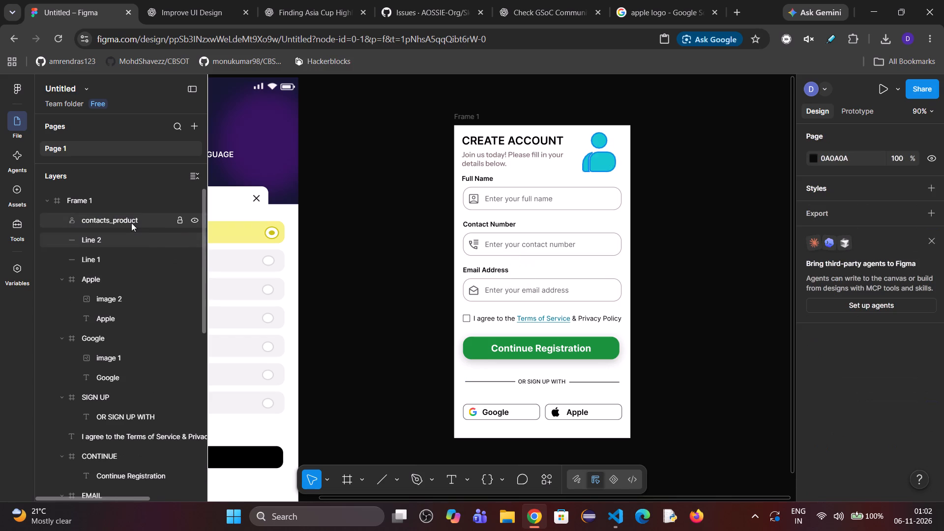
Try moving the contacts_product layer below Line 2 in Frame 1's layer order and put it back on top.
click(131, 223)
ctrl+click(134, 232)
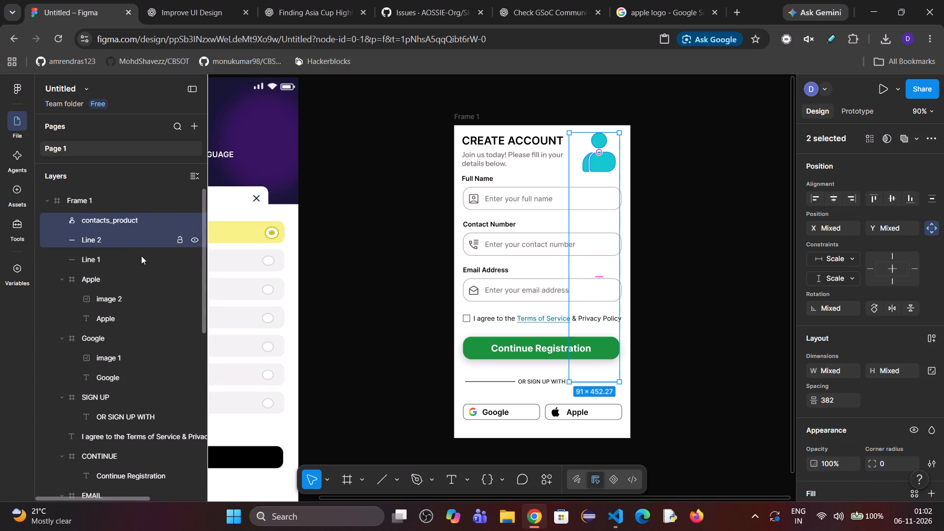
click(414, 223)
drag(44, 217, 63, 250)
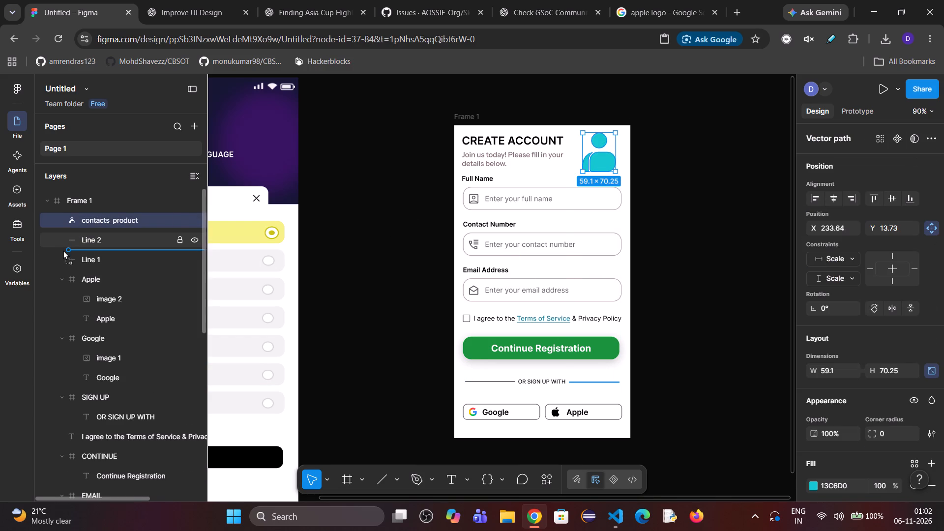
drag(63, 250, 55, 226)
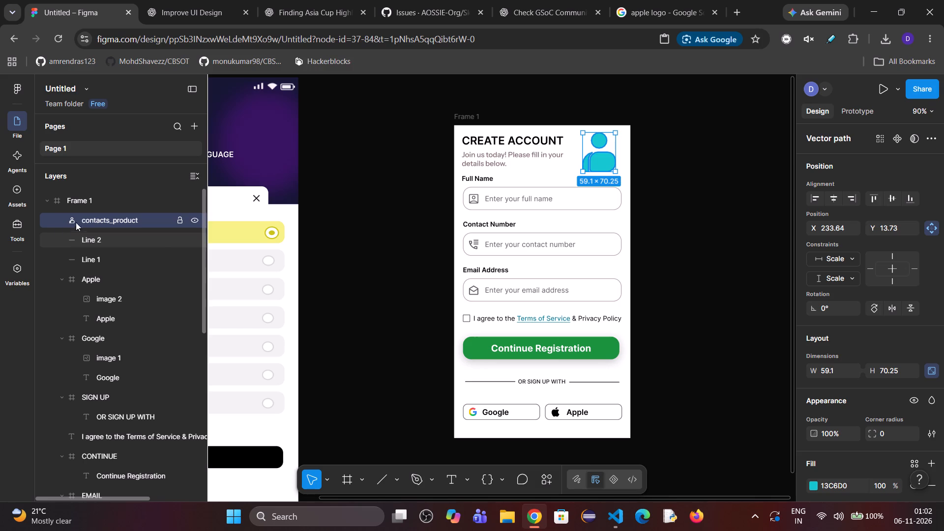
Set the horizontal and vertical constraints of all 17 top-level layers inside Frame 1, from contacts_product to check_box_outline_blank, to Scale.
ctrl+click(83, 239)
ctrl+click(103, 261)
ctrl+click(112, 276)
ctrl+click(106, 334)
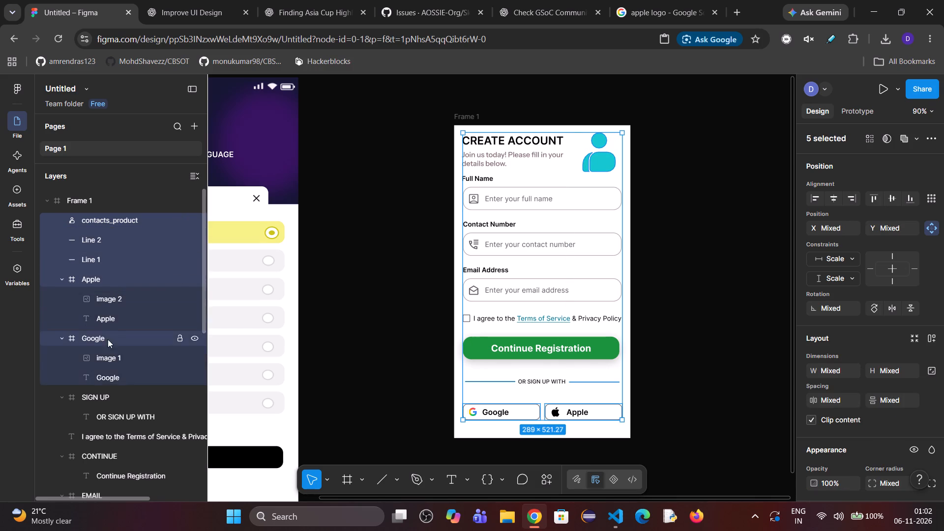
ctrl+click(104, 395)
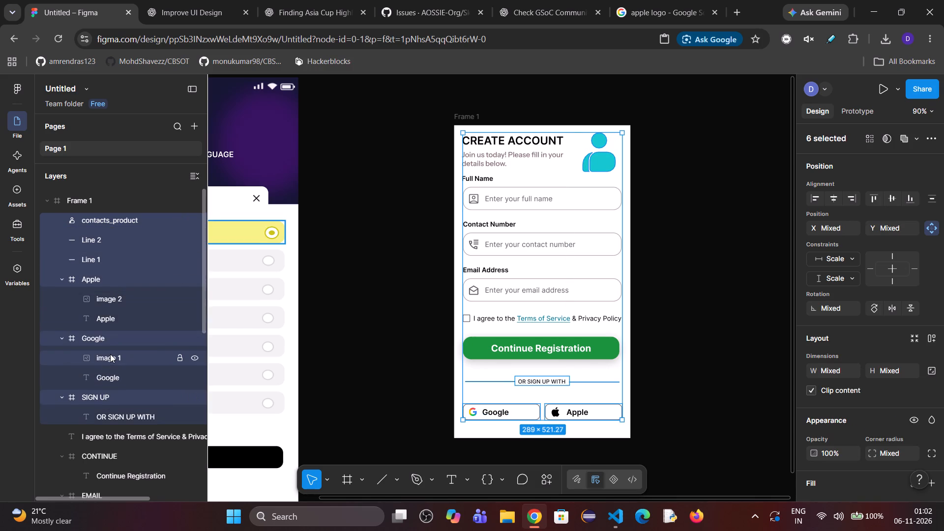
scroll(110, 354, down, 3)
ctrl+click(102, 250)
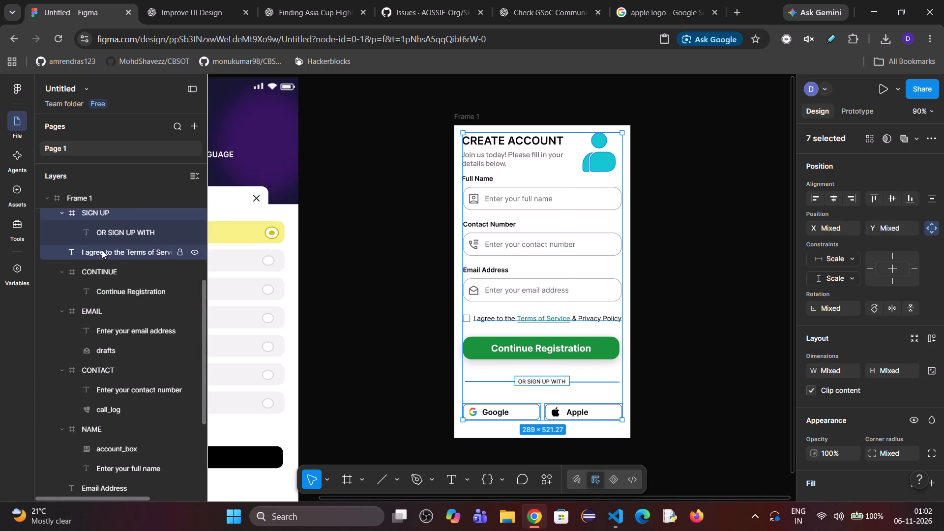
ctrl+click(106, 268)
ctrl+click(105, 307)
ctrl+click(103, 368)
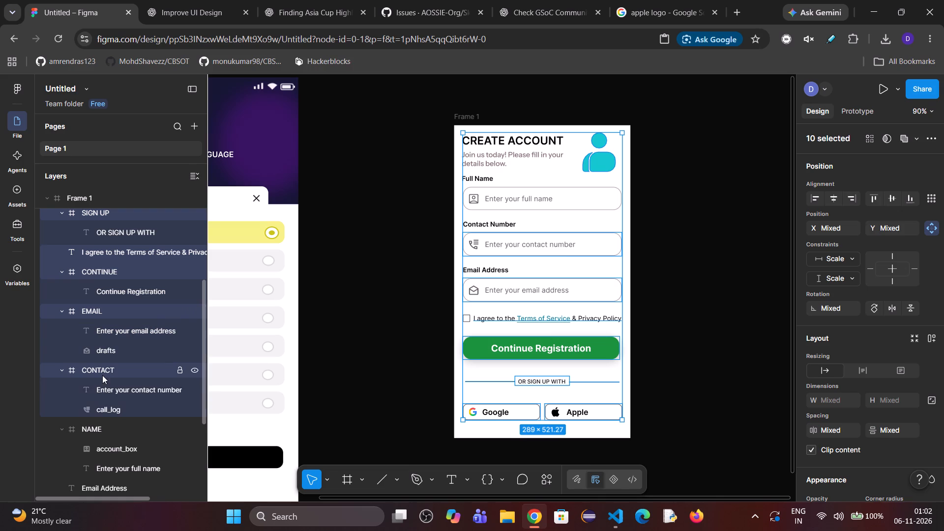
ctrl+click(97, 424)
scroll(107, 386, down, 3)
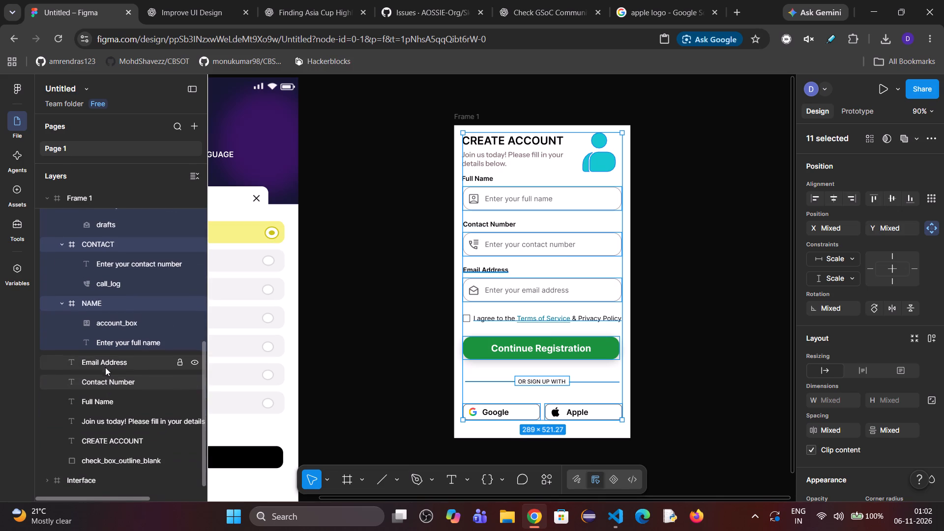
ctrl+click(105, 363)
ctrl+click(113, 380)
ctrl+click(103, 396)
ctrl+click(106, 417)
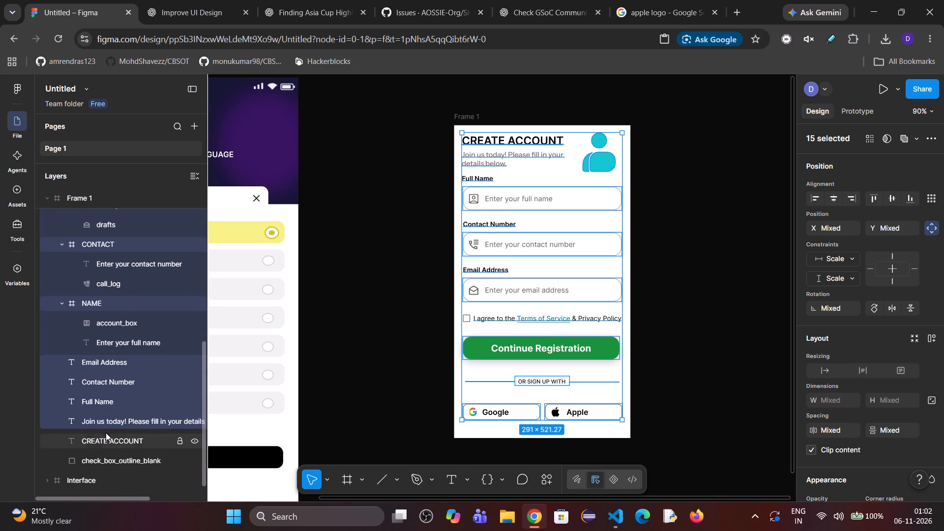
ctrl+click(106, 433)
ctrl+click(119, 461)
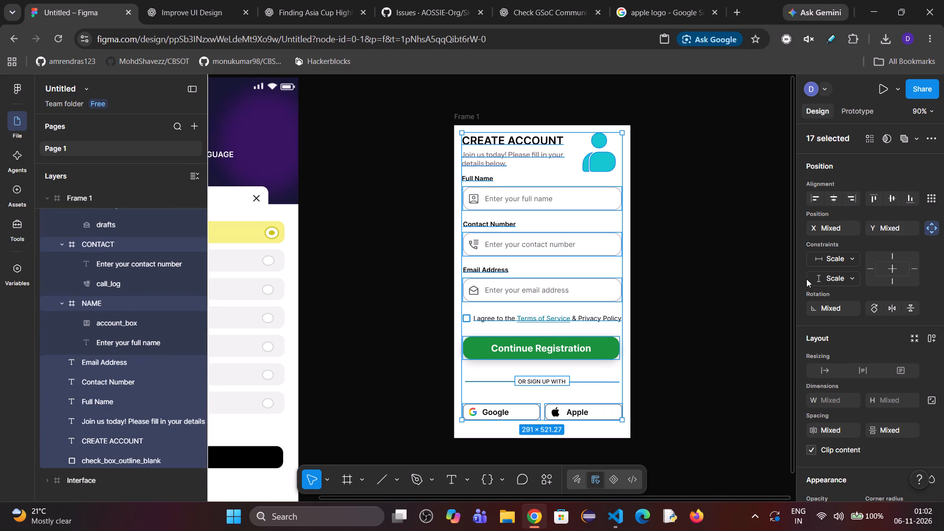
click(821, 257)
click(837, 320)
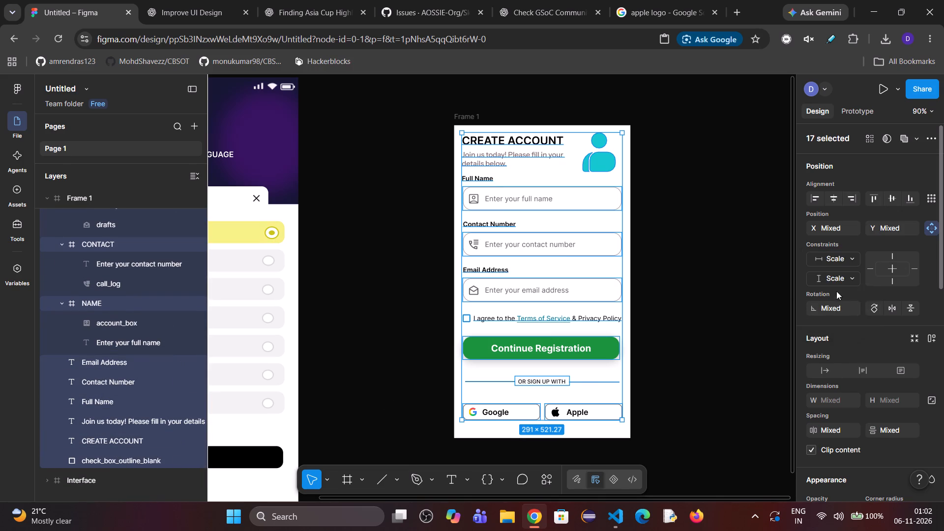
click(832, 280)
click(830, 334)
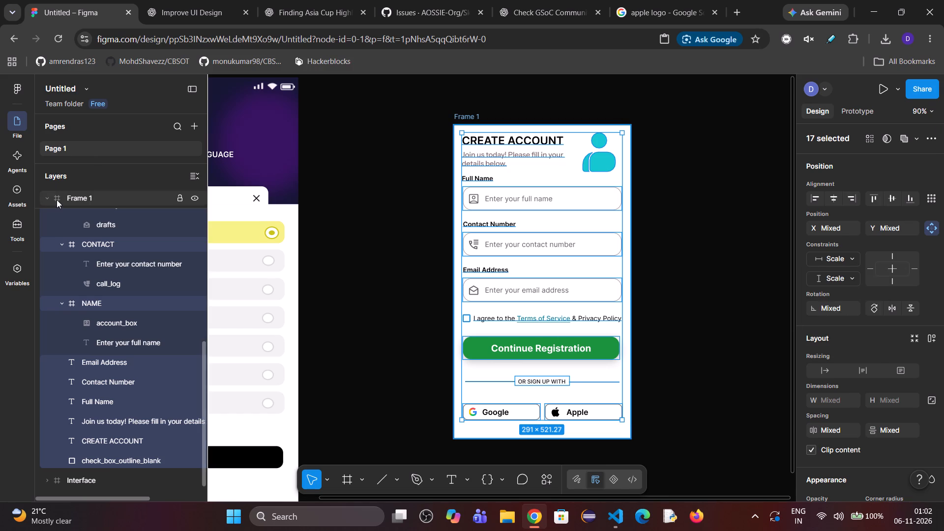
Resize Frame 1 through several narrower and wider widths to test how its contents scale, ending at about 708 wide.
click(57, 200)
drag(630, 234, 609, 240)
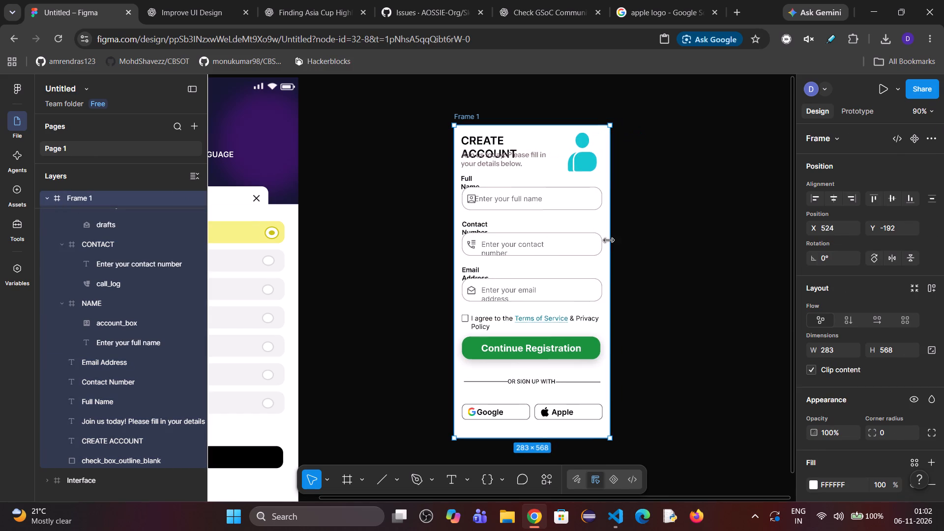
drag(609, 240, 735, 256)
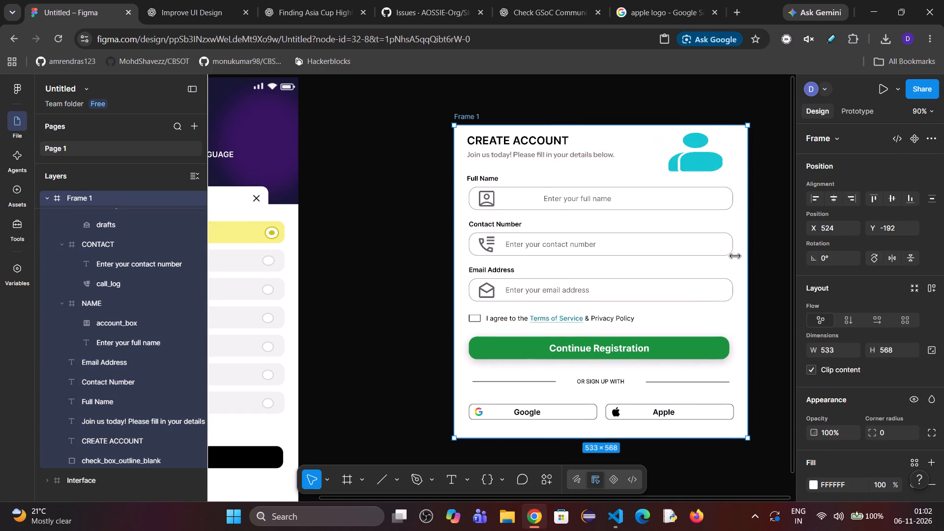
drag(735, 256, 568, 267)
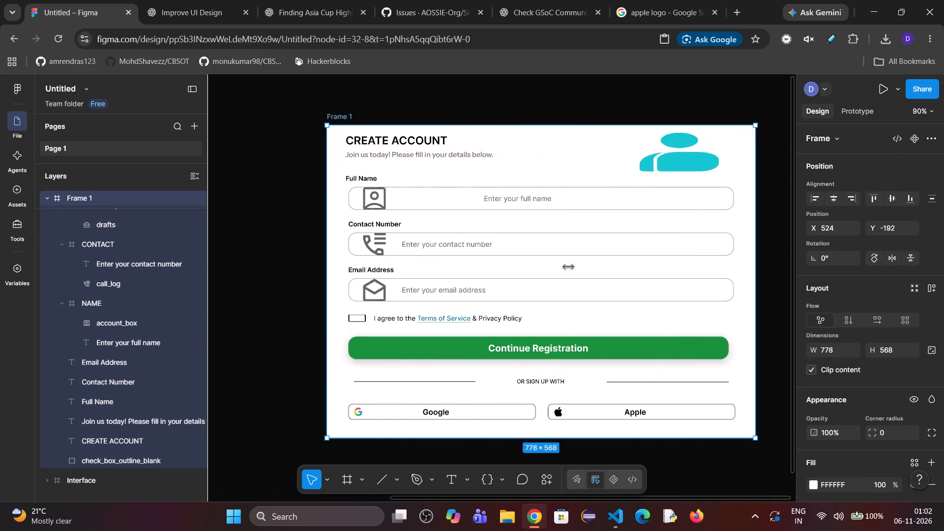
drag(568, 267, 702, 269)
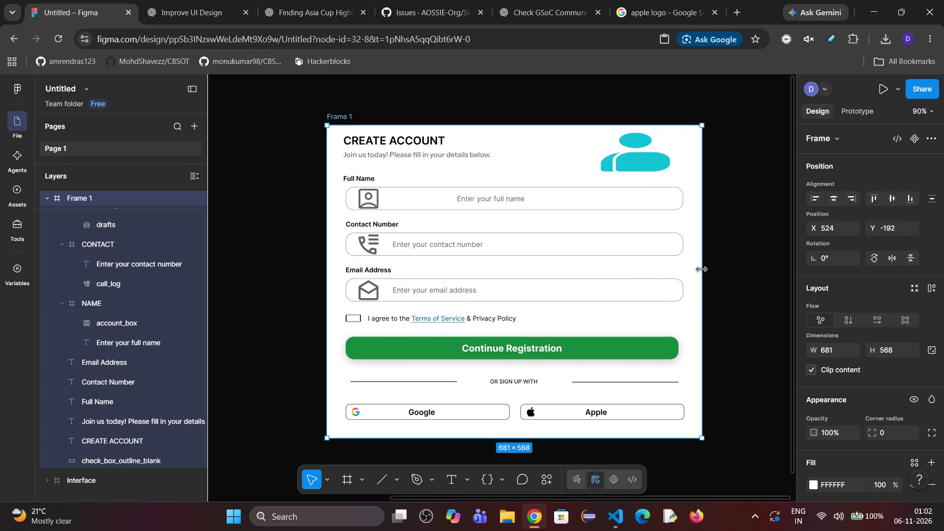
drag(702, 269, 506, 277)
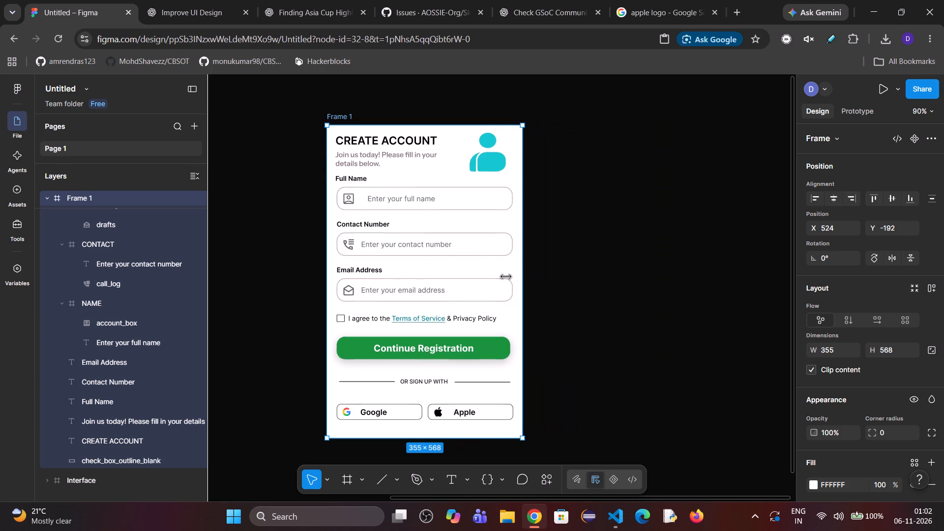
drag(506, 277, 760, 270)
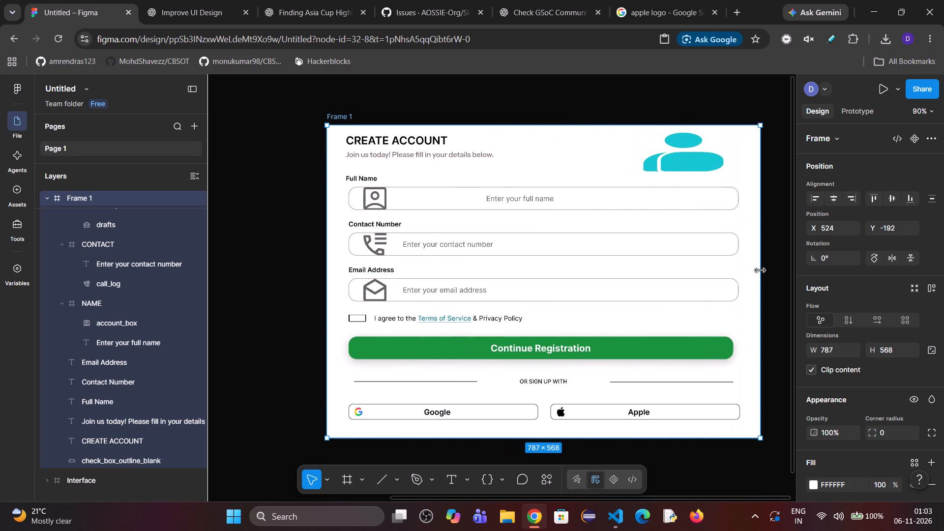
drag(760, 270, 717, 273)
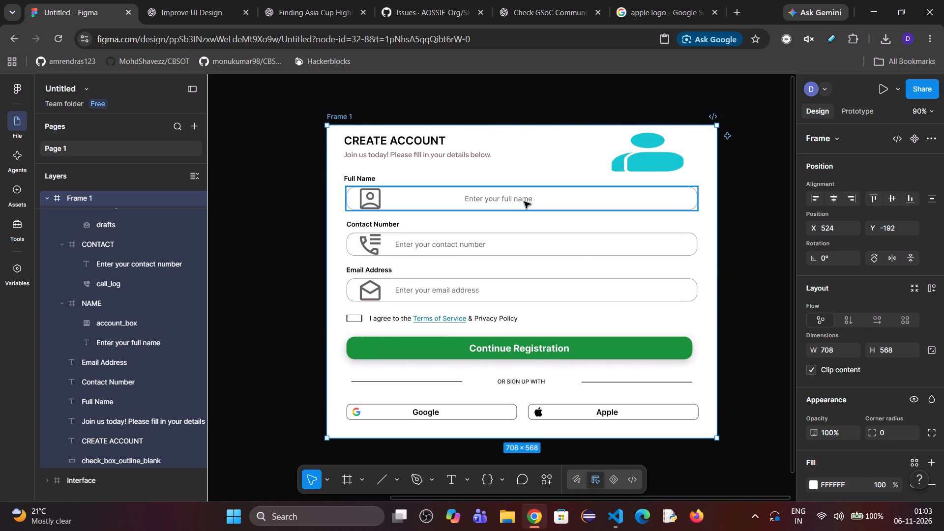
Set both the horizontal and vertical constraints of the "Enter your full name" placeholder text to Scale.
click(524, 202)
triple_click(508, 198)
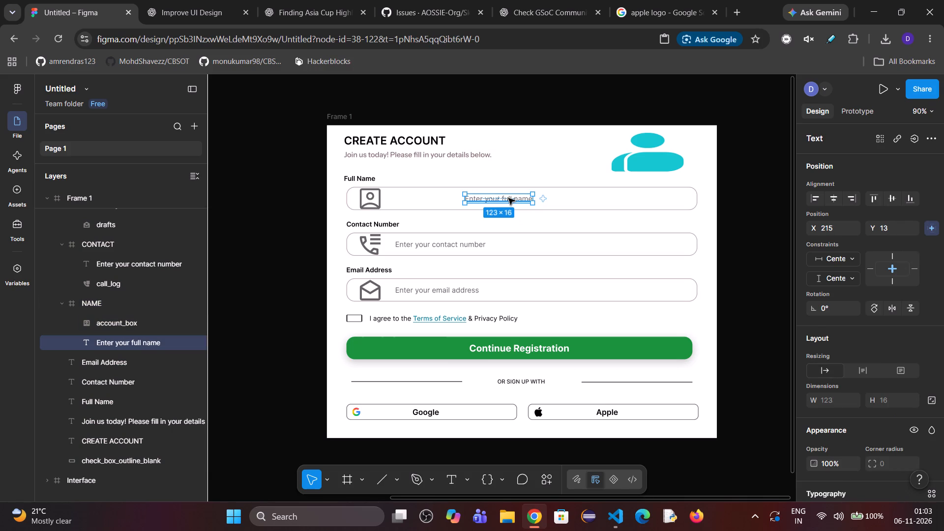
click(840, 254)
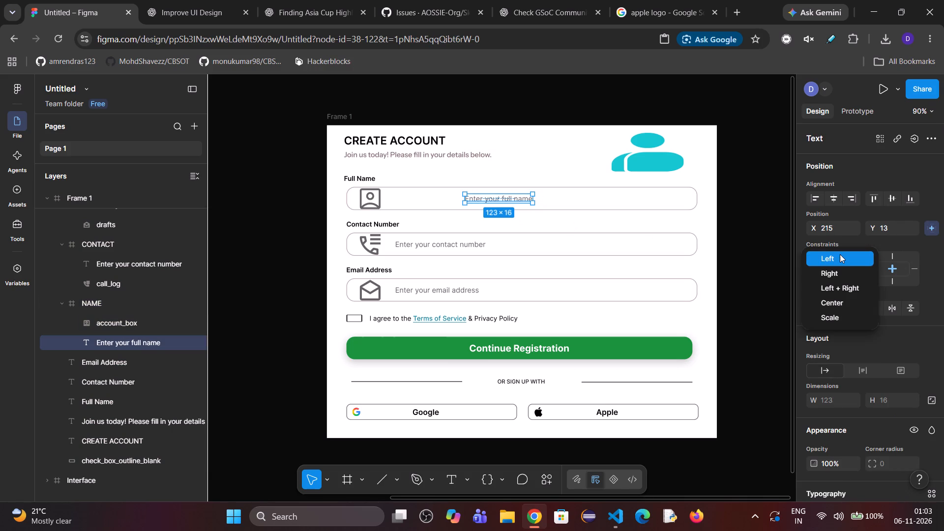
click(835, 317)
click(834, 280)
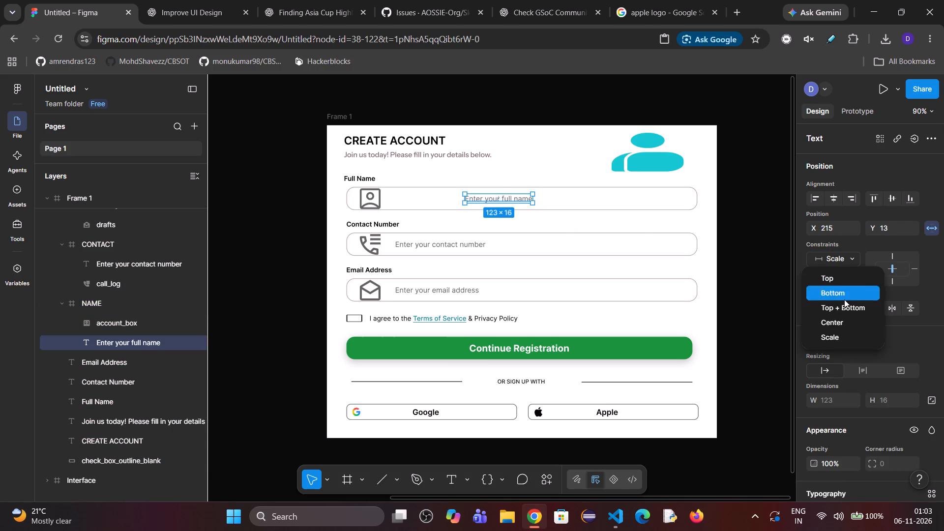
click(845, 331)
Set the vertical constraint of the "Enter your contact number" placeholder text to Scale.
double_click(437, 242)
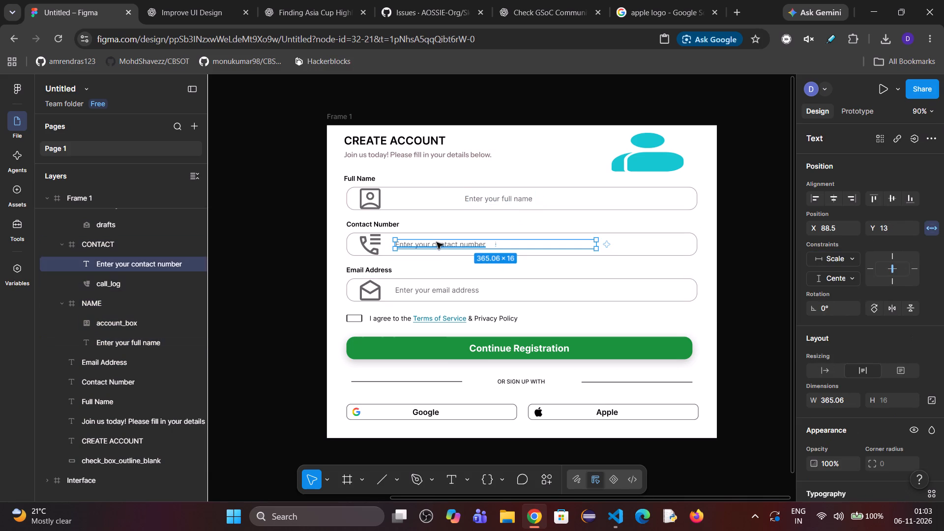
double_click(440, 244)
click(831, 274)
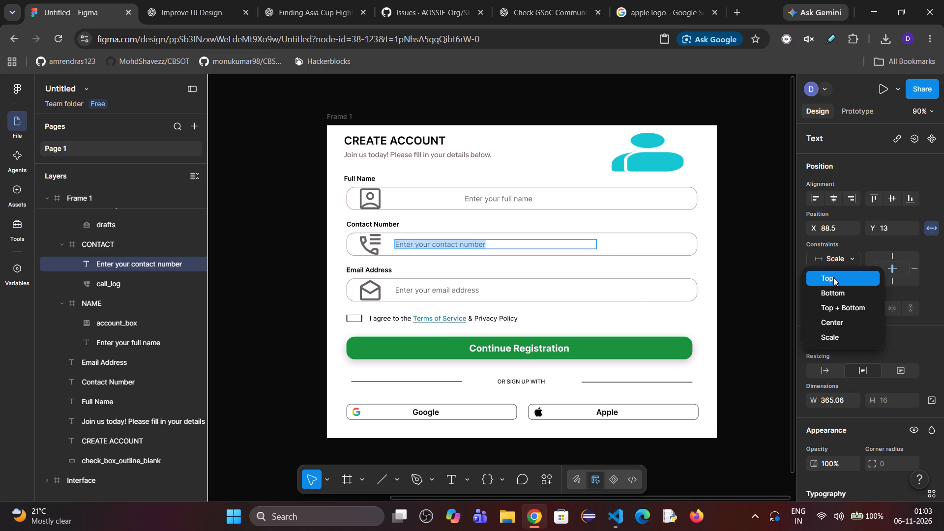
click(835, 338)
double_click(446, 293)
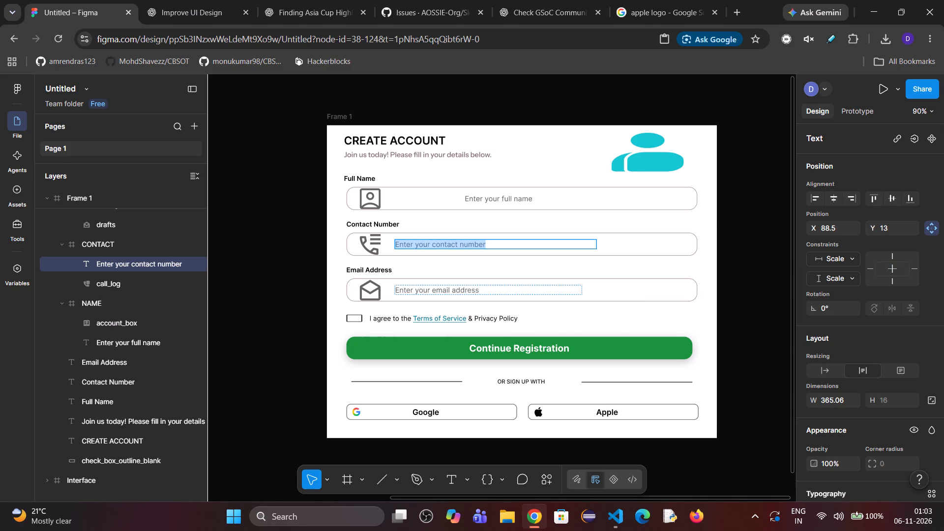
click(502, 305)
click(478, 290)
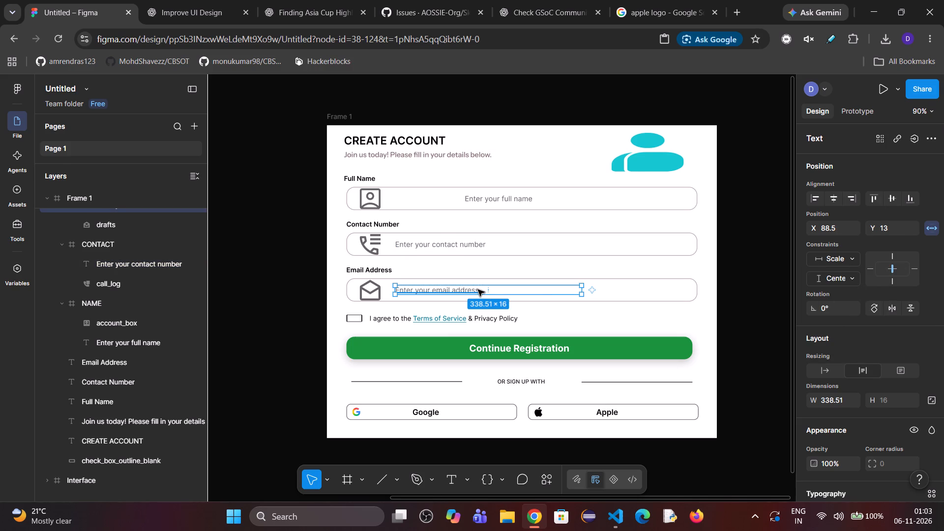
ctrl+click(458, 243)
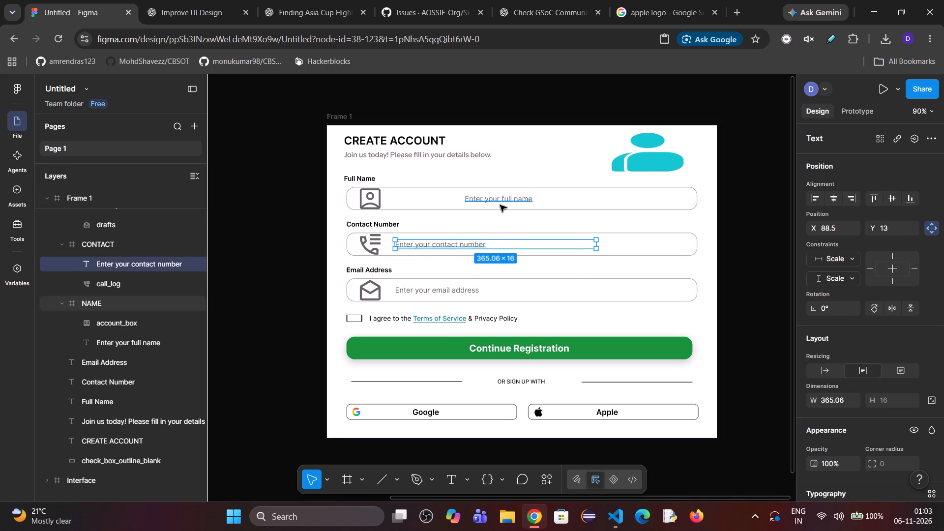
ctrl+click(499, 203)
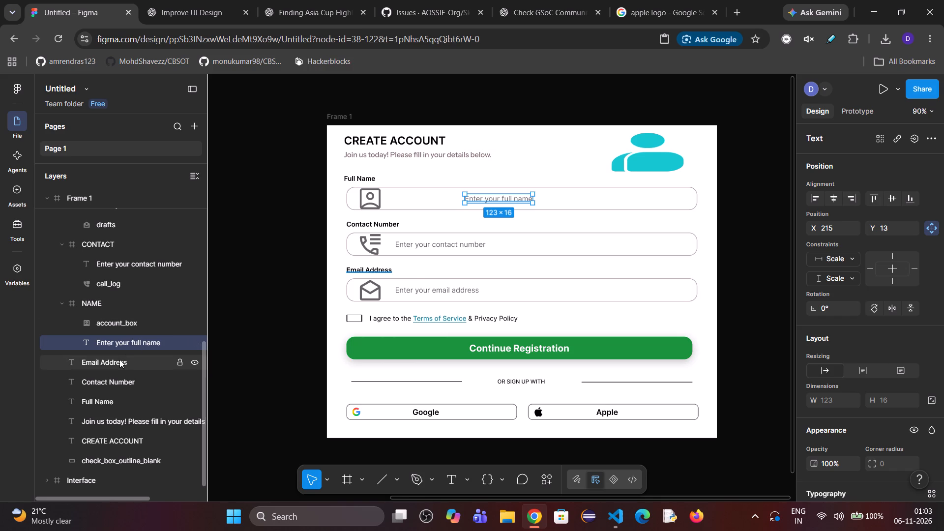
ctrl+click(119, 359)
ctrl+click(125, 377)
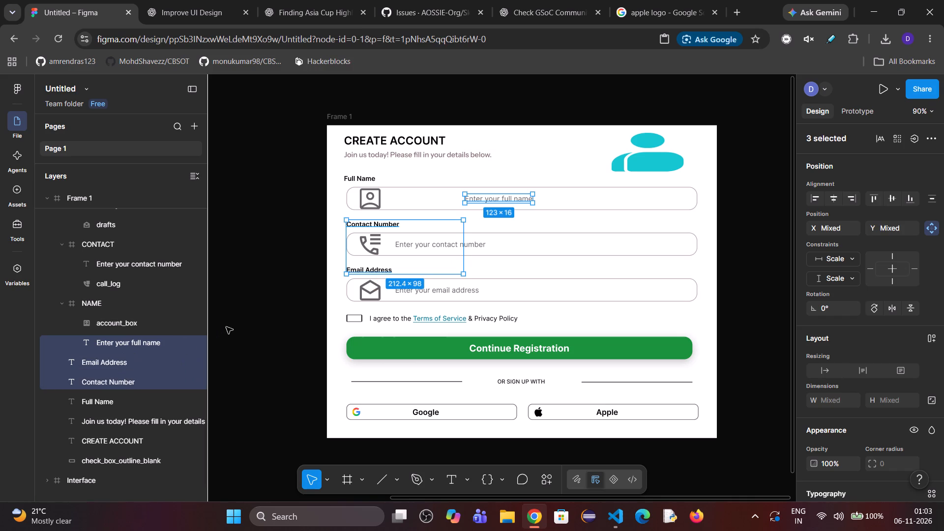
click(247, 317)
Set the text resizing of the full name, contact number and email address placeholders to Auto height together.
ctrl+click(115, 337)
ctrl+click(138, 265)
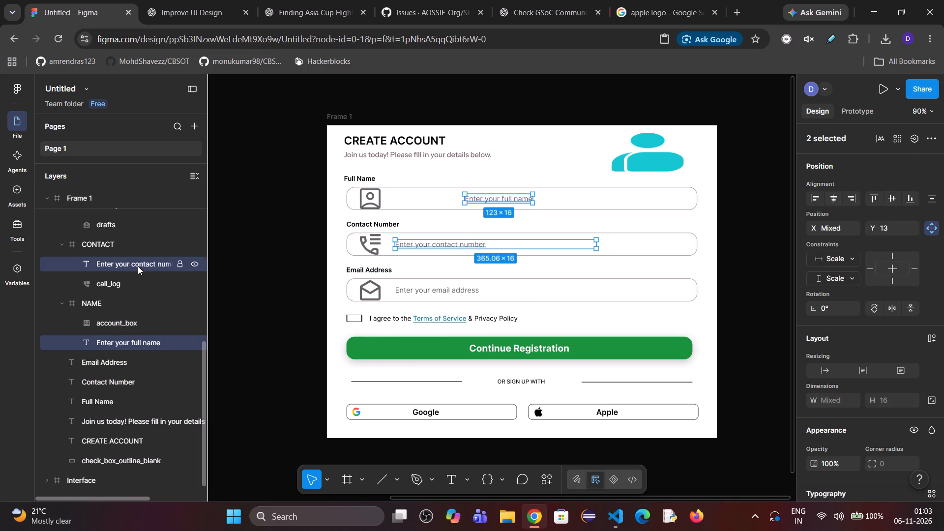
scroll(134, 300, up, 2)
ctrl+click(129, 329)
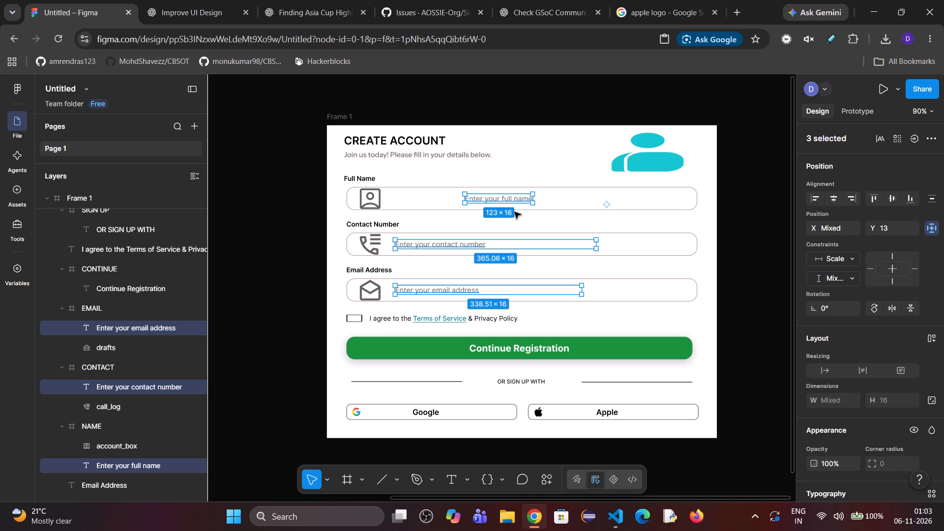
scroll(854, 328, up, 2)
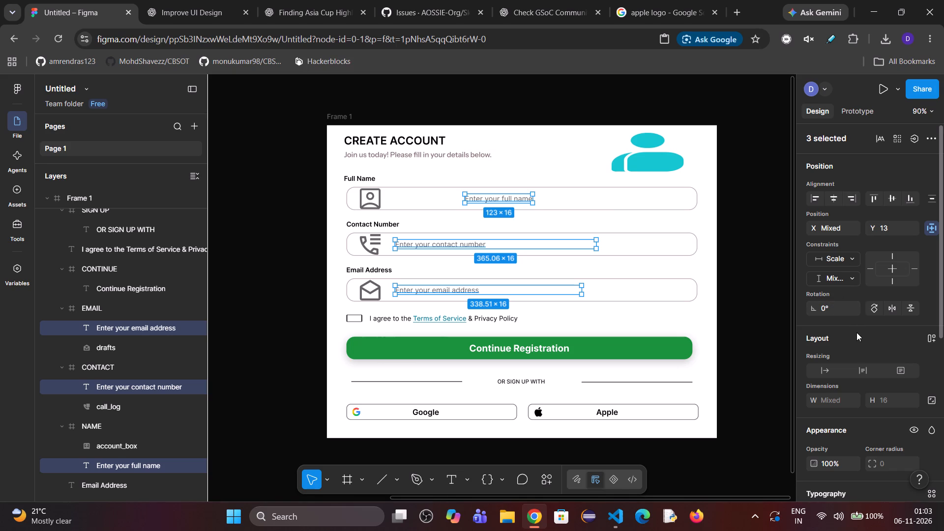
click(855, 368)
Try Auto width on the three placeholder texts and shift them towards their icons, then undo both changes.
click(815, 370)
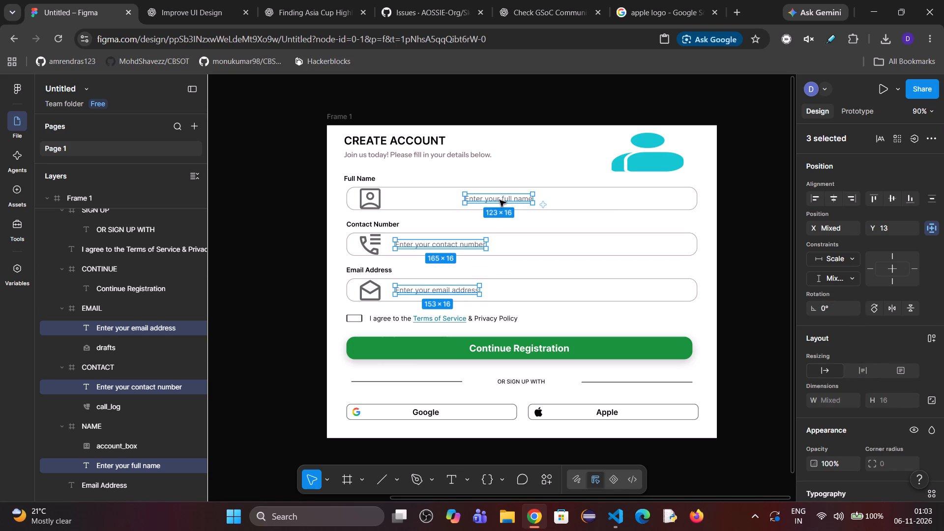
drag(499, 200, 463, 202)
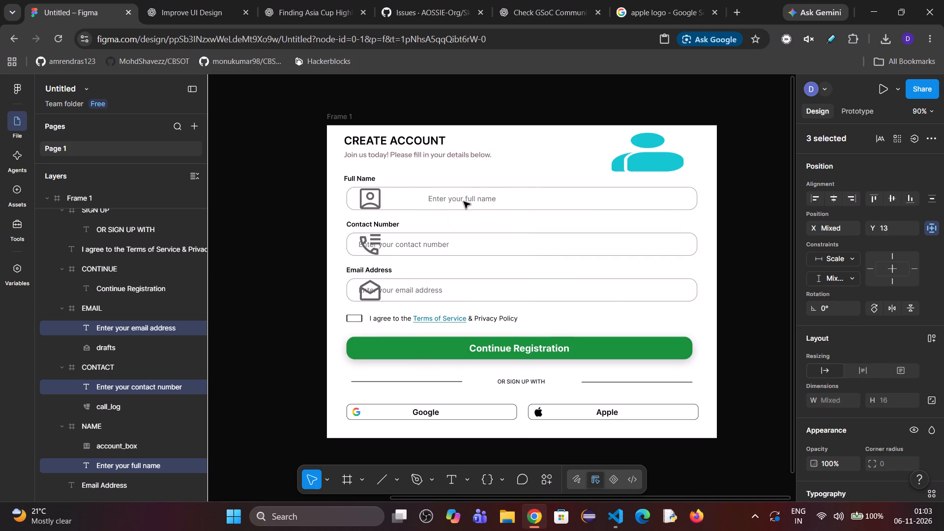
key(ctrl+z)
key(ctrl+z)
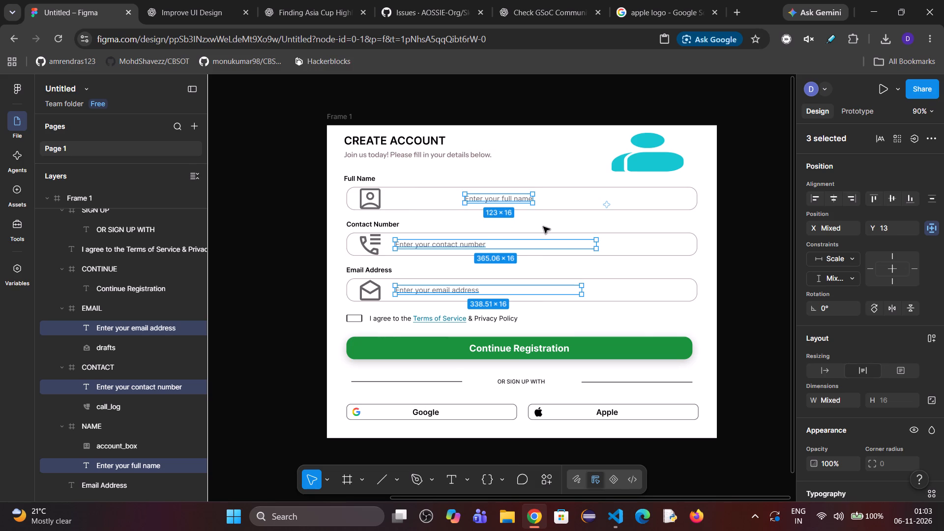
Set the vertical constraint of the three selected placeholder texts to Scale.
click(826, 275)
click(836, 361)
click(755, 292)
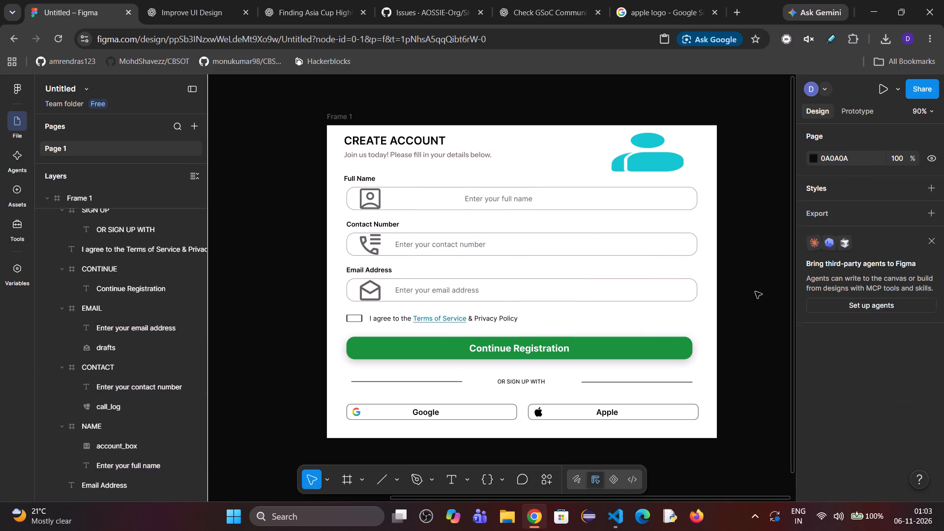
Move the "Enter your full name" placeholder beside its icon, aligned with the contact number placeholder, at about X 88.6.
click(504, 202)
double_click(501, 200)
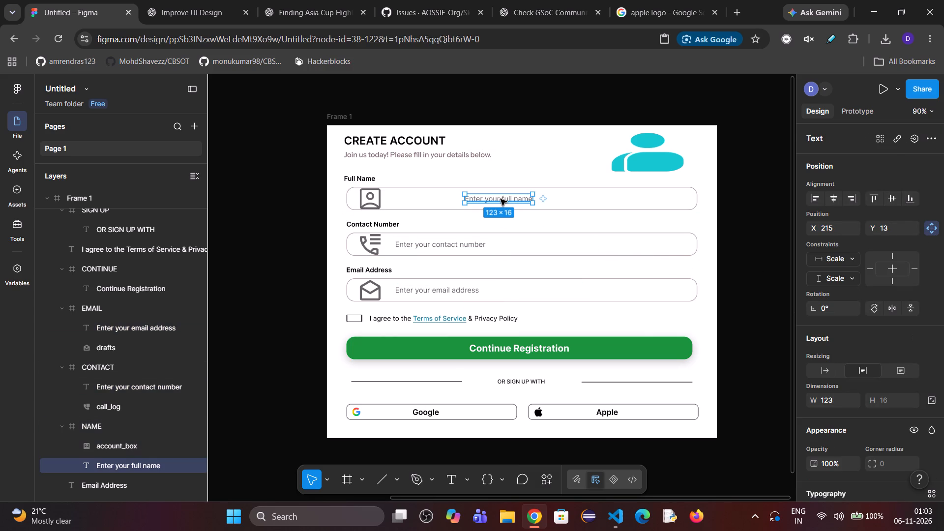
key(shift+Left)
key(shift+Left)
key(shift+Left)
key(shift+Left)
key(shift+Left)
key(shift+Left)
key(shift+Left)
key(shift+Left)
key(shift+Left)
key(shift+Left)
key(shift+Left)
key(shift+Left)
key(shift+Left)
key(shift+Left)
key(shift+Left)
key(shift+Left)
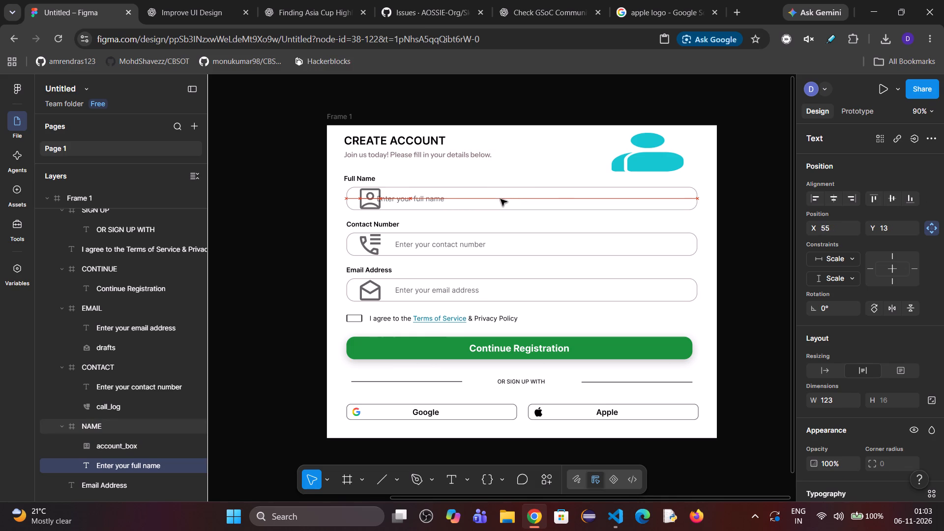
key(shift+Right)
key(shift+Right)
key(shift+Right)
key(shift+Right)
key(shift+Left)
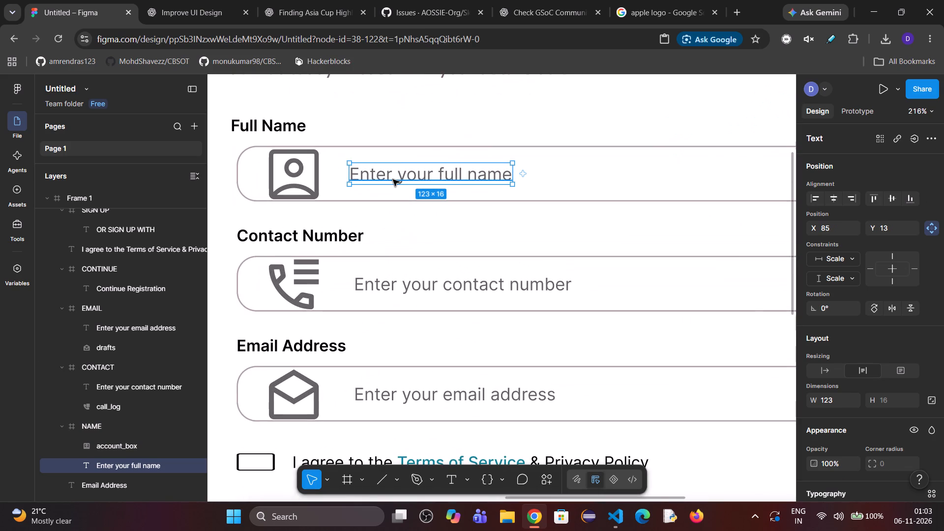
drag(393, 179, 398, 178)
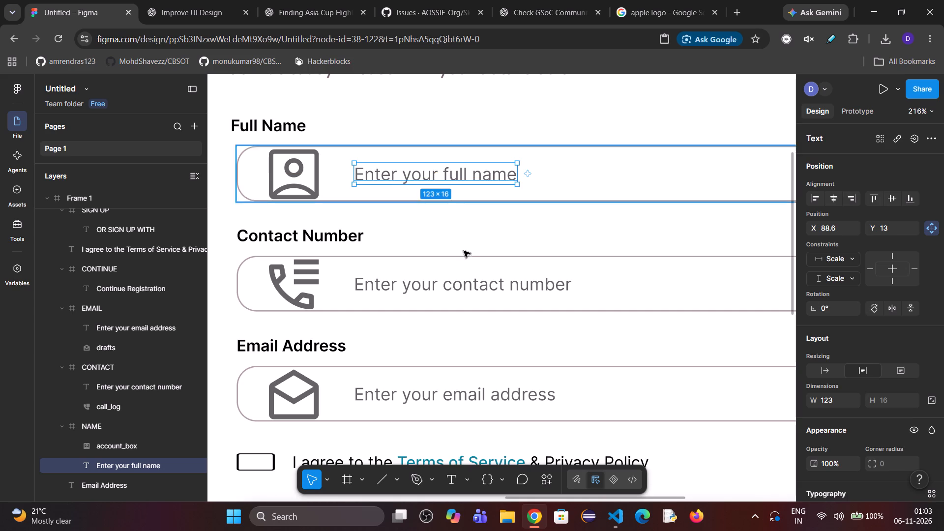
click(331, 326)
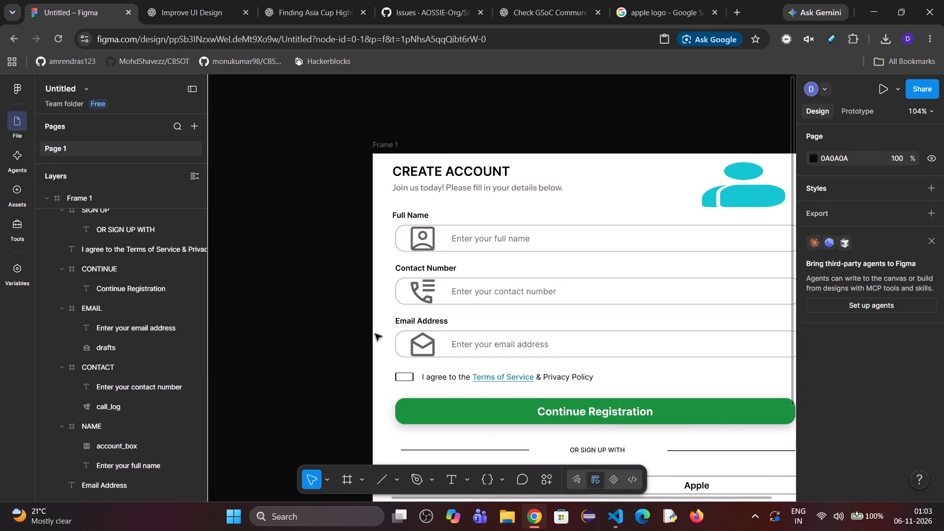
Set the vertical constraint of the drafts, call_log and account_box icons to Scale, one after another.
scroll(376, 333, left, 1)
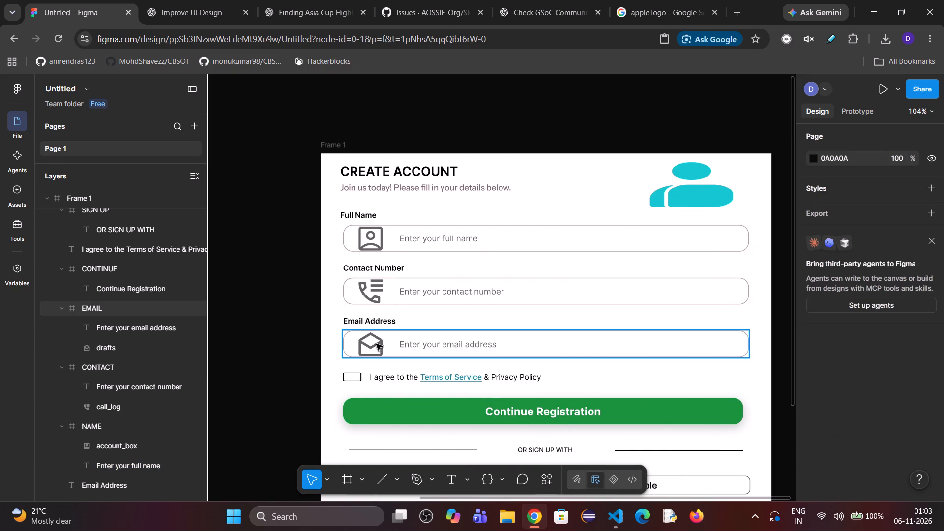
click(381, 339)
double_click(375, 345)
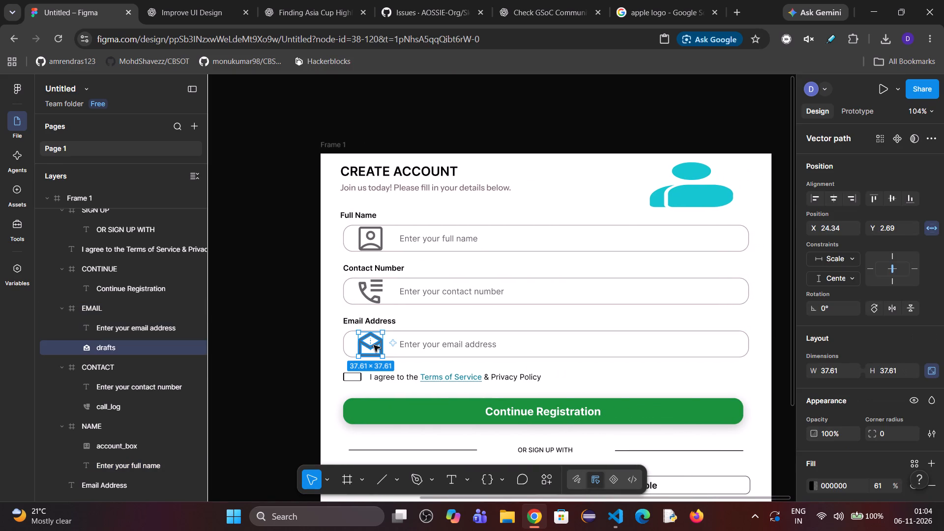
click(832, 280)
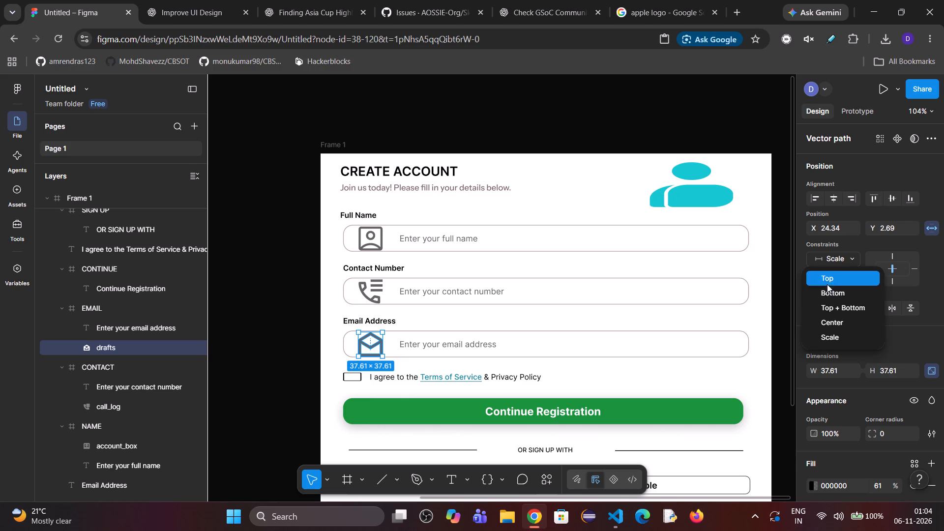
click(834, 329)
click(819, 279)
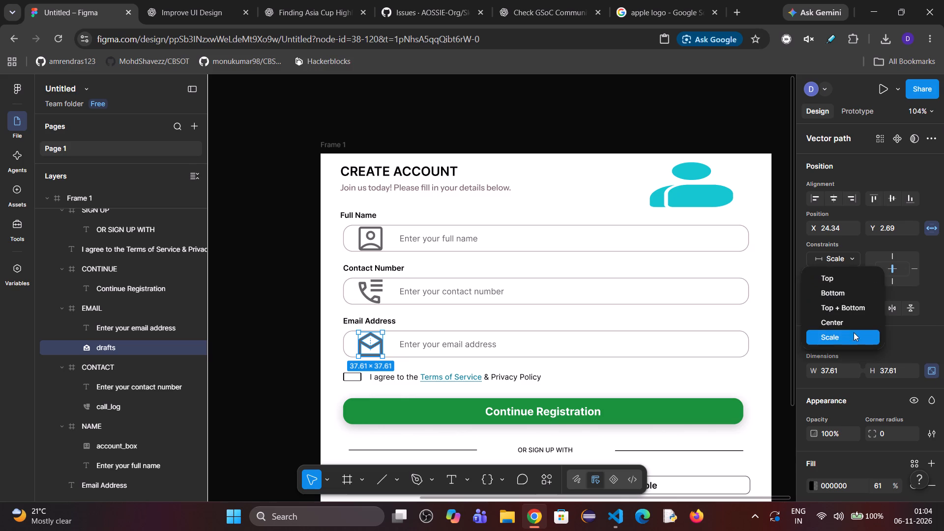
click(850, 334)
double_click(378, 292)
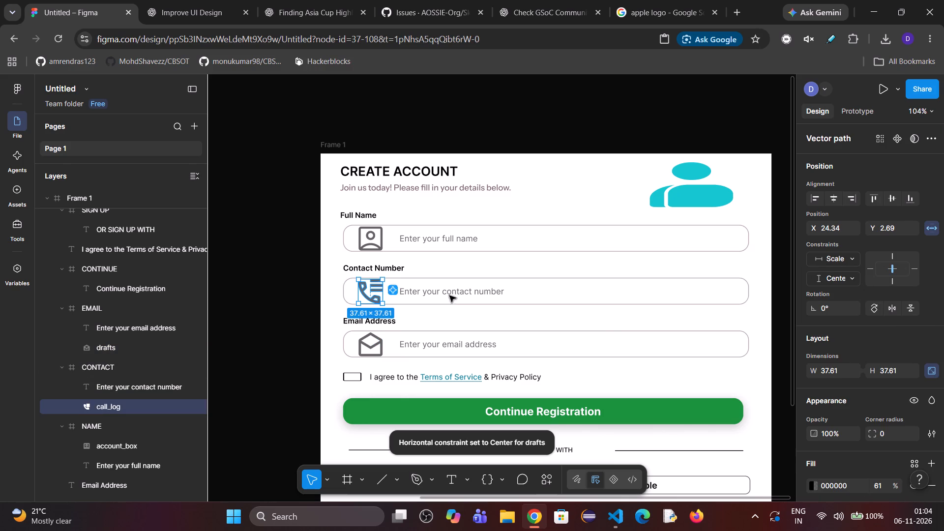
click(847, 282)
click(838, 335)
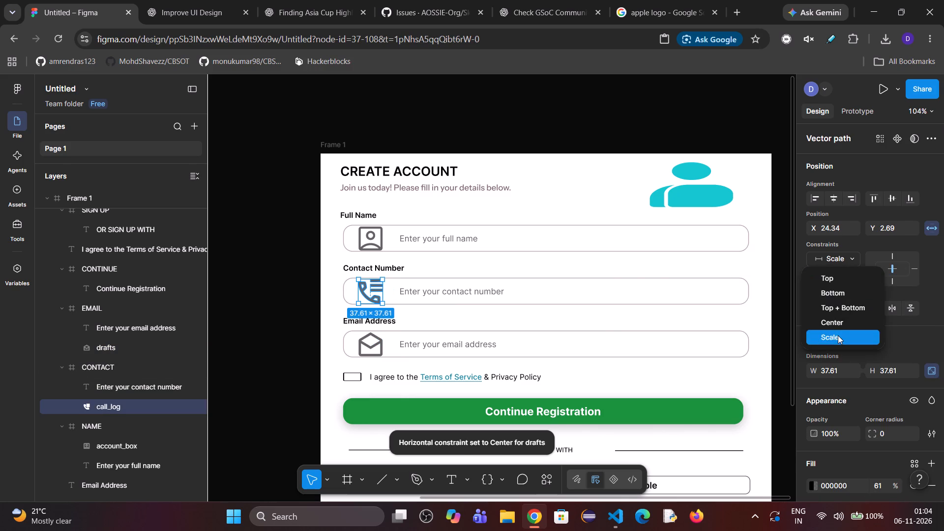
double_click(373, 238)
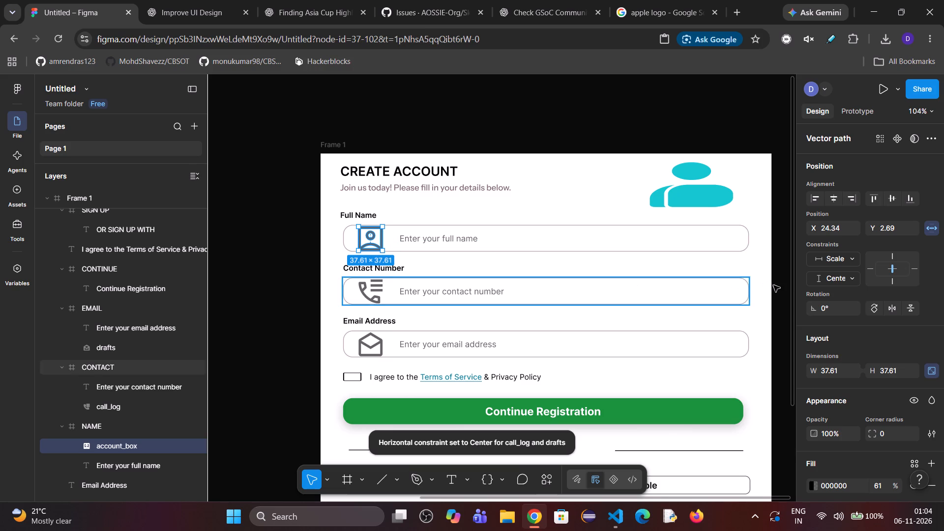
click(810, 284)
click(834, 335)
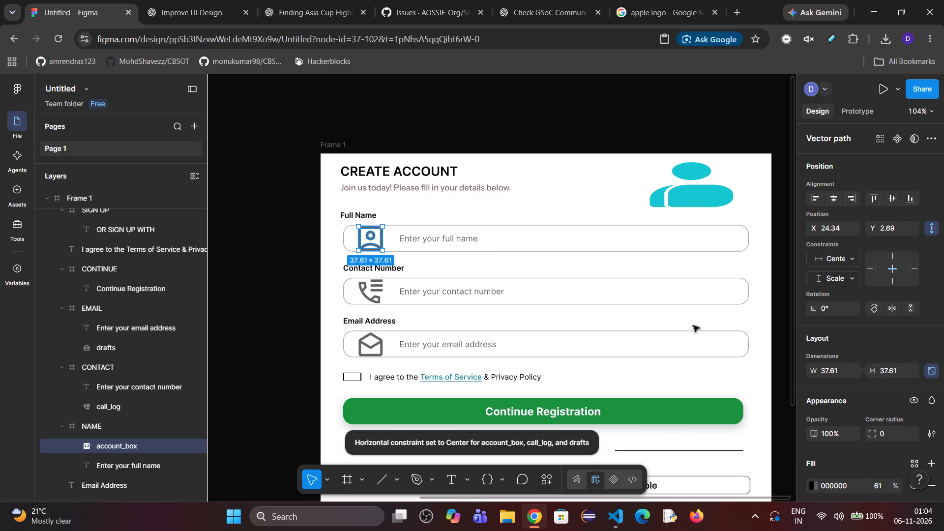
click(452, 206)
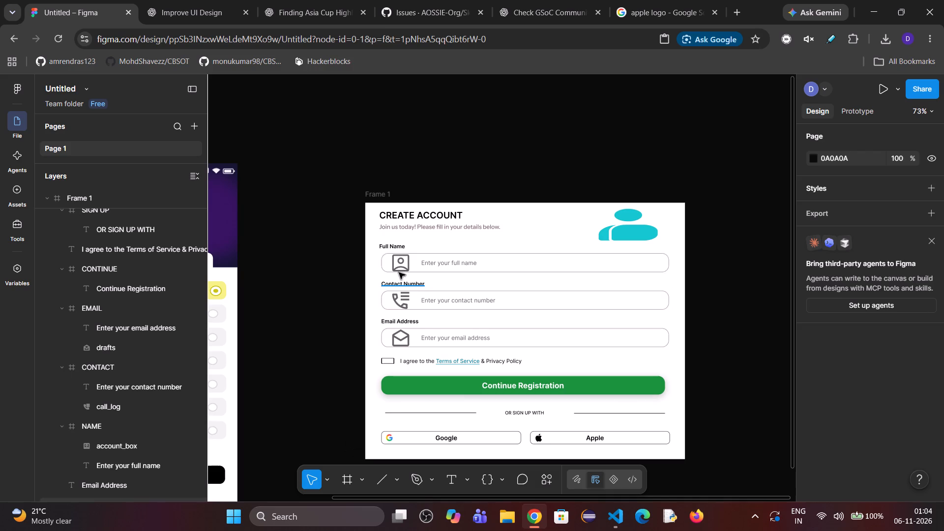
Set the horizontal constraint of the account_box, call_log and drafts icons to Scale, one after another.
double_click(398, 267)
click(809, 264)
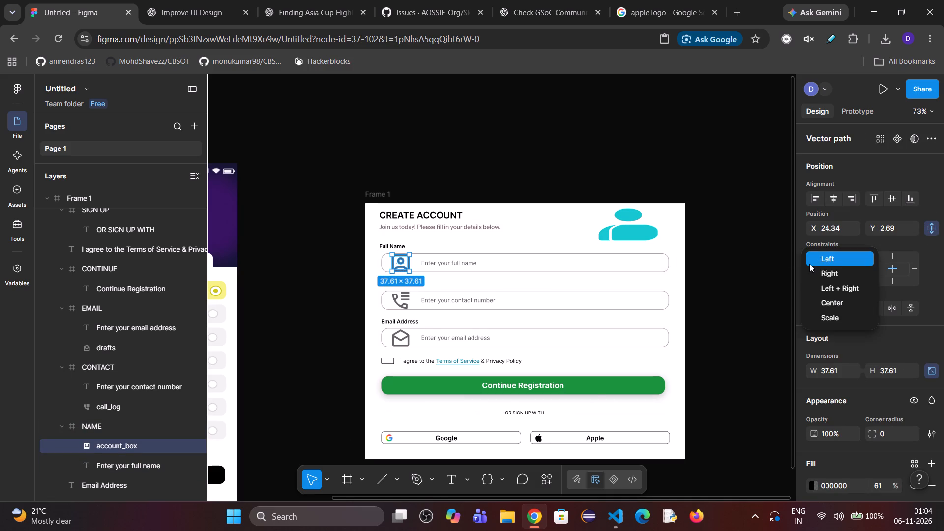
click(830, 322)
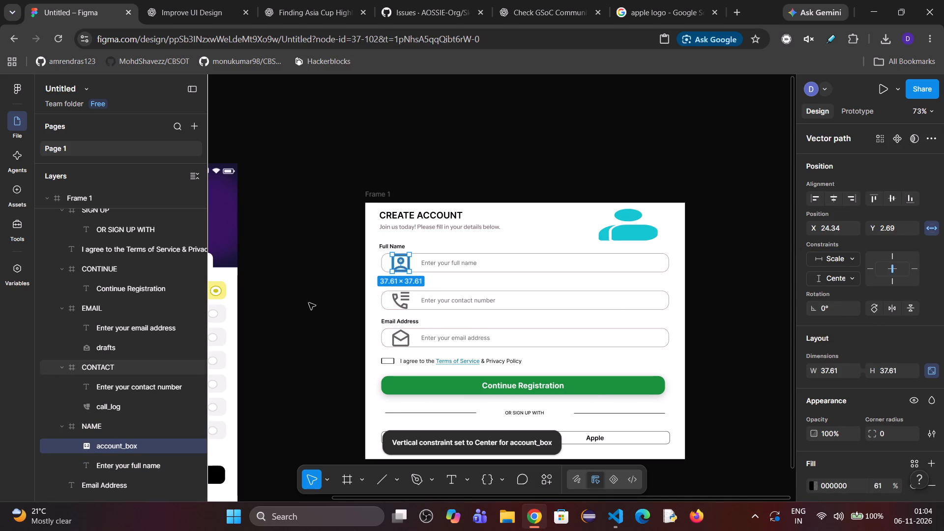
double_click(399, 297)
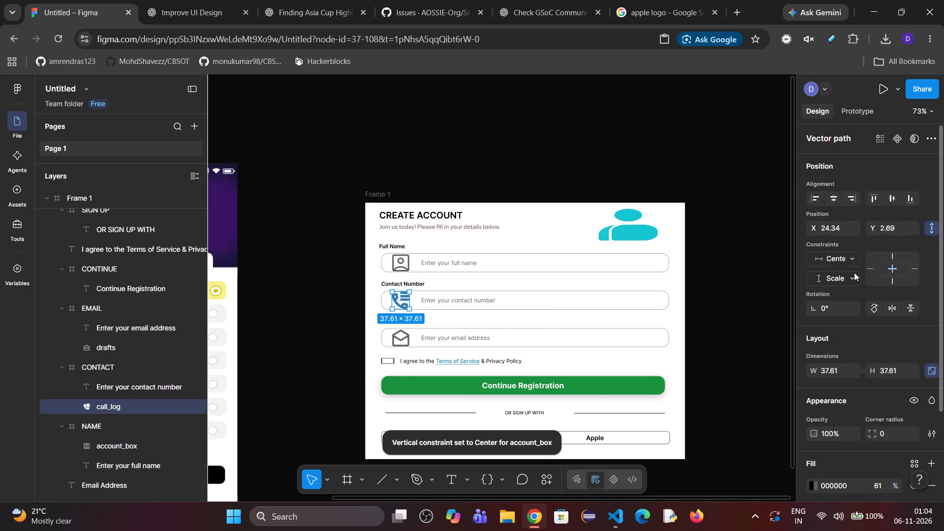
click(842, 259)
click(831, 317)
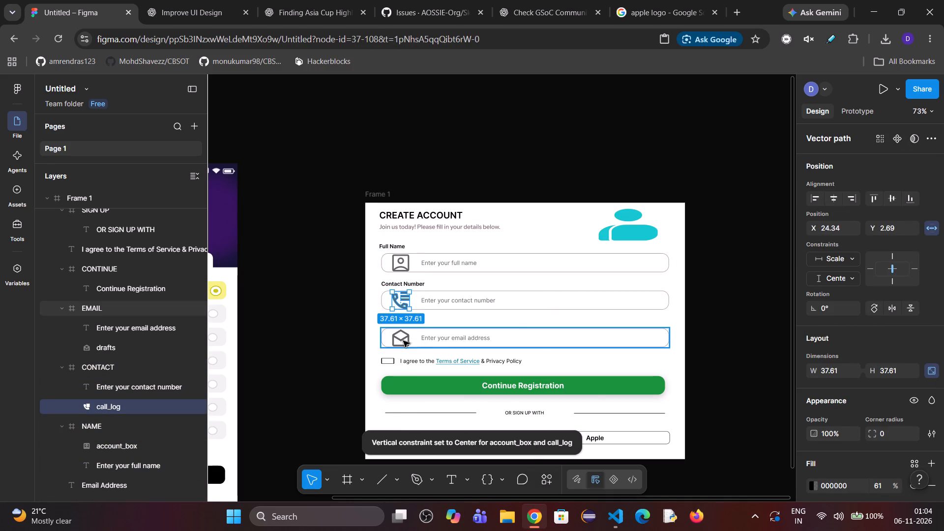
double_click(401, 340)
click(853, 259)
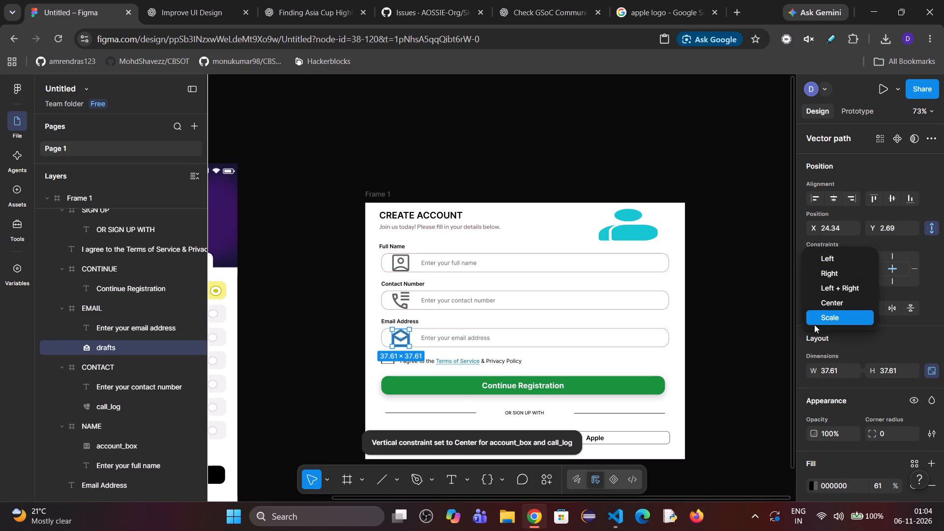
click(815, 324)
Set Frame 1's width to 320.
double_click(709, 313)
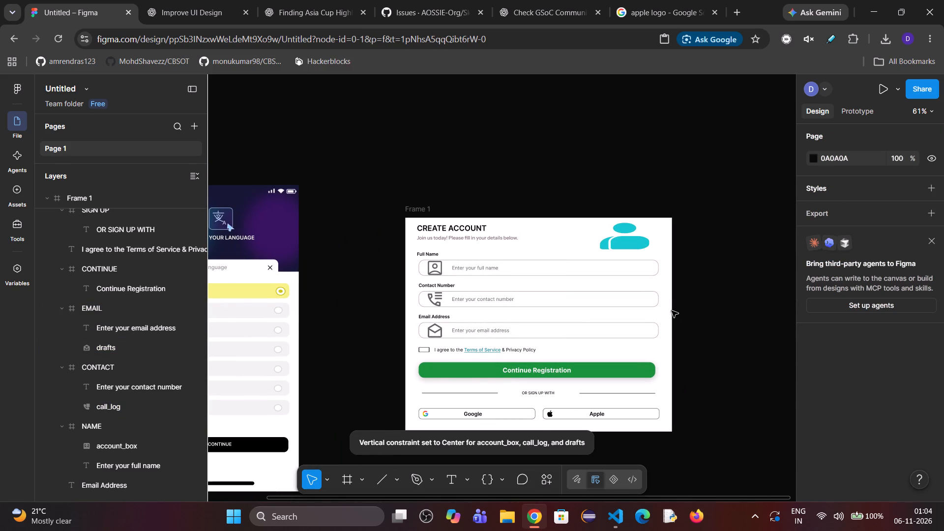
click(672, 311)
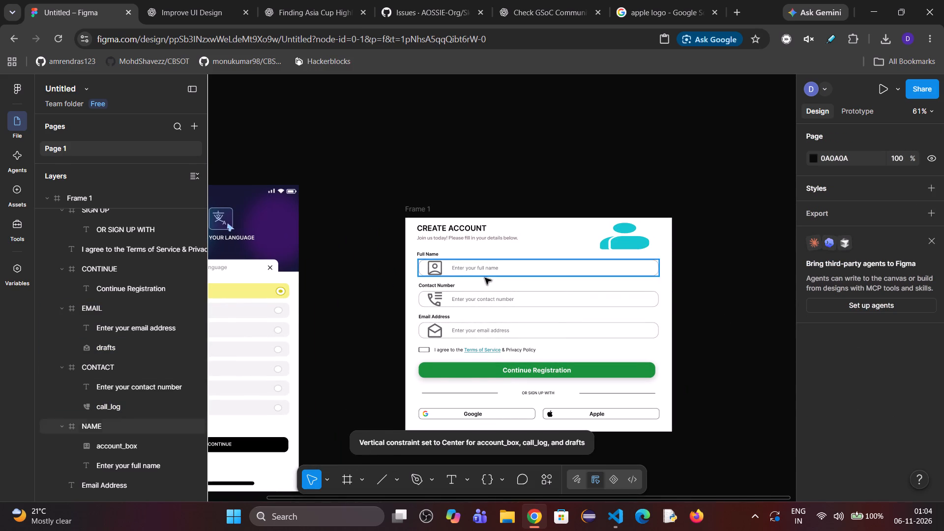
click(115, 205)
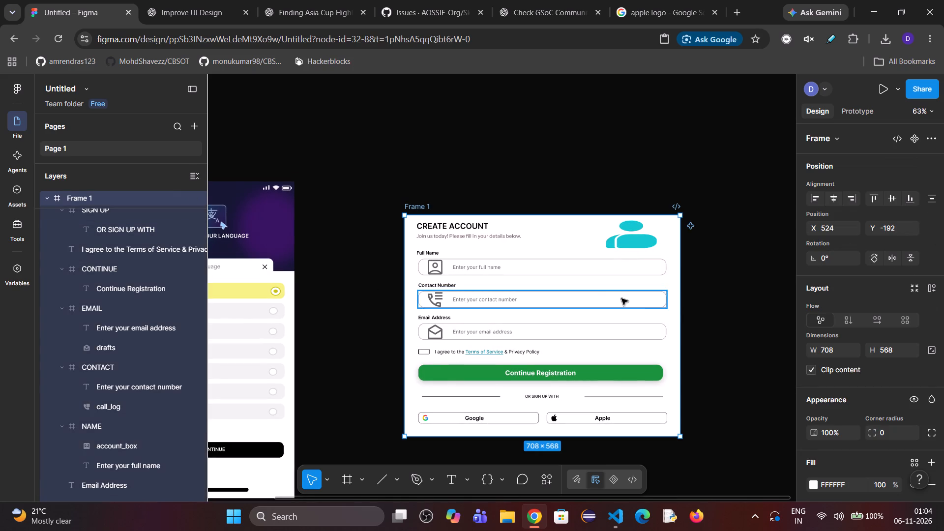
click(831, 352)
text(320)
key(Return)
Widen the "Enter your full name" placeholder's text box to 123 so the text fits on one line.
scroll(830, 352, right, 1)
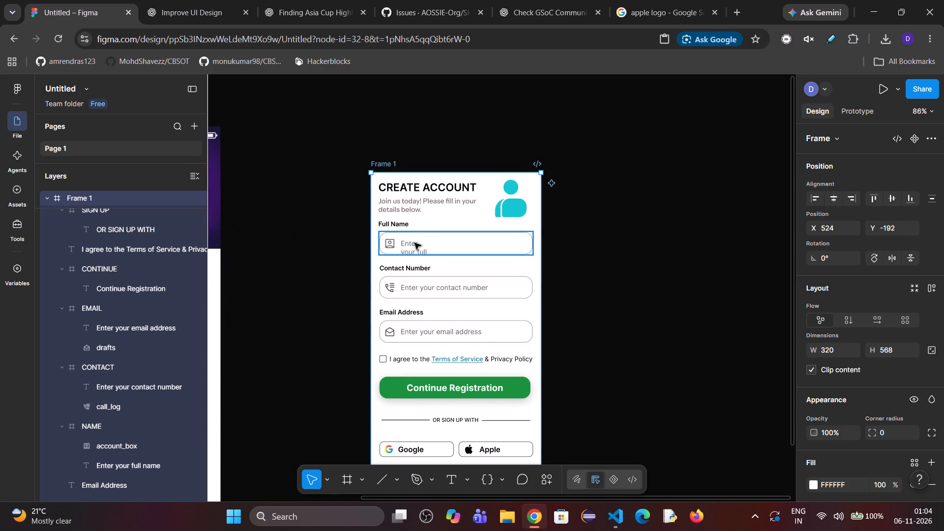
double_click(414, 243)
click(413, 246)
click(433, 249)
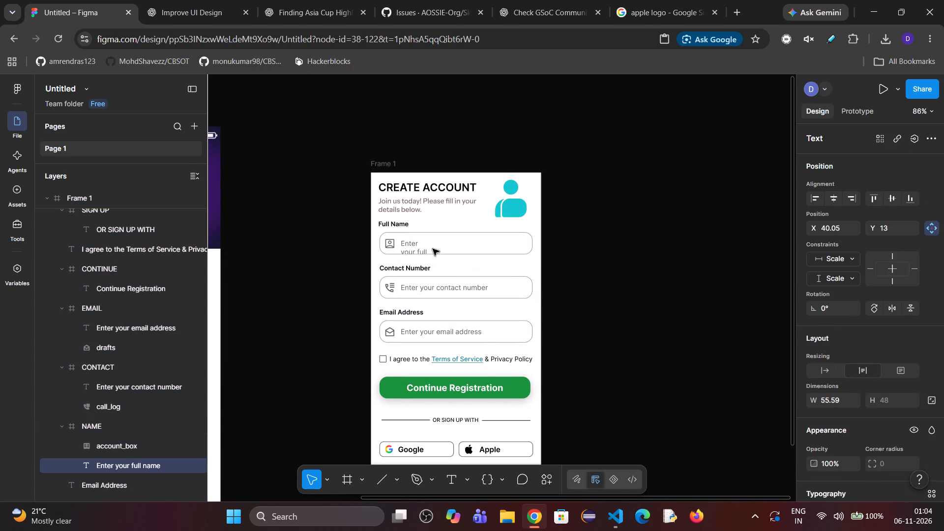
click(420, 244)
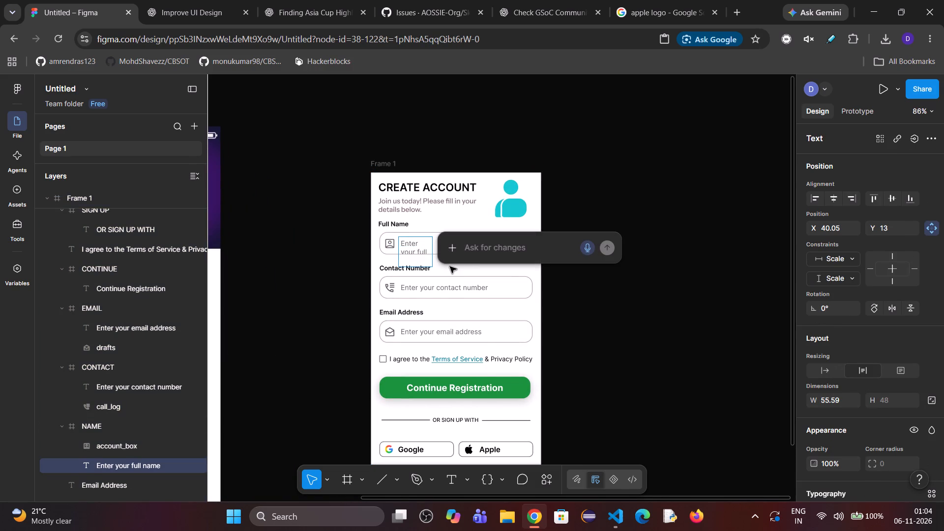
click(450, 266)
double_click(413, 246)
drag(427, 251, 466, 248)
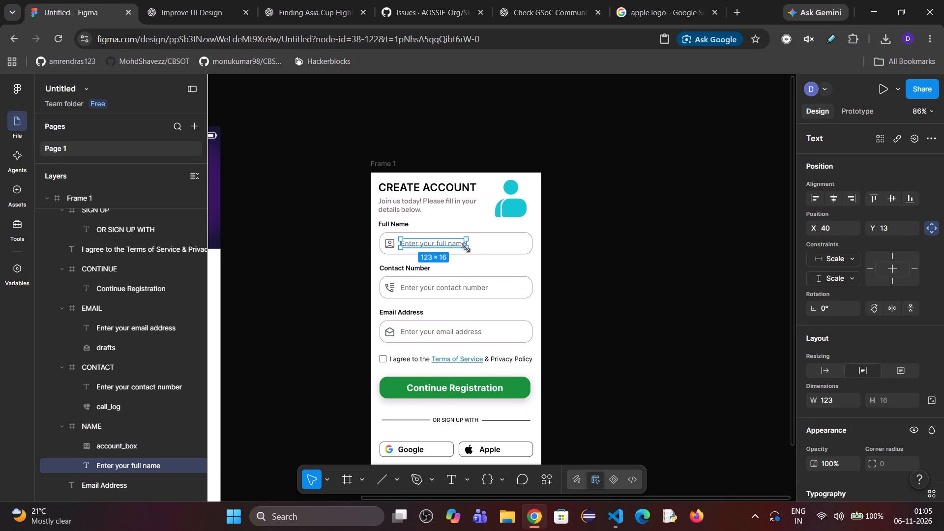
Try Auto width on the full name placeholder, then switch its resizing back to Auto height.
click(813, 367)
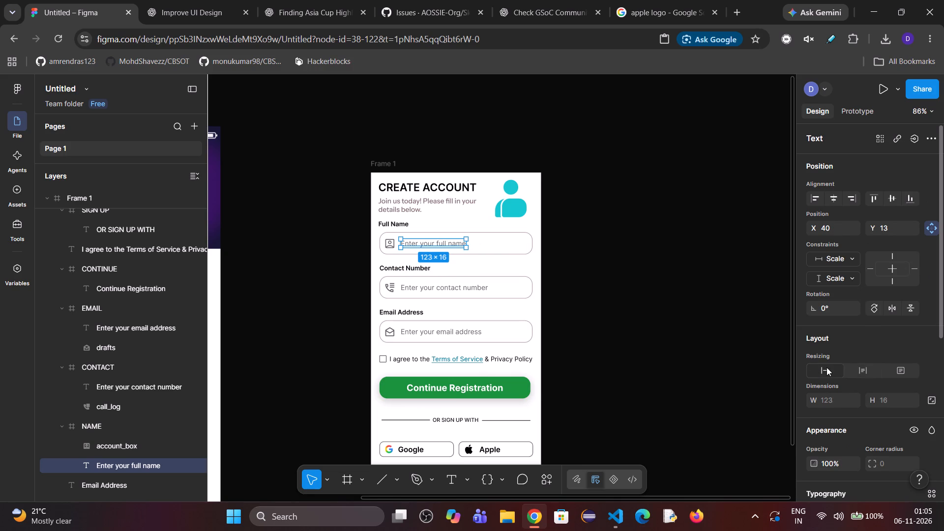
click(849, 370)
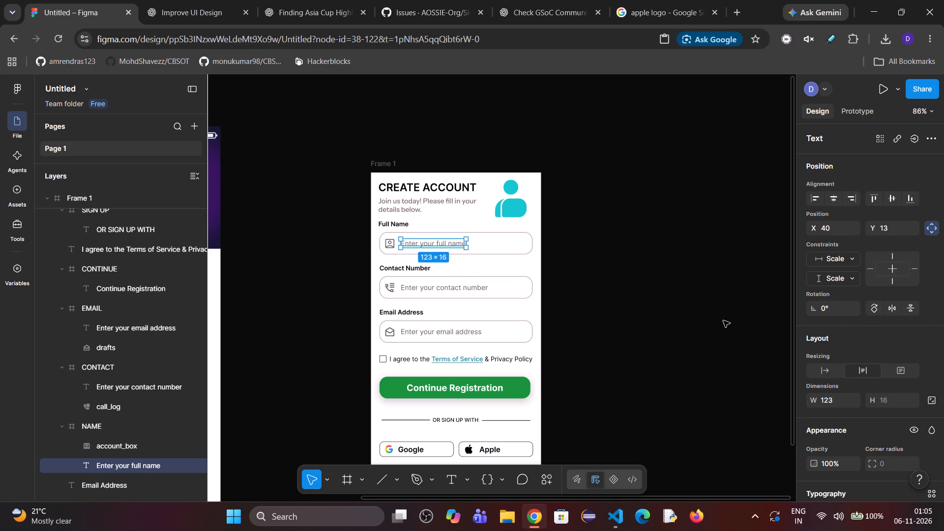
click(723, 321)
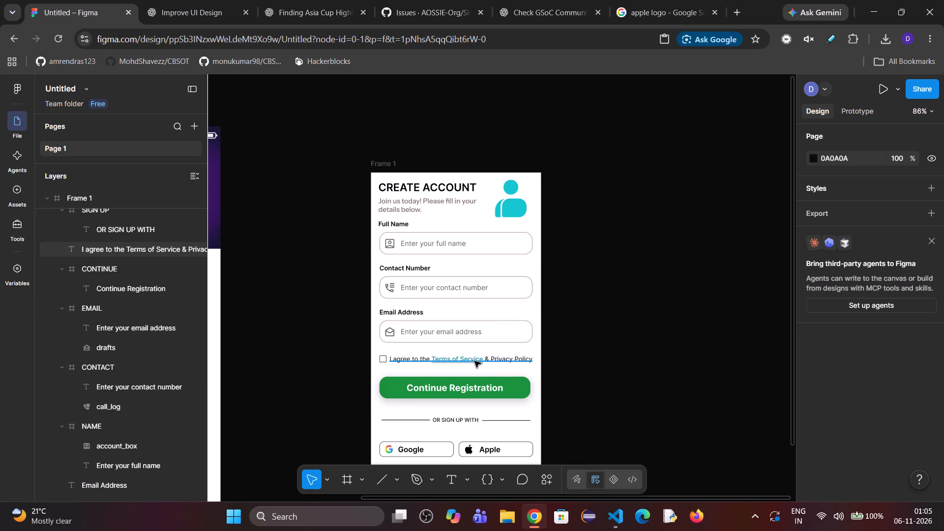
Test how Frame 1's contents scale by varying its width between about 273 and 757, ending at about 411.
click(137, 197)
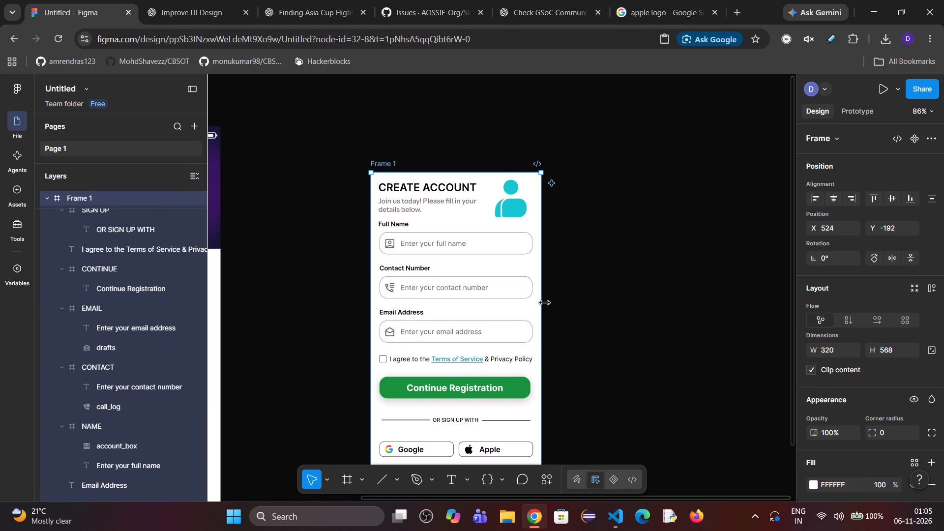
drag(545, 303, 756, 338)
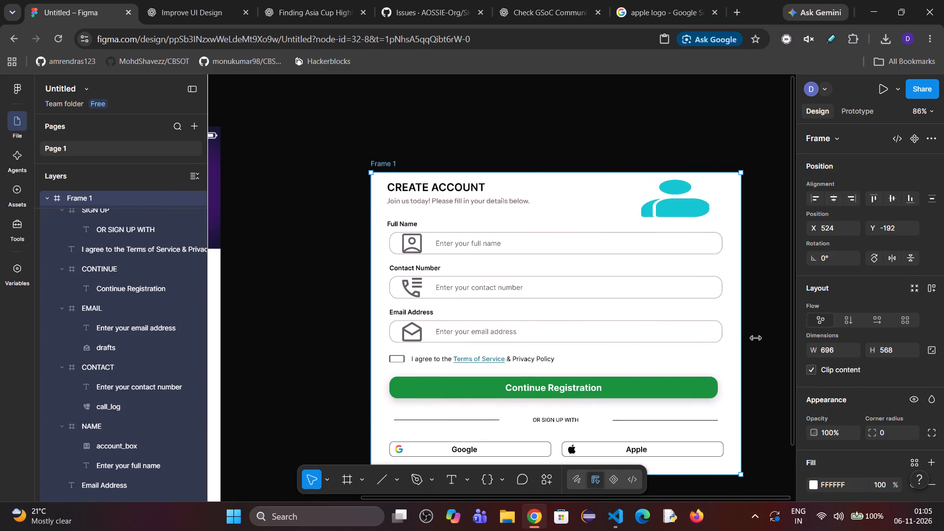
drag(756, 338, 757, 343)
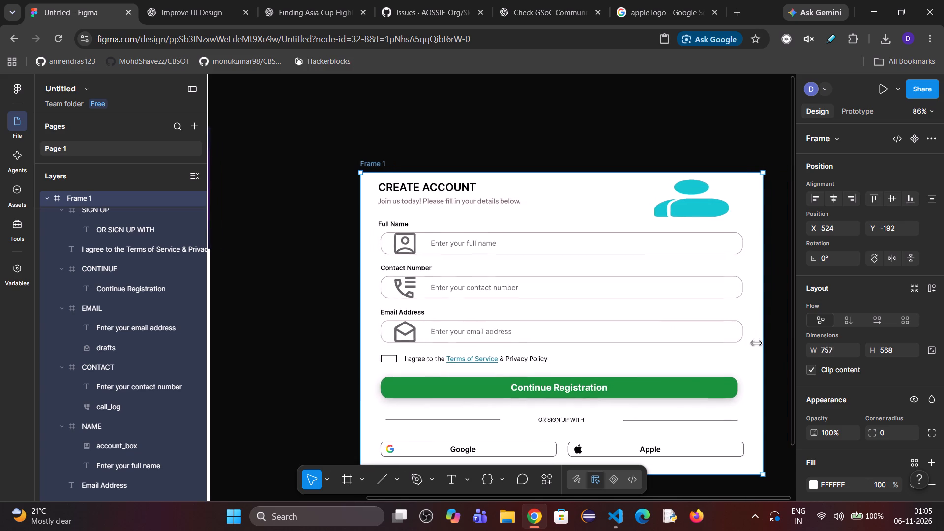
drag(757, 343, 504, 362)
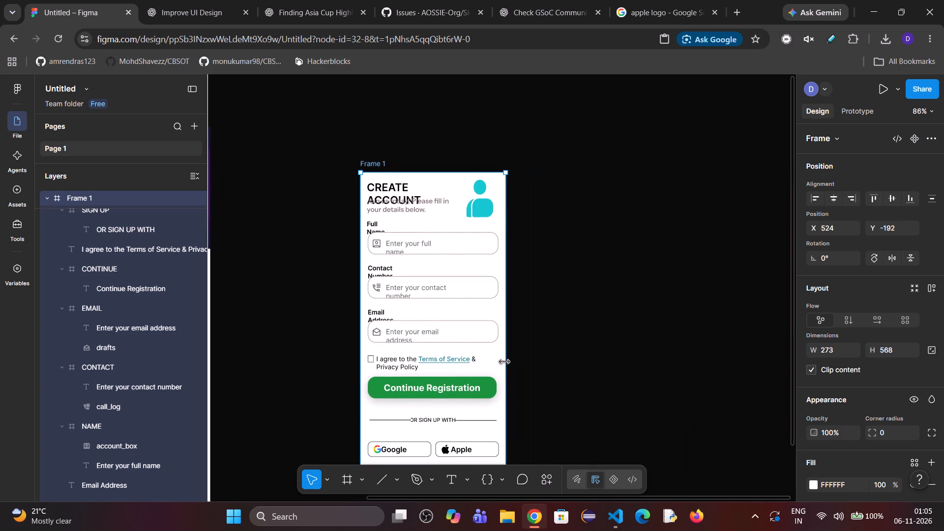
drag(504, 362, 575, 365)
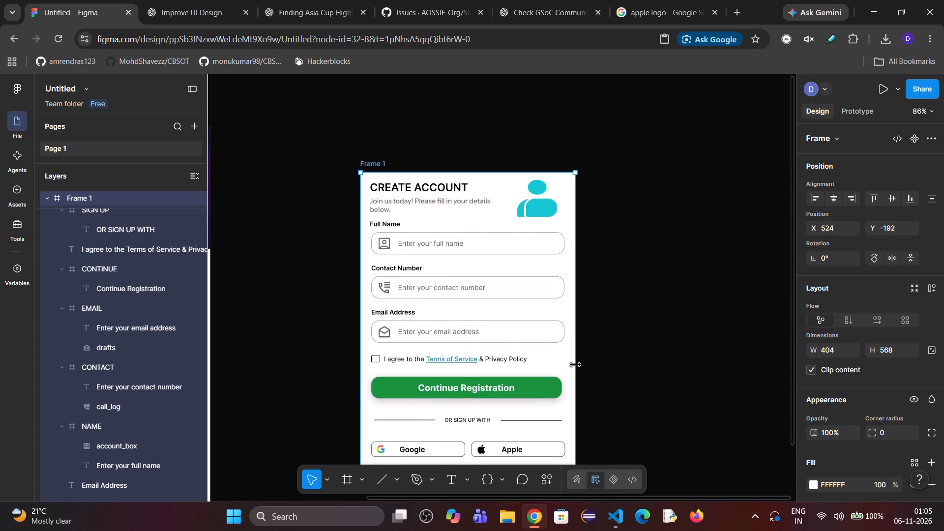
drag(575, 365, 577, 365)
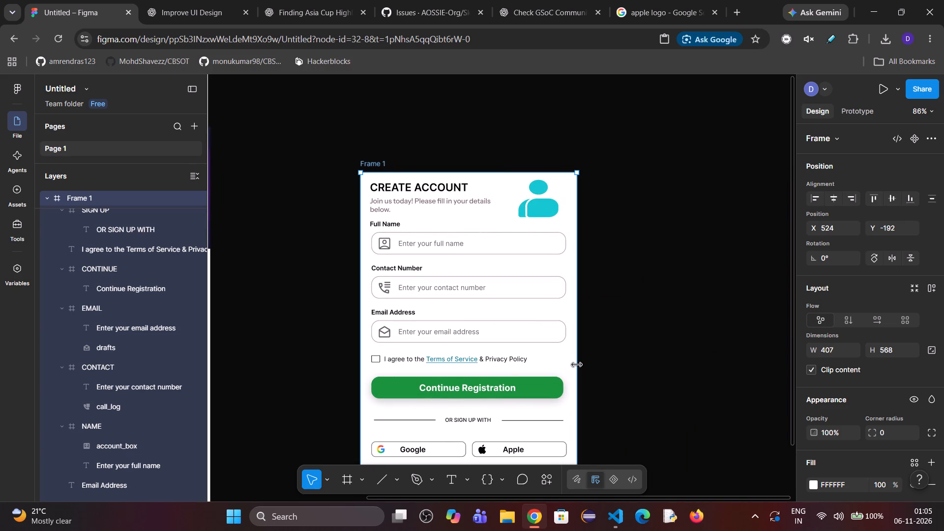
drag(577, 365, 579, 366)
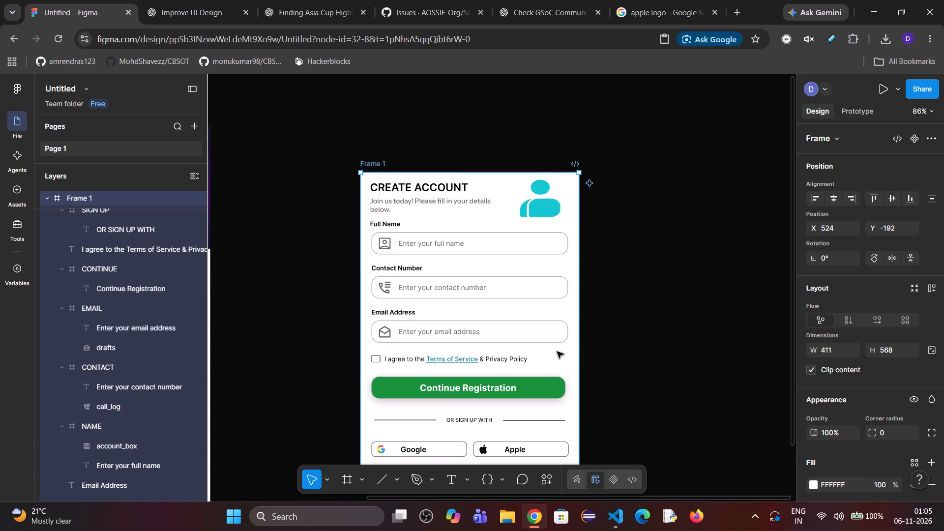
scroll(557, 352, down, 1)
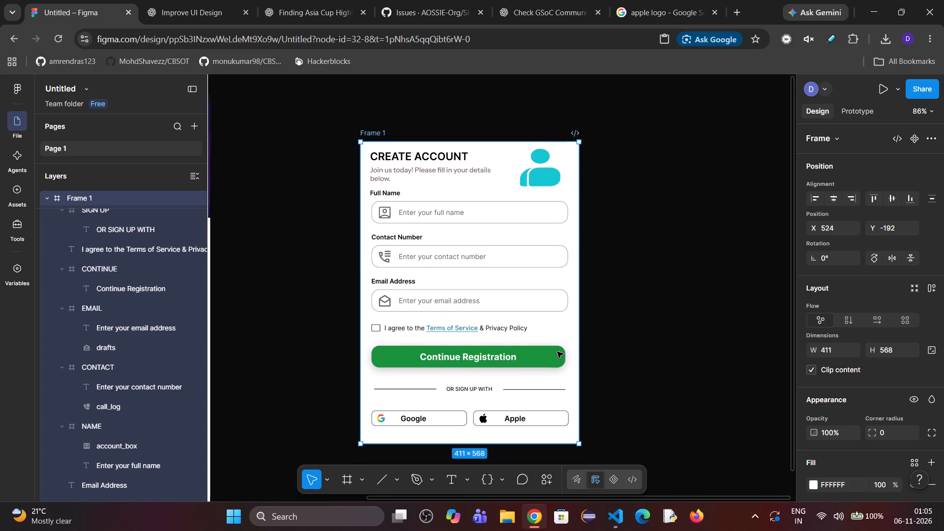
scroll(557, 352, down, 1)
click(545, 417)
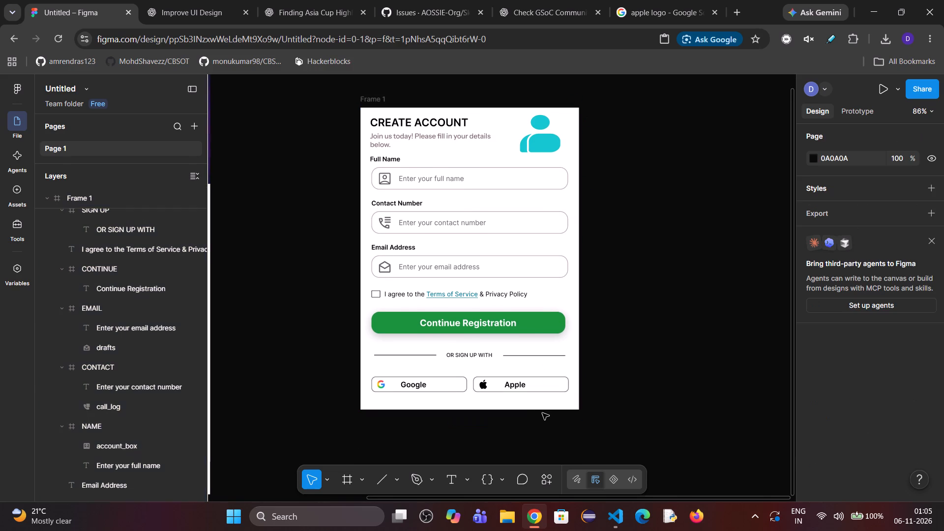
Rename Frame 1 as PROJECT2.
click(59, 192)
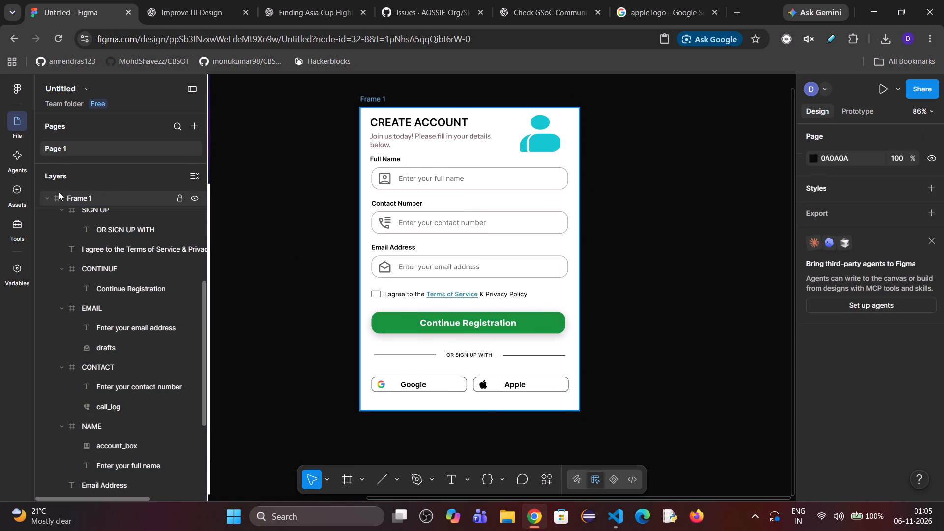
double_click(68, 201)
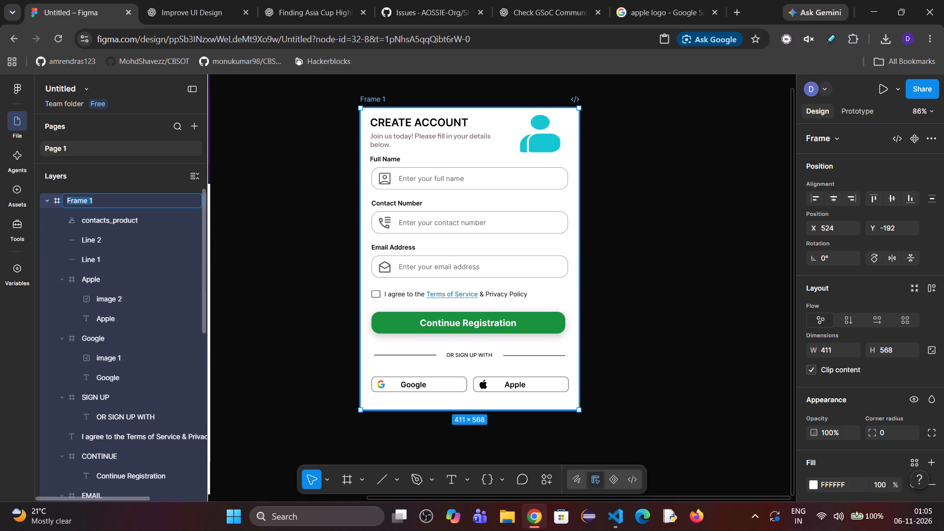
key(shift+p)
key(shift+BackSpace)
text(PROJECT)
key(2)
key(Return)
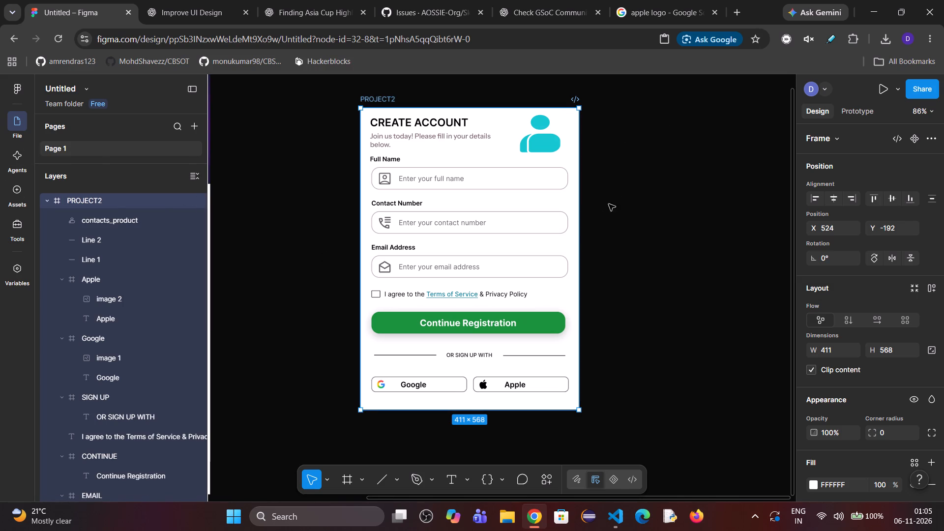
Test PROJECT2's scaling by varying its width between about 249 and 744, ending at about 372.
drag(582, 231, 494, 247)
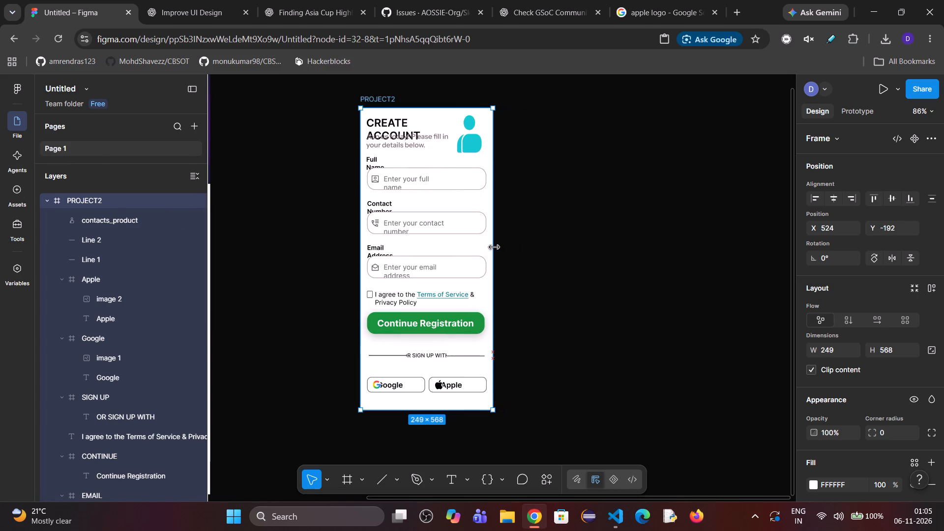
drag(494, 247, 554, 246)
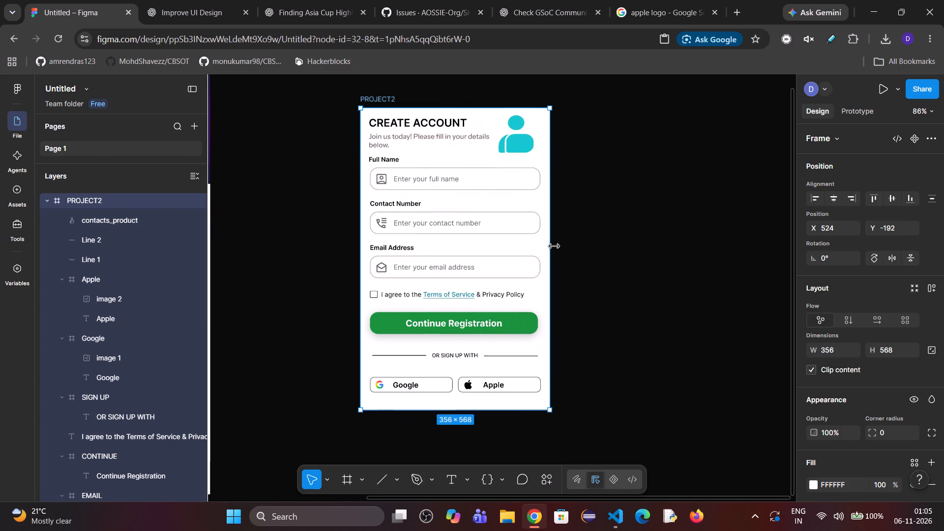
drag(554, 246, 650, 253)
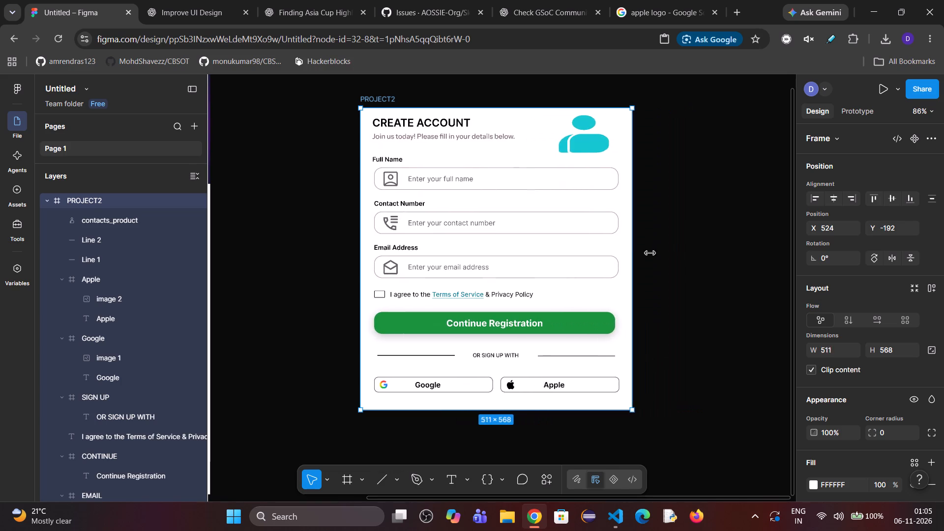
drag(650, 253, 756, 245)
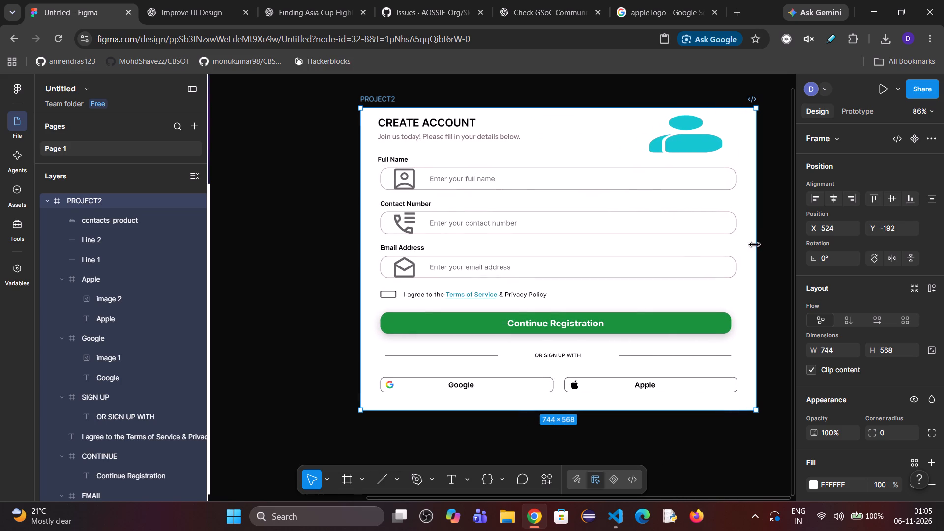
drag(754, 245, 597, 270)
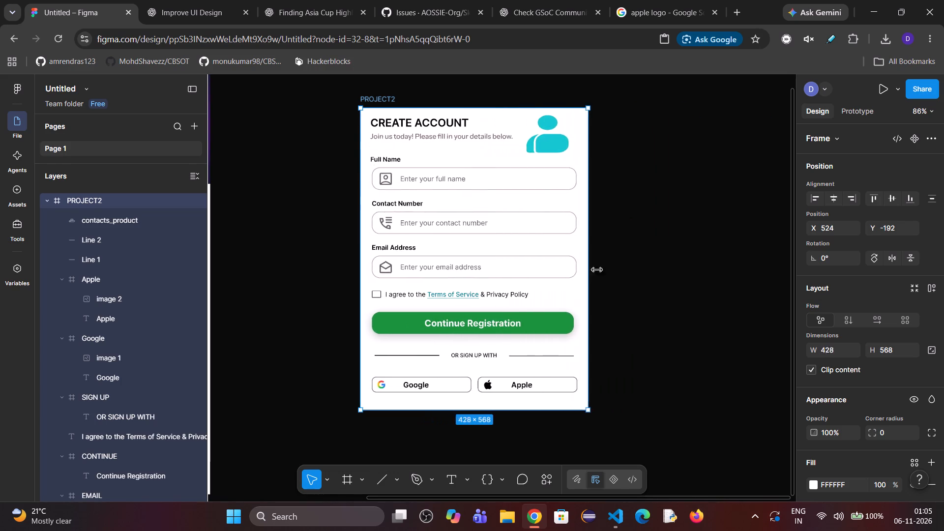
drag(597, 270, 710, 259)
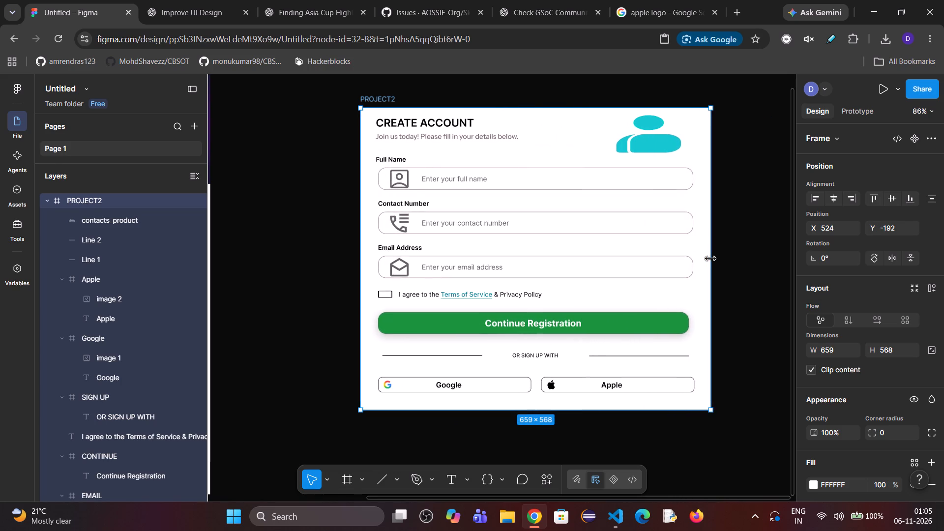
drag(710, 259, 753, 284)
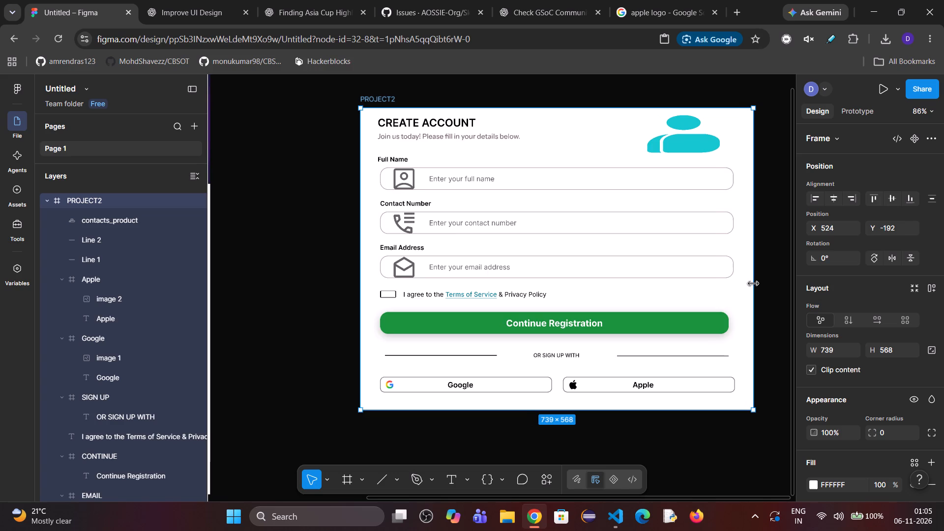
drag(753, 284, 457, 316)
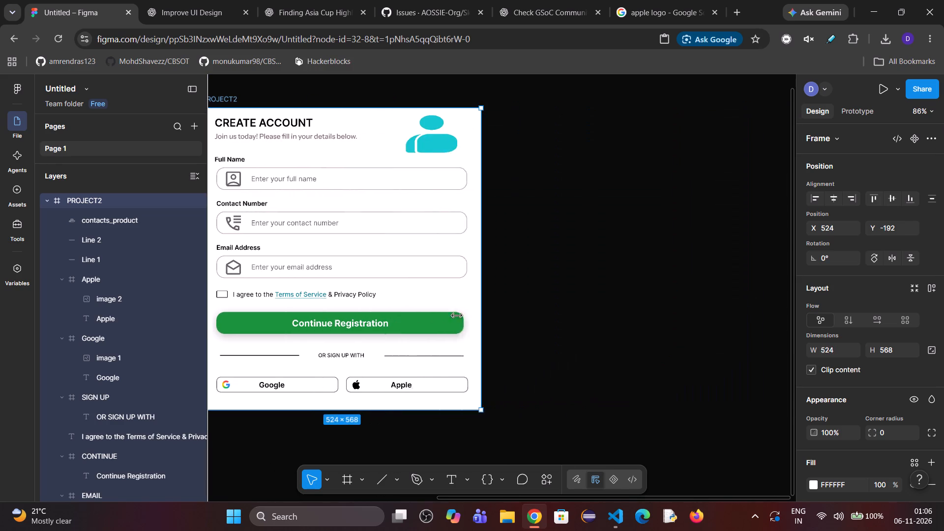
drag(457, 316, 400, 317)
Open the vertical constraint options for the account_box icon in the full name field.
scroll(443, 308, right, 1)
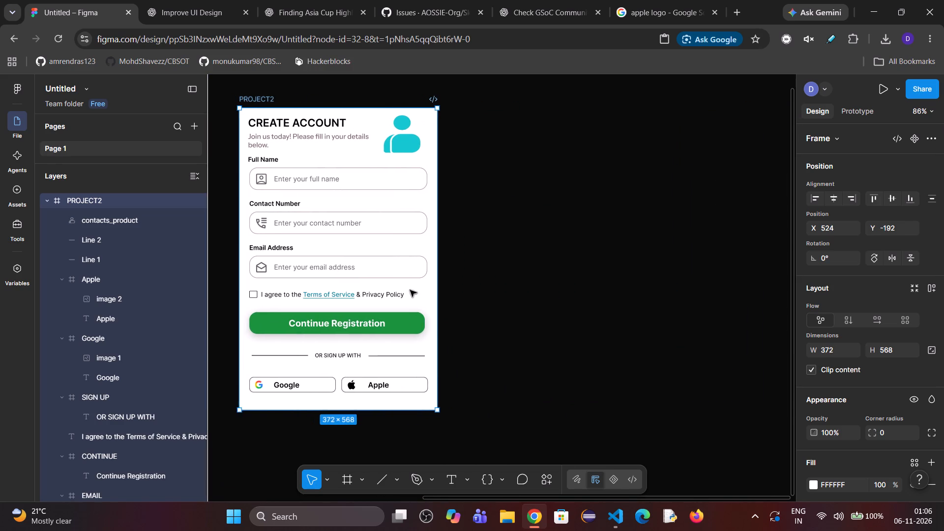
scroll(410, 290, right, 1)
double_click(307, 183)
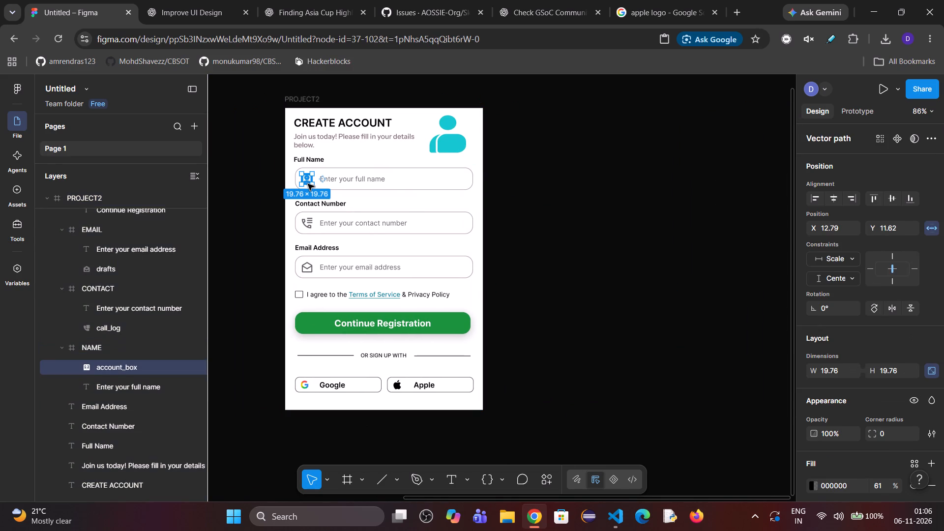
click(828, 276)
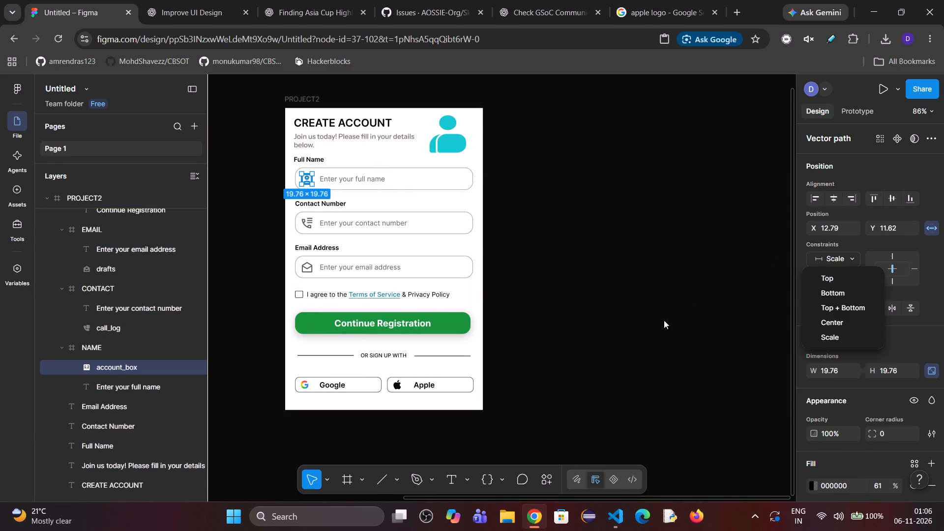
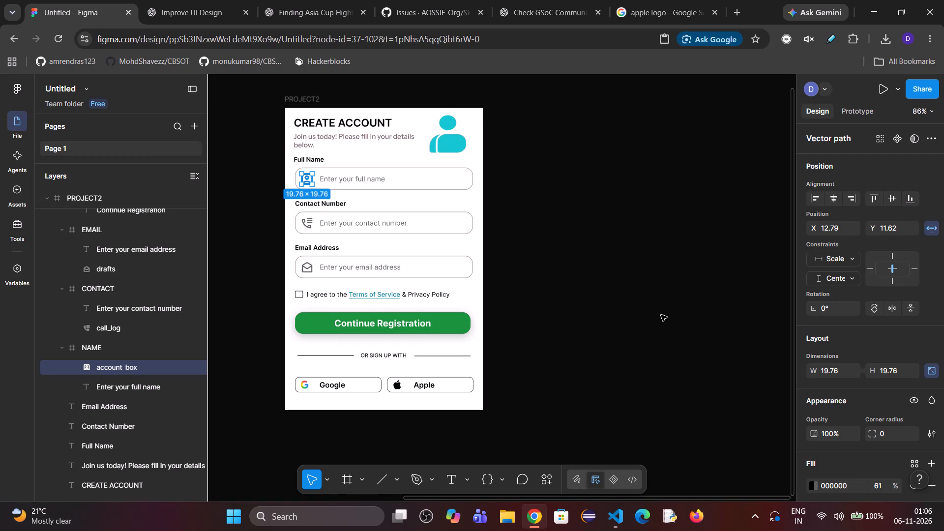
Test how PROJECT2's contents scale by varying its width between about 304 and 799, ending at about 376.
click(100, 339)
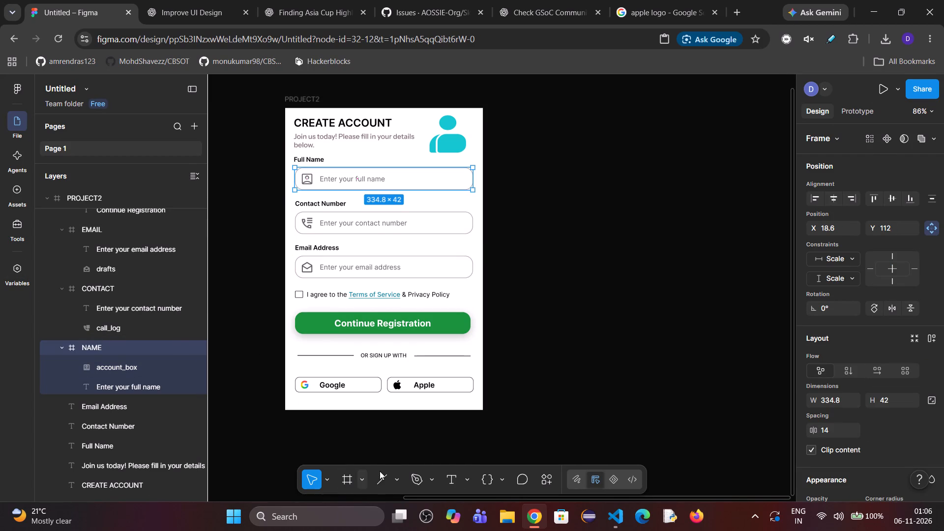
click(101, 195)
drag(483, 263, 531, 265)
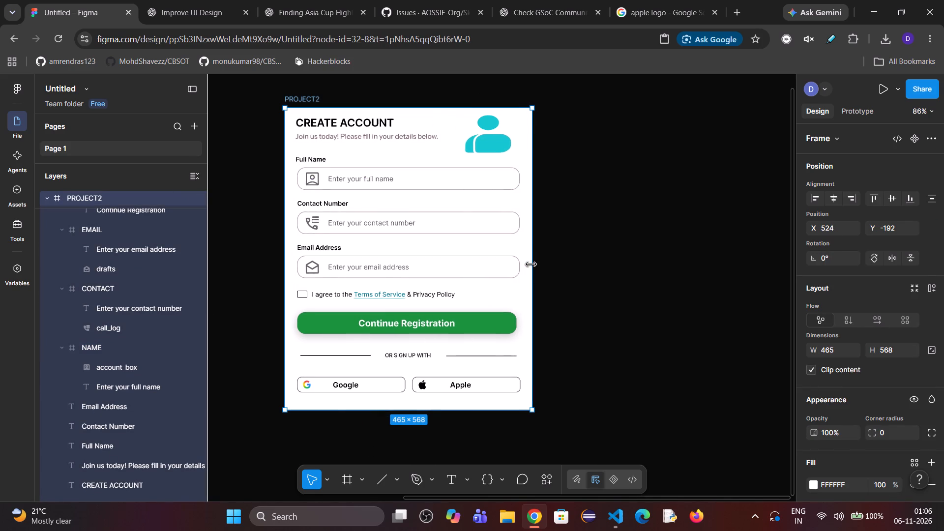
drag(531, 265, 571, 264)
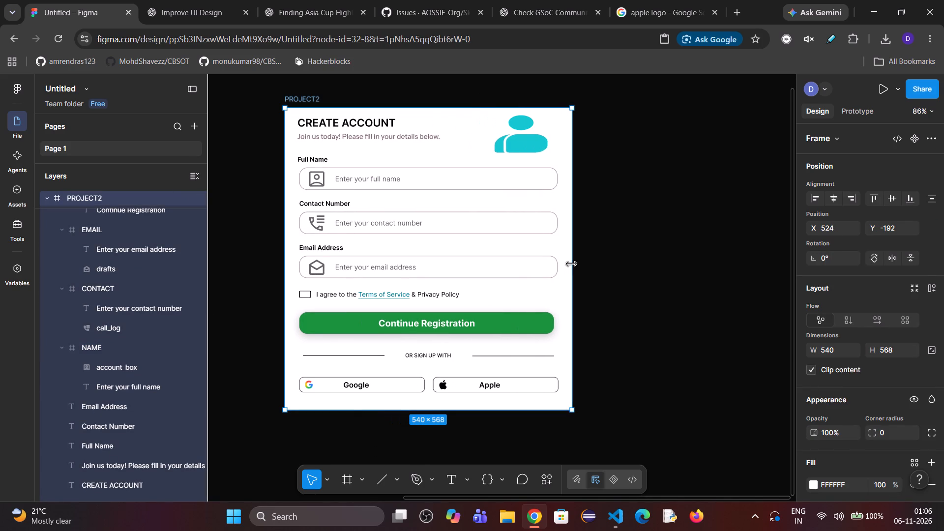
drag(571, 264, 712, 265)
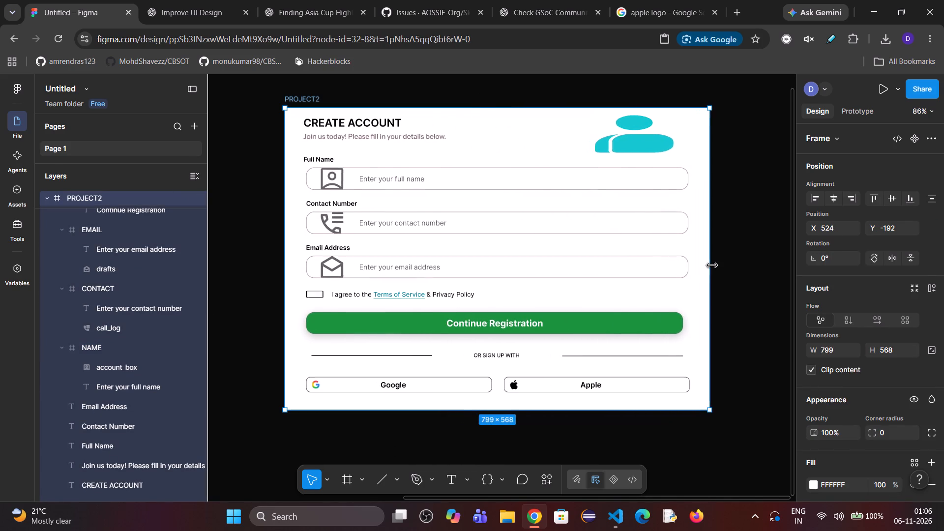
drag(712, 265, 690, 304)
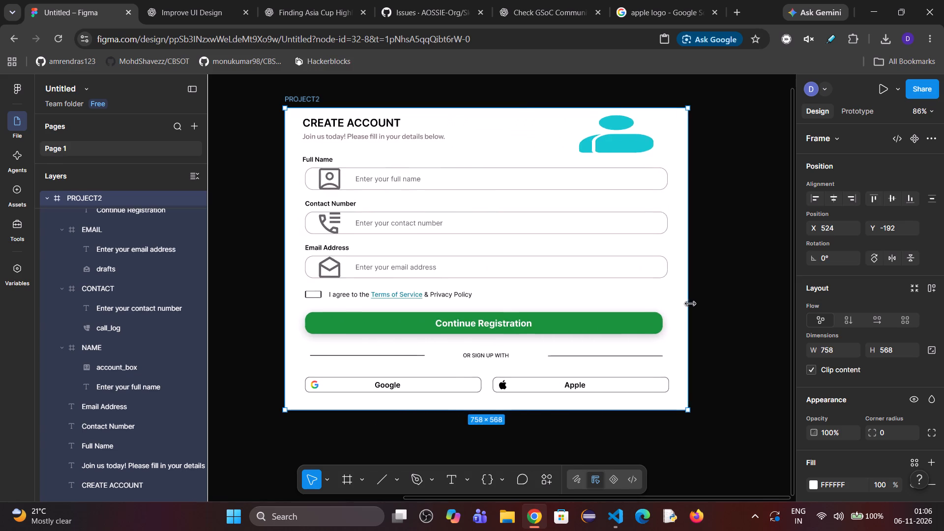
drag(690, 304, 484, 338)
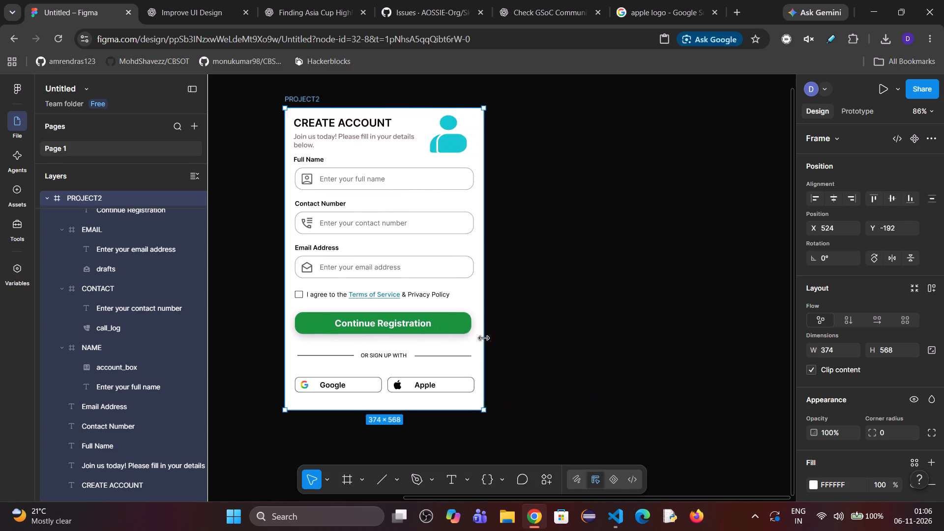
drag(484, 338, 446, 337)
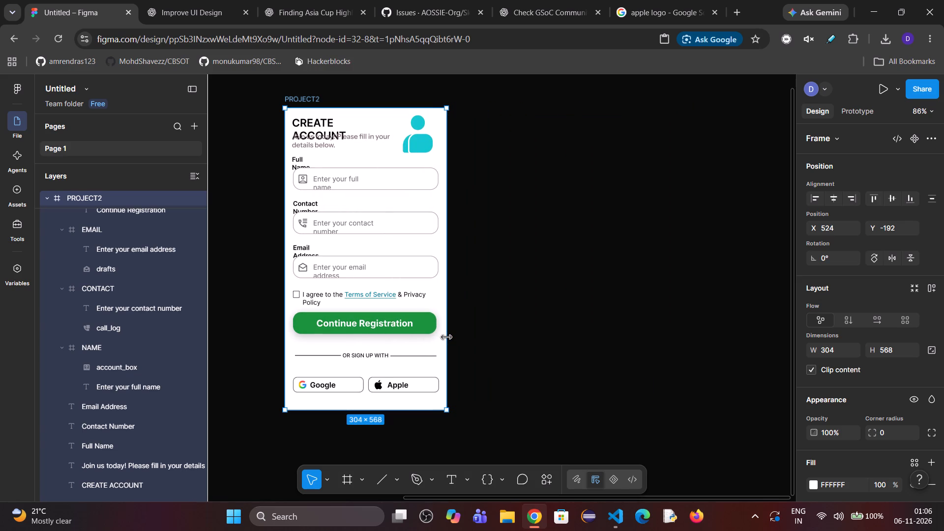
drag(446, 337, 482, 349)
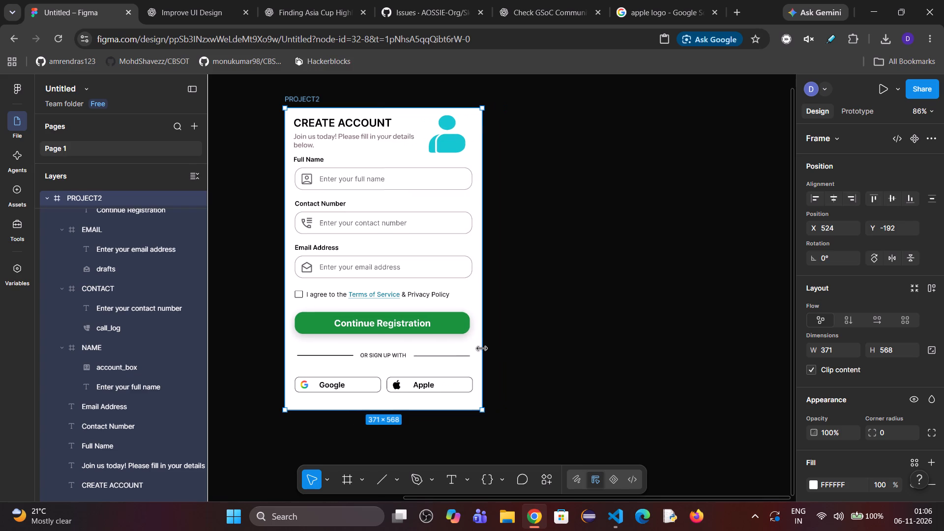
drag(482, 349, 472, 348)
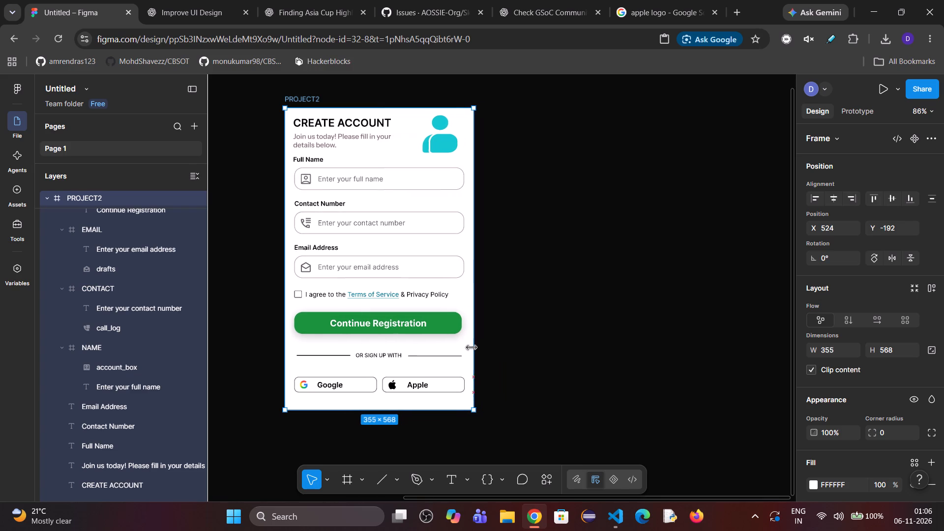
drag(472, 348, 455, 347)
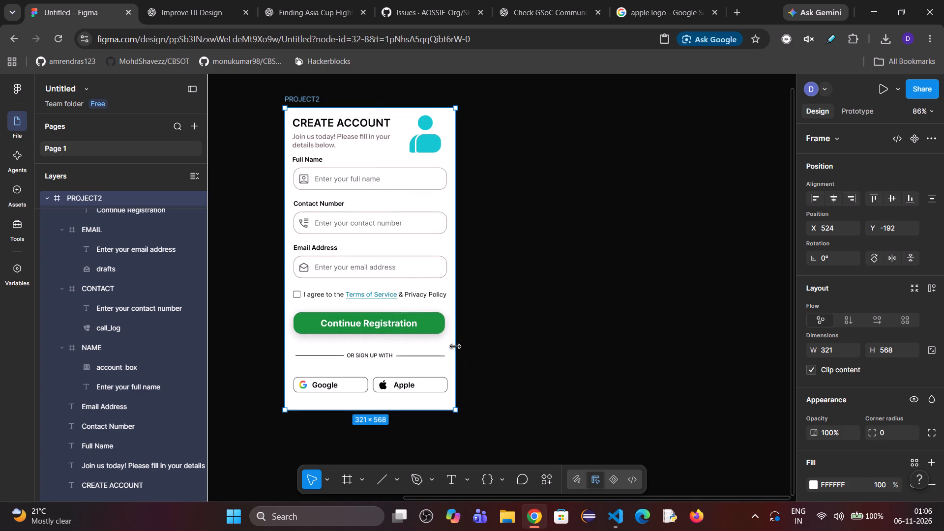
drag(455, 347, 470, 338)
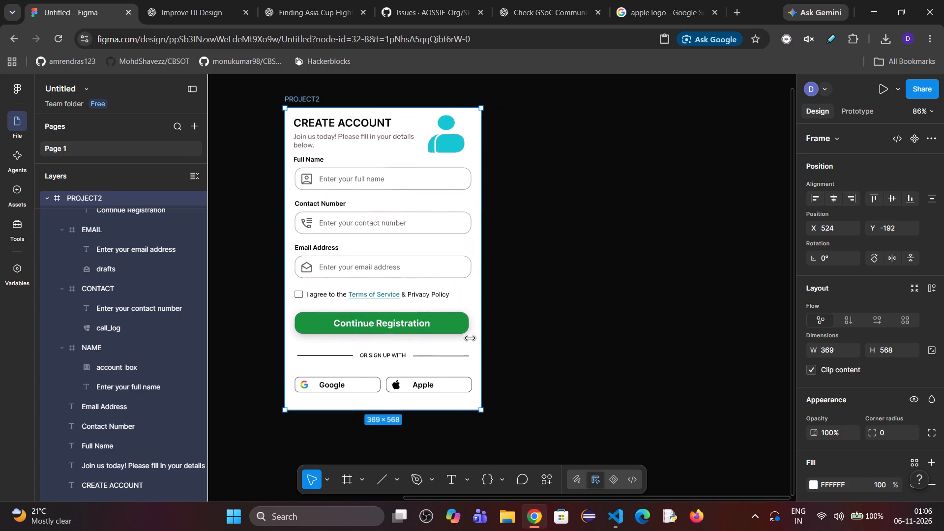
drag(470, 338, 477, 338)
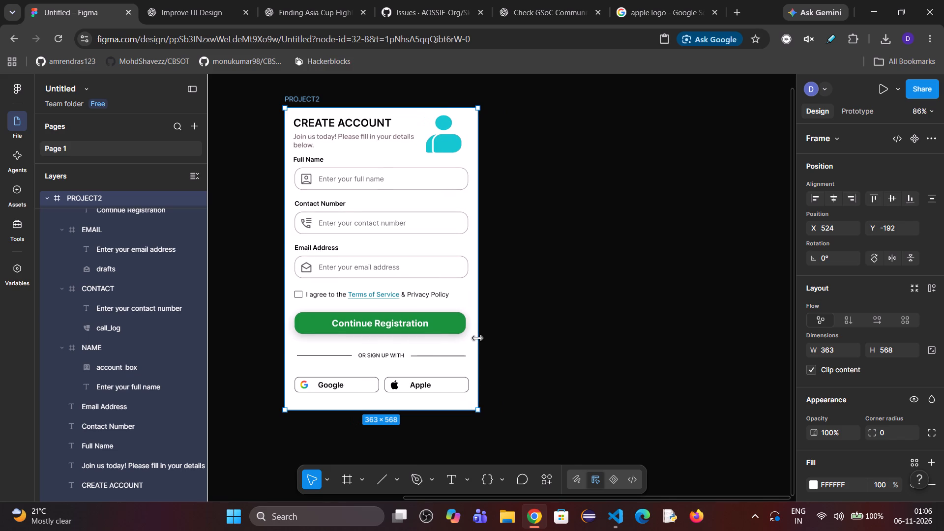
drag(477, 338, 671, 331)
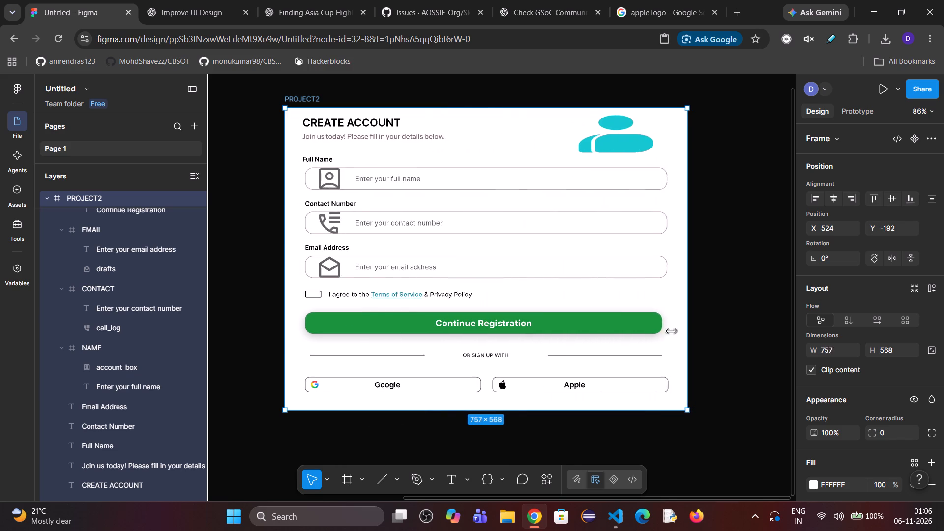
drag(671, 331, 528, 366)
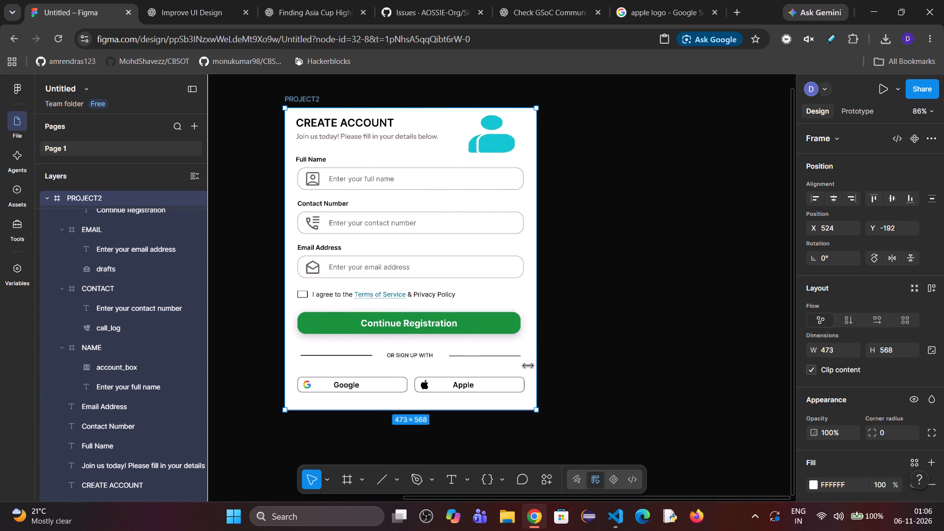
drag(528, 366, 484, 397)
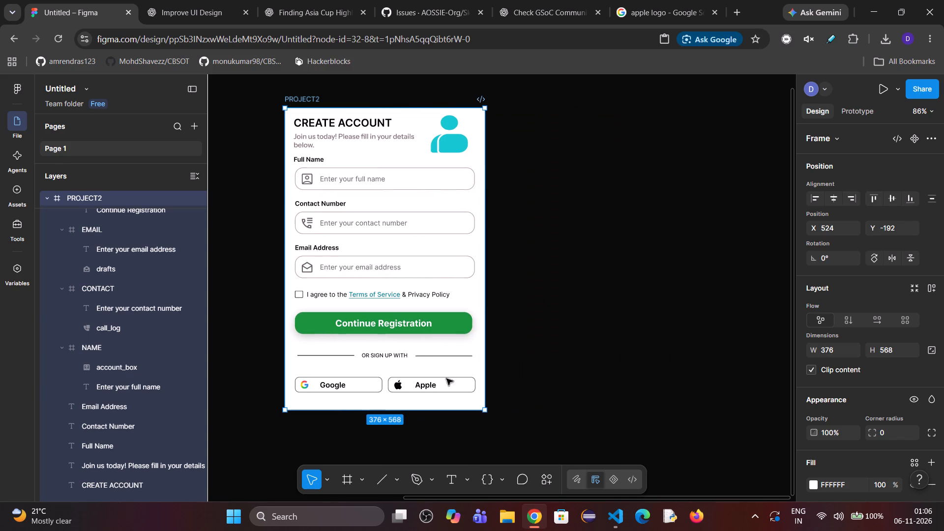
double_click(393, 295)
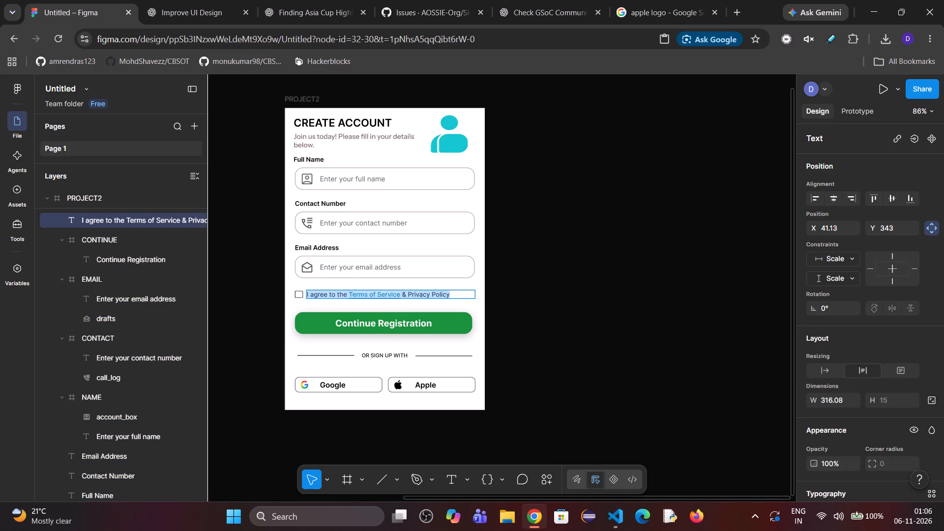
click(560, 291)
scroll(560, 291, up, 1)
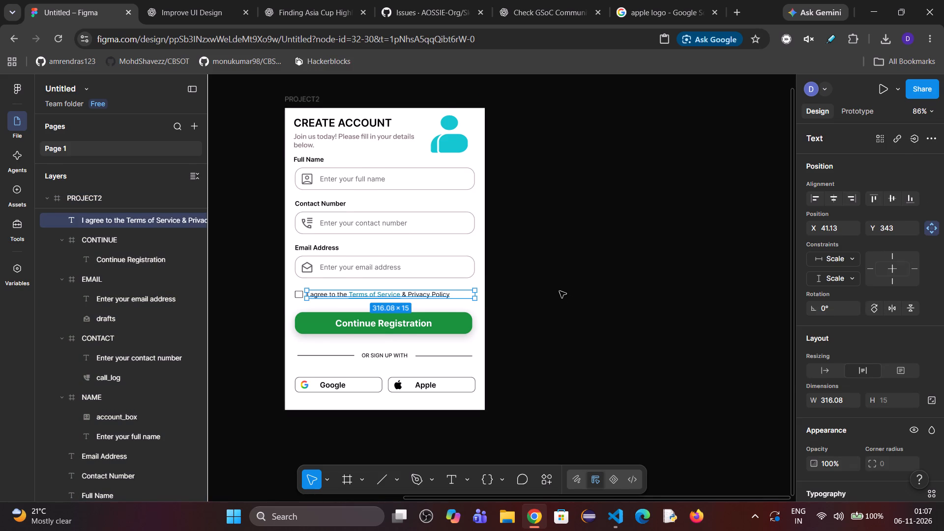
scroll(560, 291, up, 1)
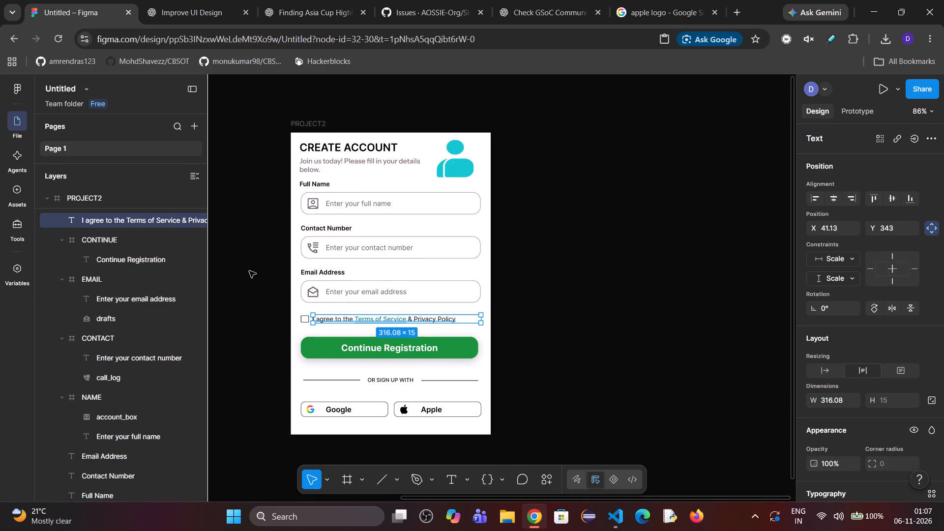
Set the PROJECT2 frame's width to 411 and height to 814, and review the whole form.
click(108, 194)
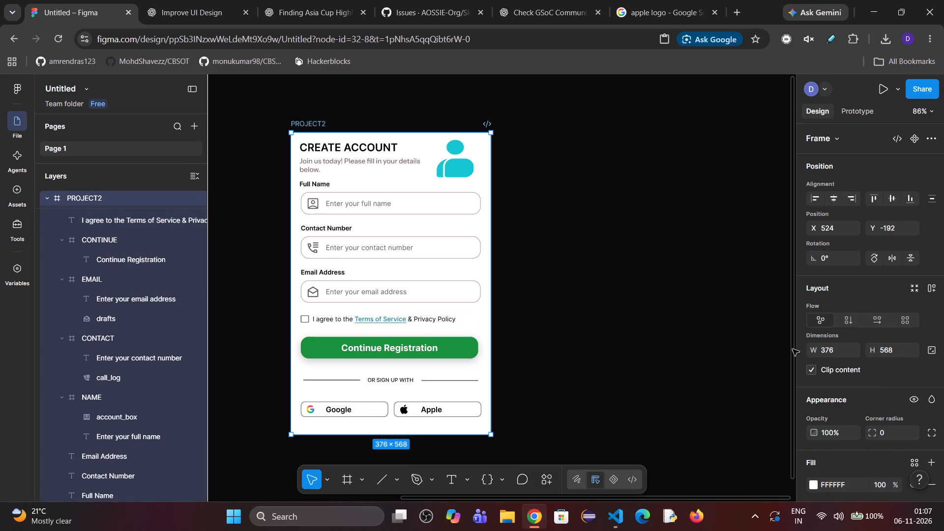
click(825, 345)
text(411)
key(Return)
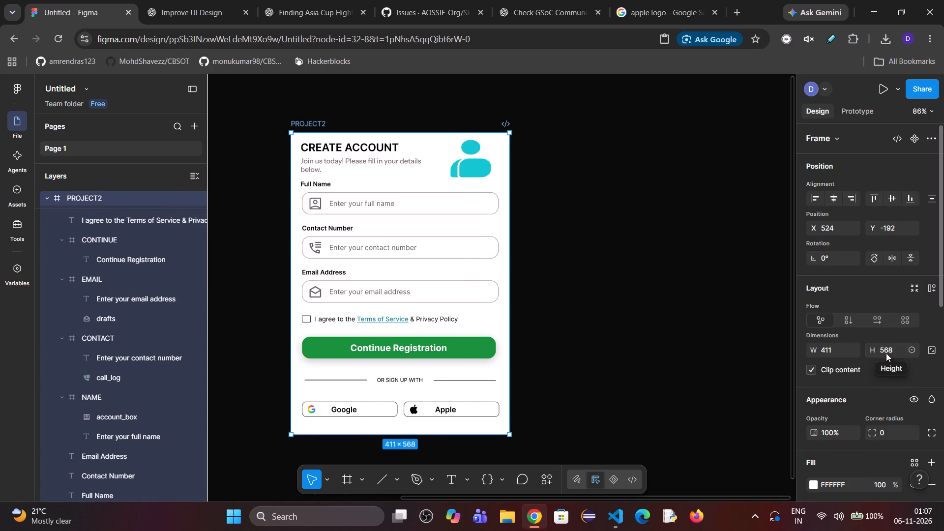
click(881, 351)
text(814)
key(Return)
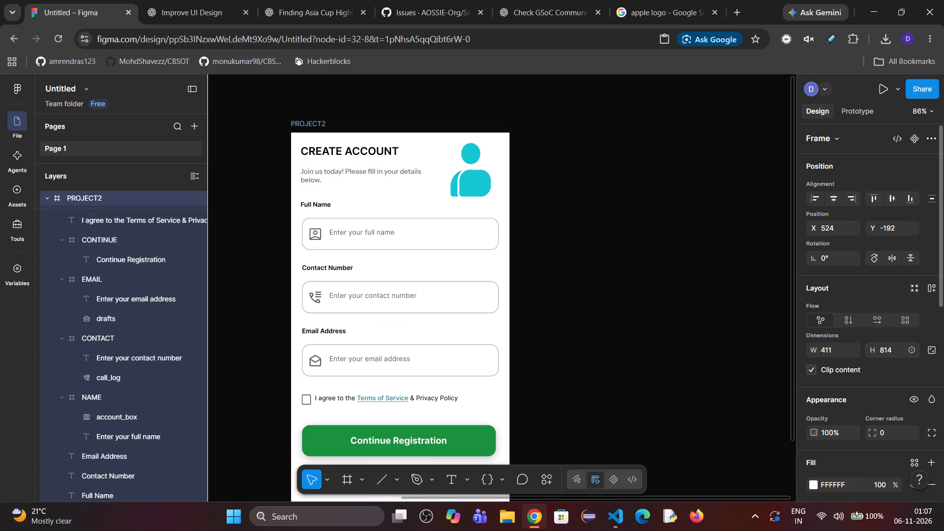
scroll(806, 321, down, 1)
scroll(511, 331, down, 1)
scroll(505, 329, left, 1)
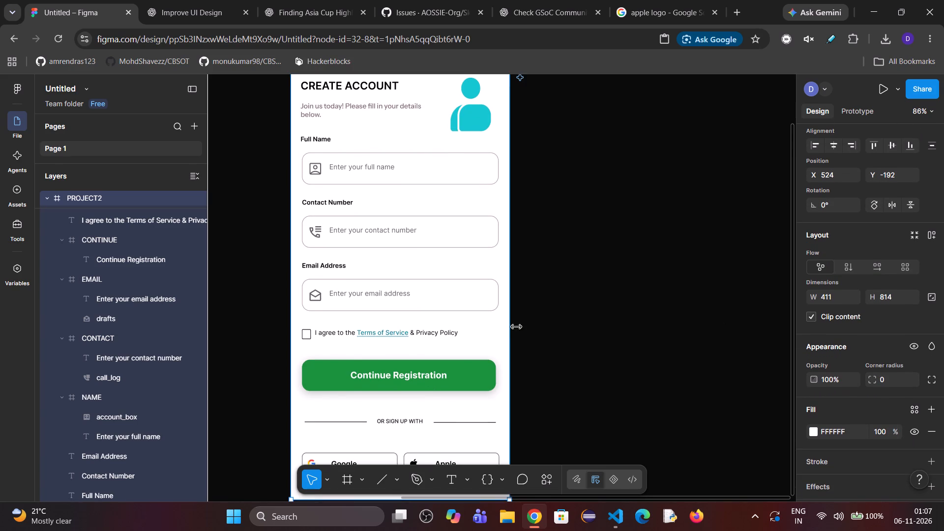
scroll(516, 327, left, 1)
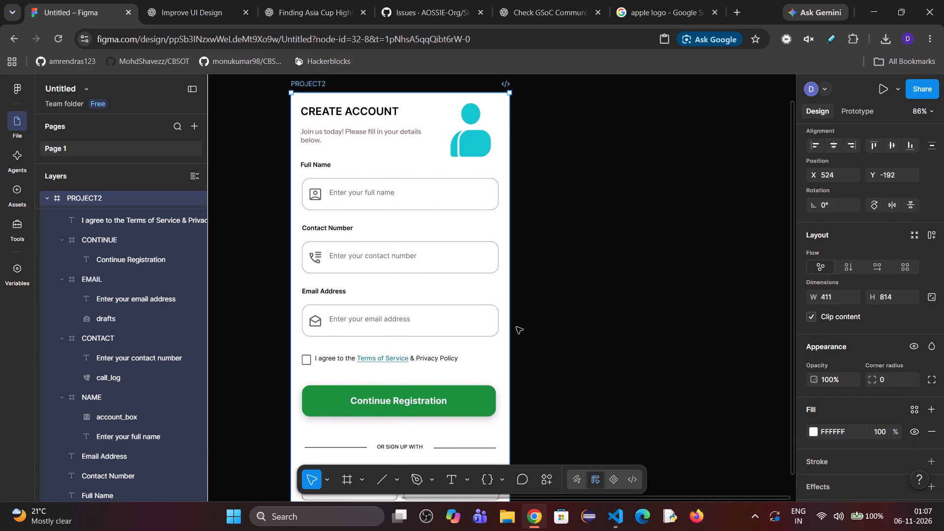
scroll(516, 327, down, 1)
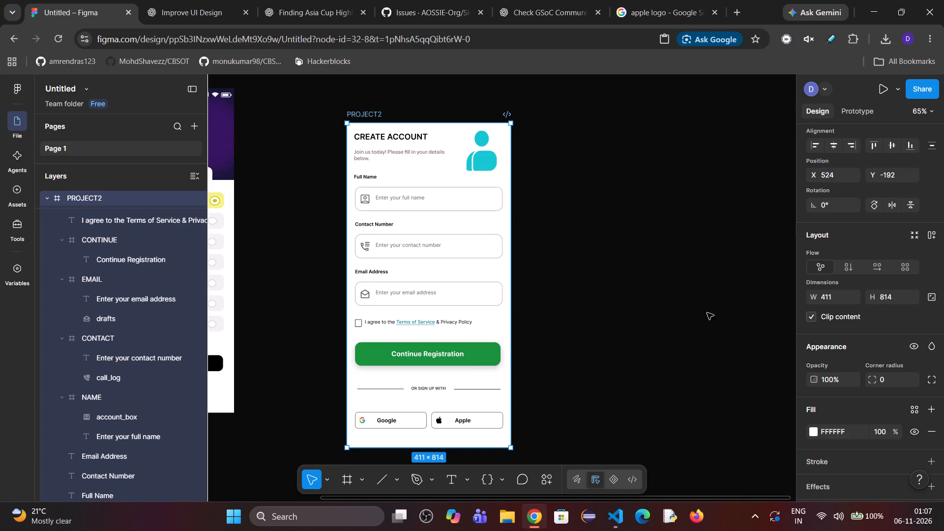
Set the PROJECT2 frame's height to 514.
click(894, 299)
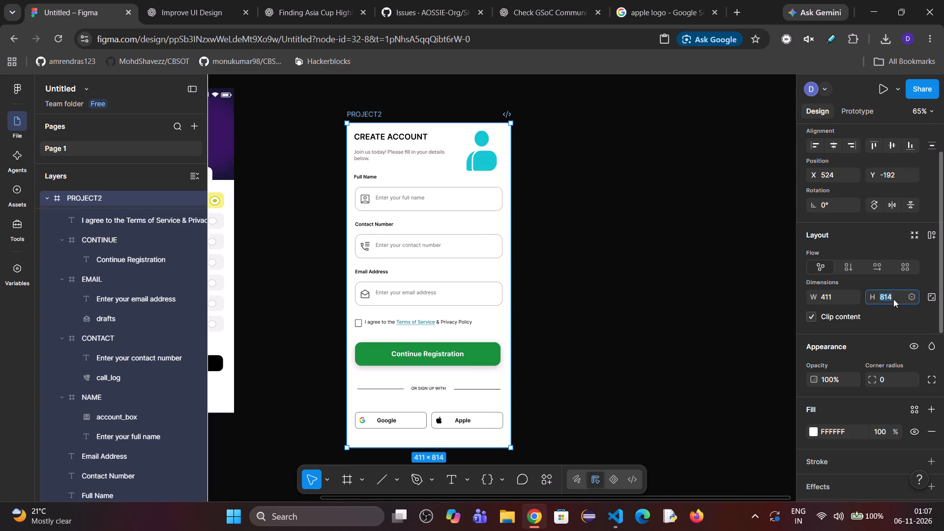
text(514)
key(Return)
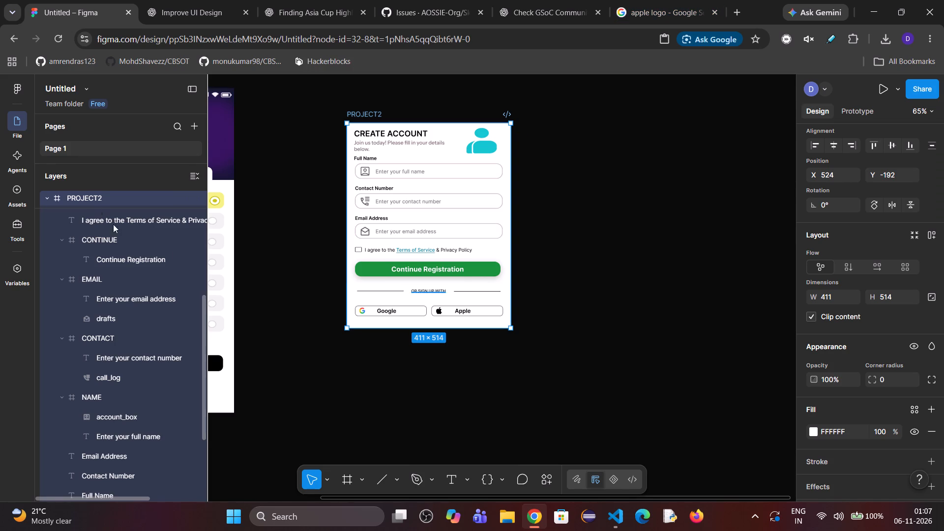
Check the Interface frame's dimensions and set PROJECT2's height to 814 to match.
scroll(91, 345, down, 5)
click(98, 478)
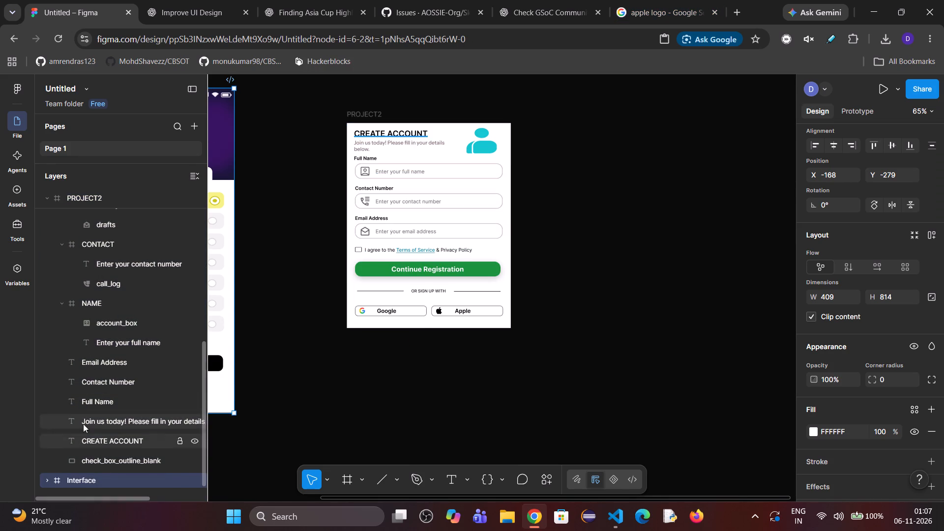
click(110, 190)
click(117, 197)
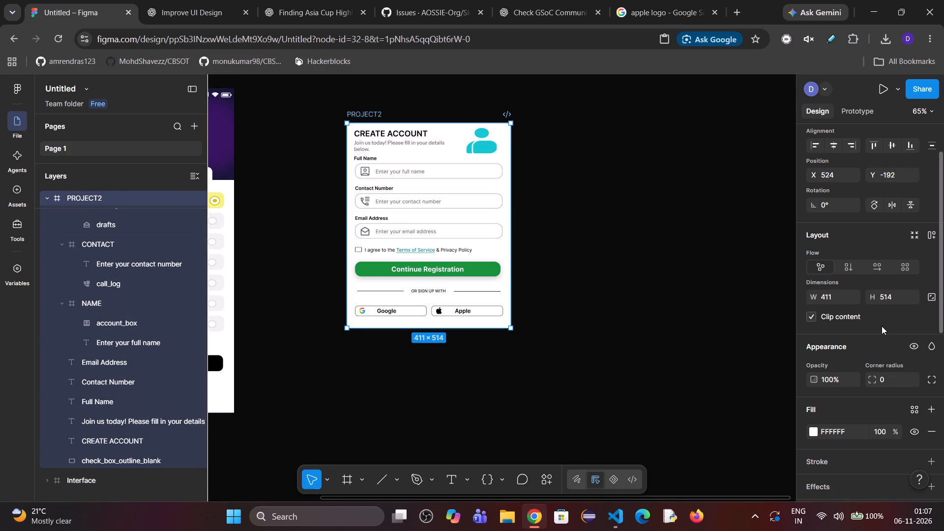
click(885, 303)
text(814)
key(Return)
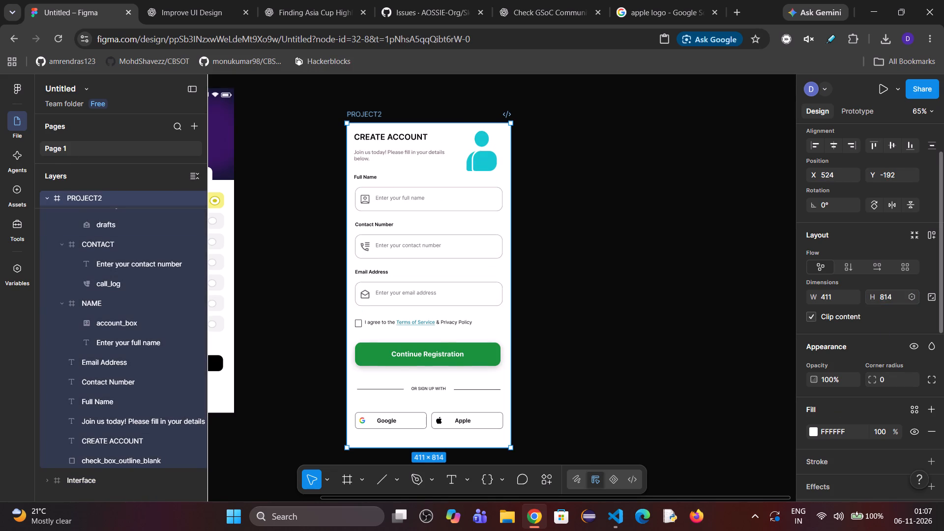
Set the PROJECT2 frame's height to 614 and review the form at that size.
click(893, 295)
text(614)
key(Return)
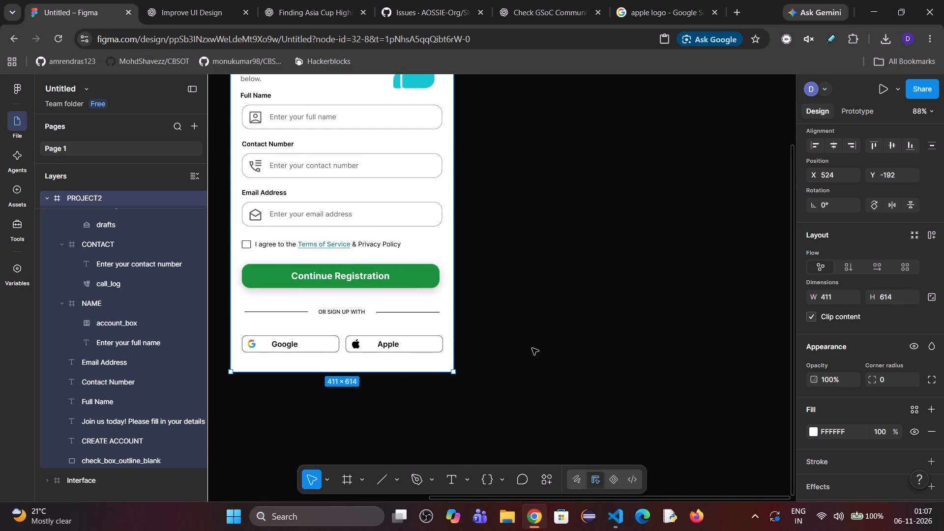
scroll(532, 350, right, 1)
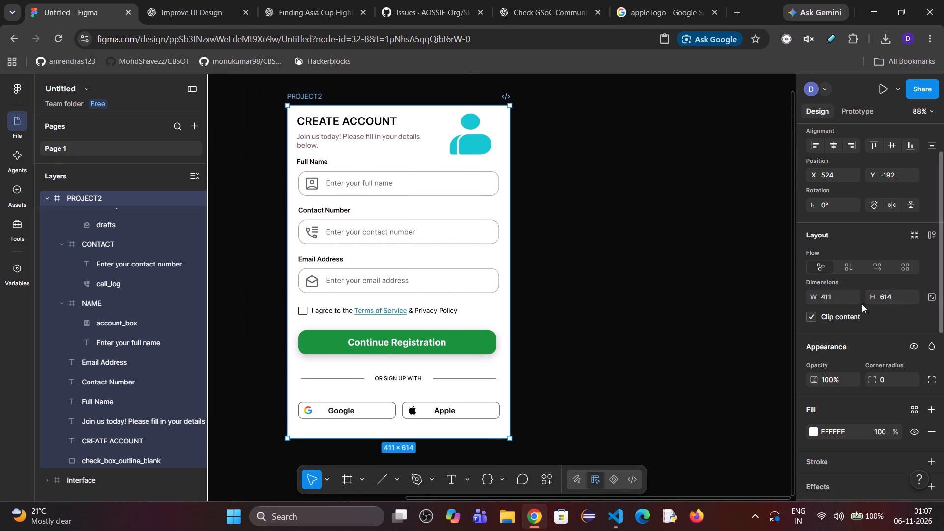
Resize the PROJECT2 frame to about 357 wide and set its height to 714.
click(62, 194)
drag(510, 245, 481, 266)
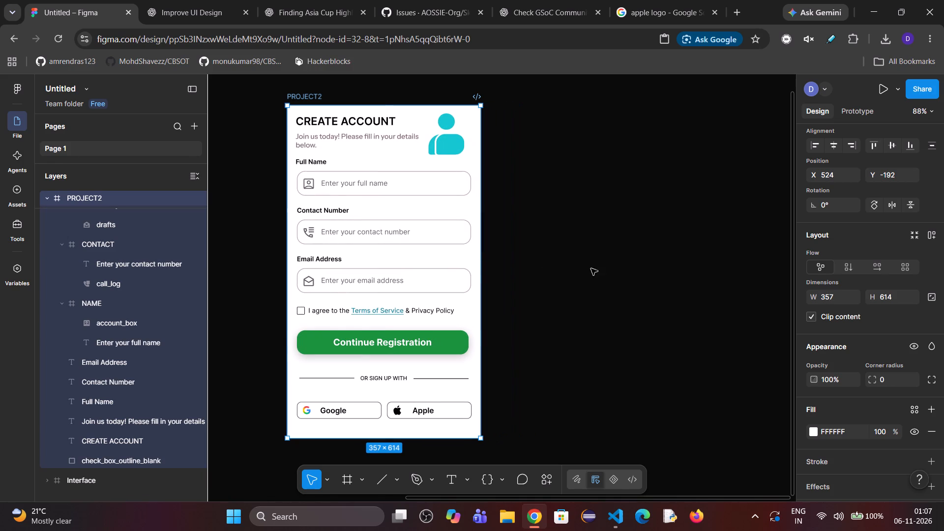
click(887, 296)
text(714)
key(Return)
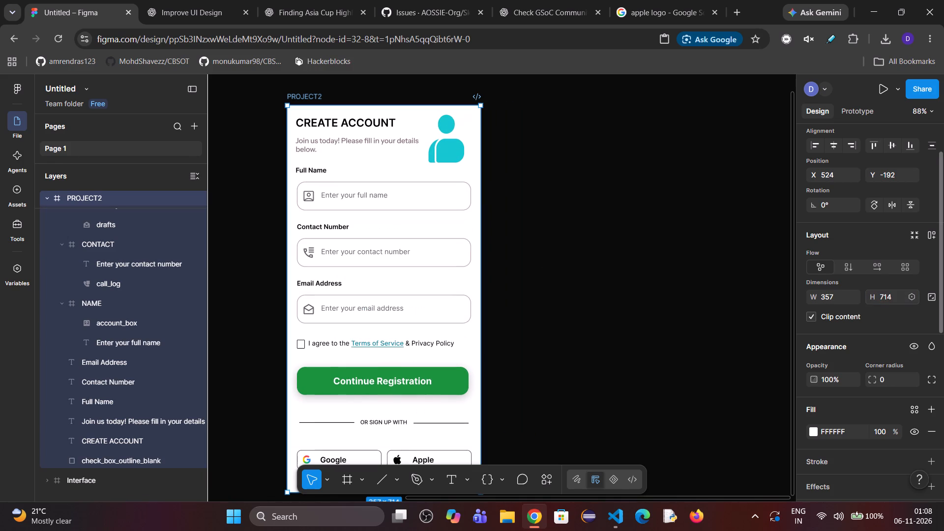
scroll(887, 296, down, 1)
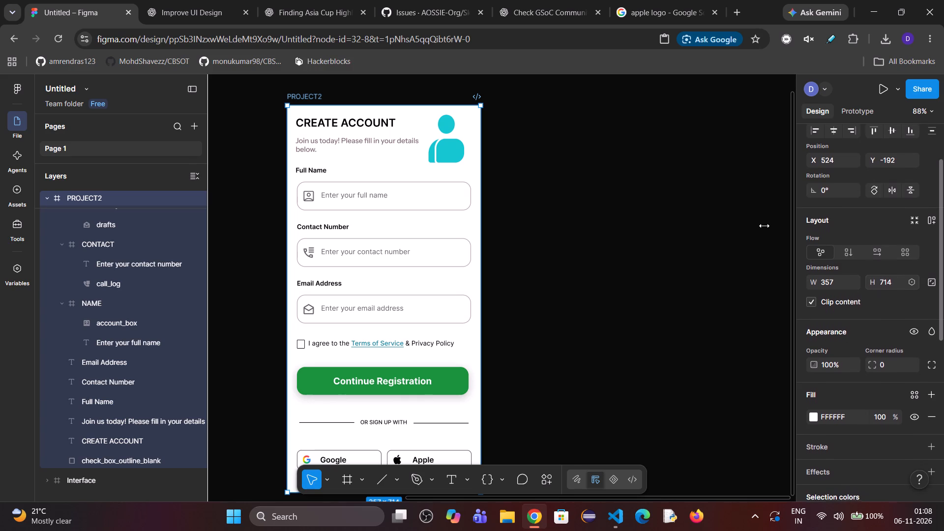
scroll(764, 226, down, 1)
scroll(636, 376, down, 1)
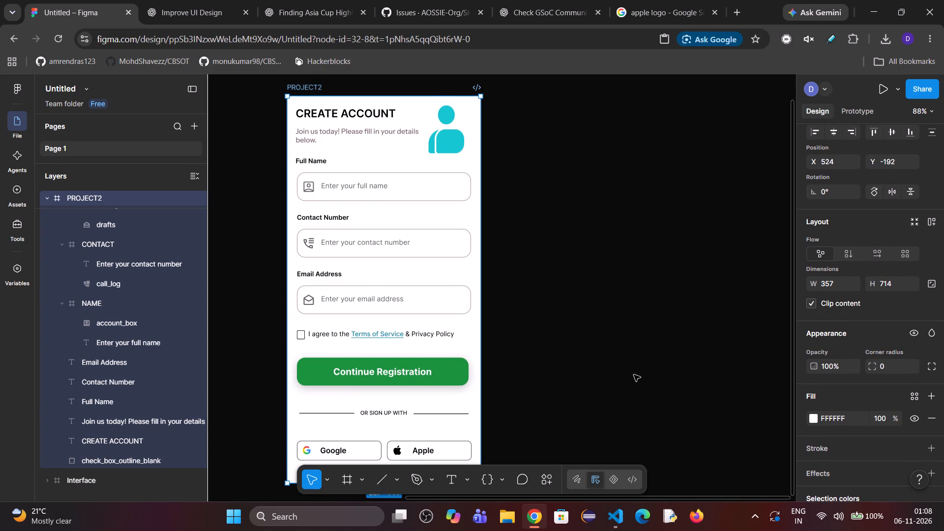
Copy the share link to the selected PROJECT2 frame and close the sharing dialog.
scroll(633, 375, down, 1)
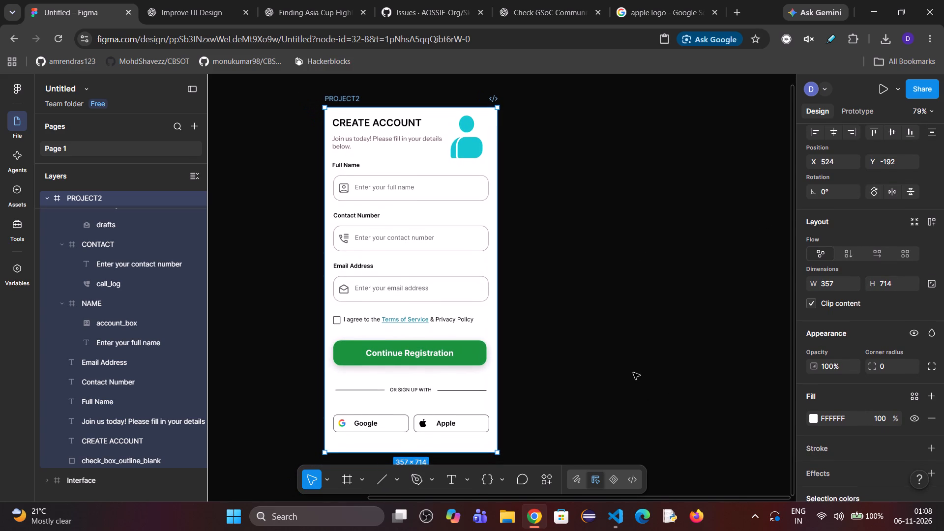
drag(921, 74, 924, 79)
click(926, 86)
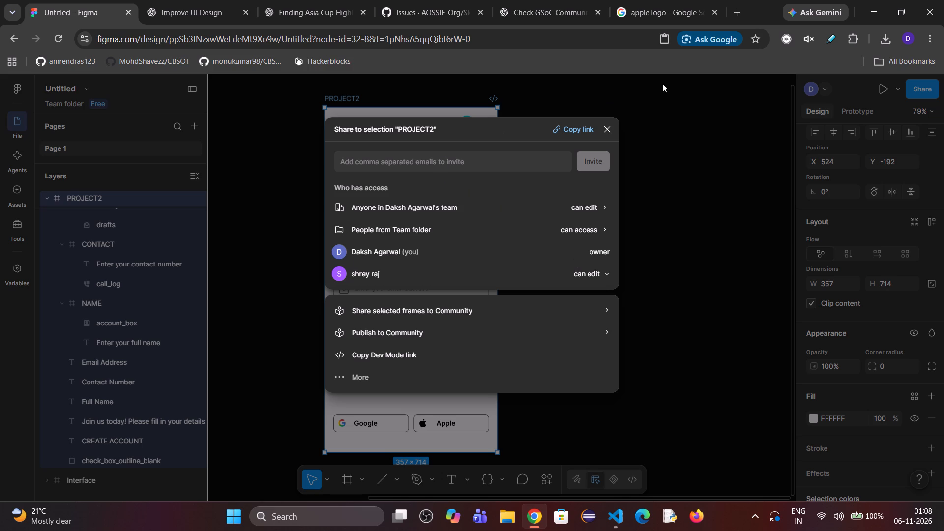
click(578, 126)
click(600, 129)
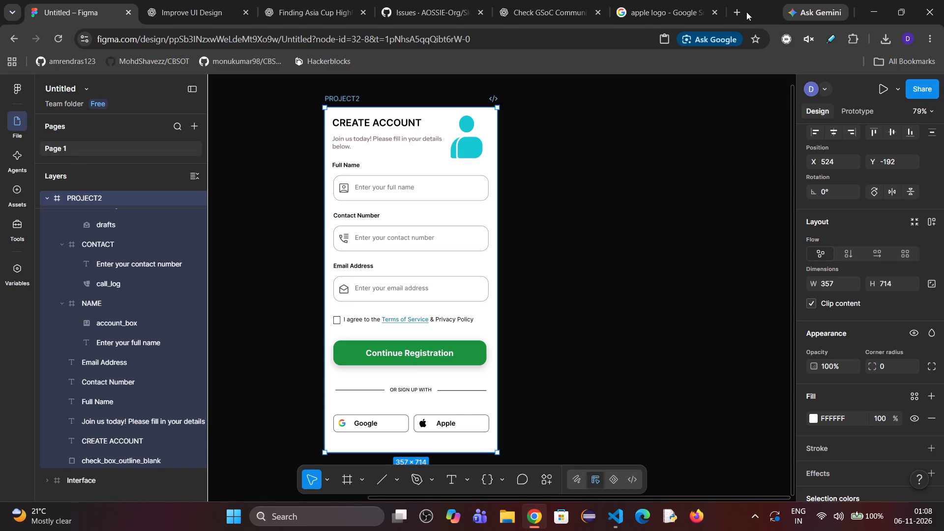
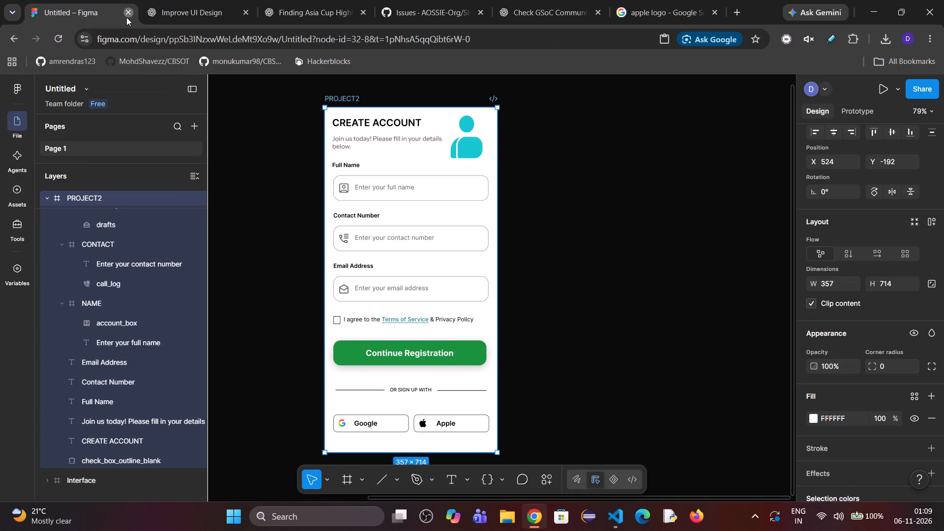
Close the Untitled Figma design file and the ChatGPT pages Improve UI Design and Finding Asia Cup Highlights in the browser.
click(129, 16)
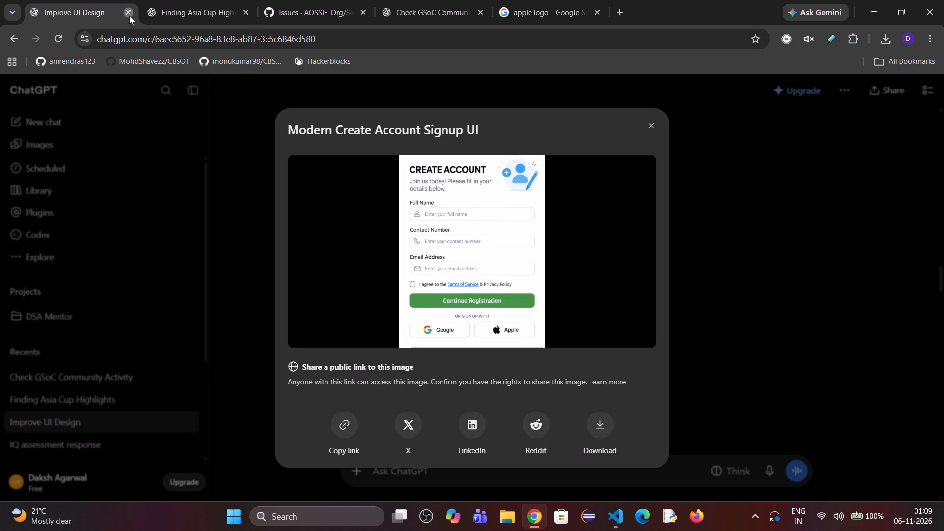
click(129, 16)
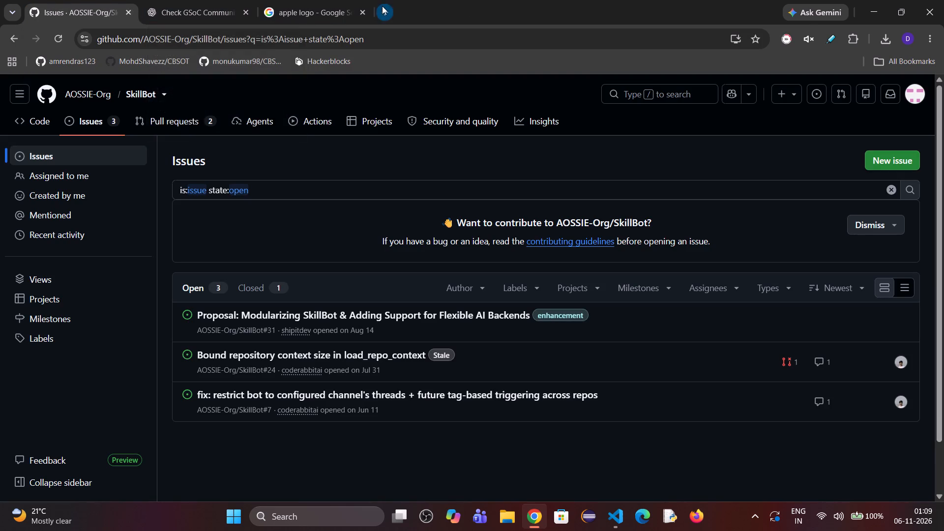
Open a new browser tab and close the SkillBot issues, GSoC community chat and apple logo search tabs.
click(382, 6)
click(155, 13)
click(155, 13)
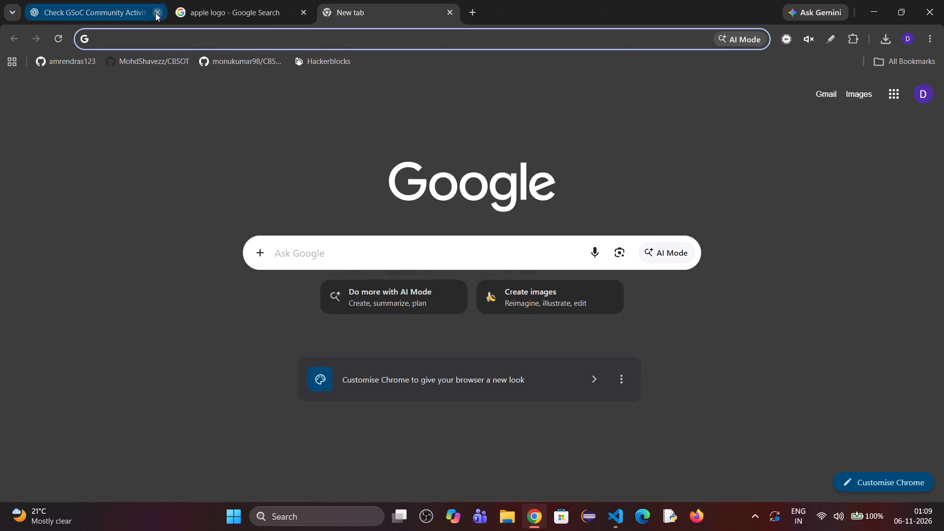
click(155, 13)
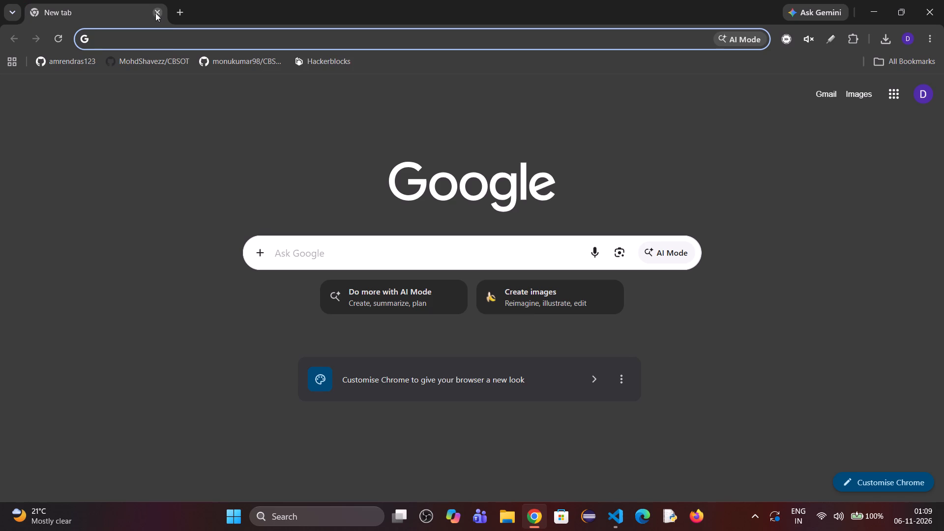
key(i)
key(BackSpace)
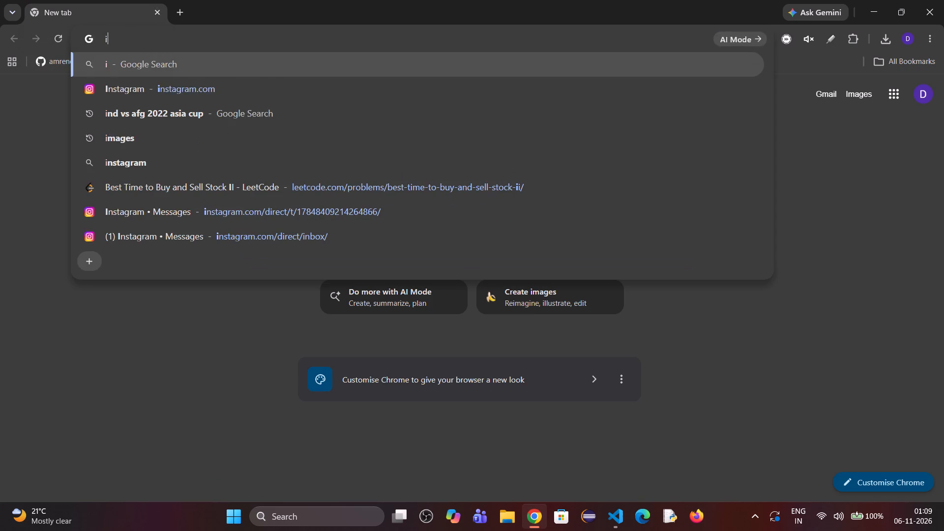
Open the YouTube home page in the current browser tab.
key(BackSpace)
key(BackSpace)
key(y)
key(Return)
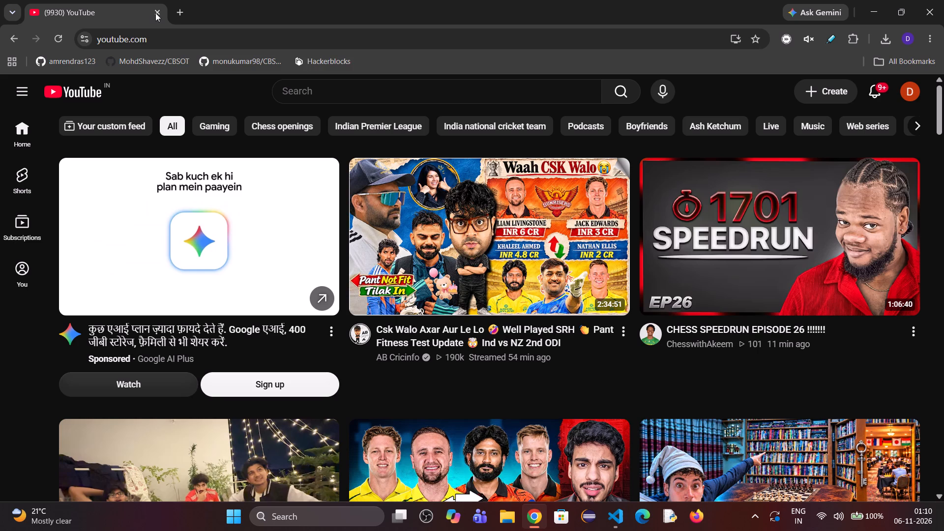
Open Instagram in a new browser tab, look through the home feed posts and unmute the suggested reel.
click(173, 4)
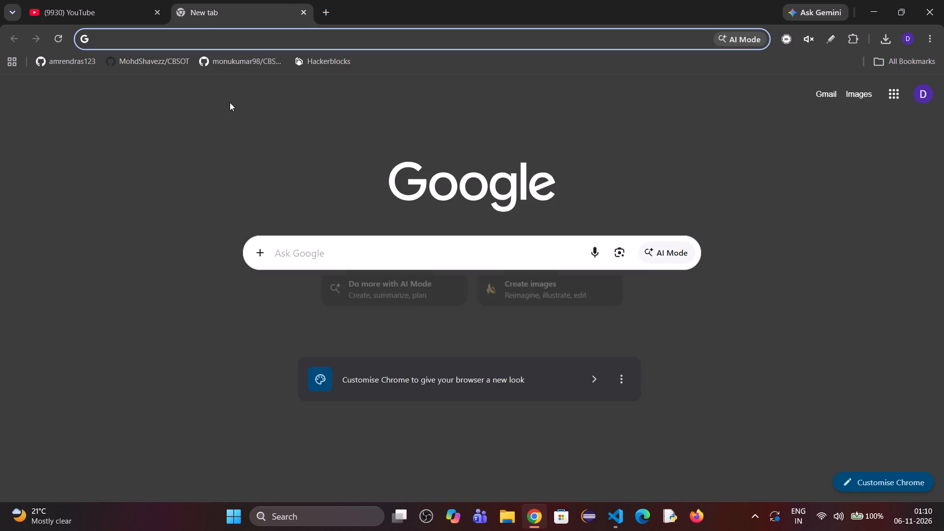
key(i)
key(Return)
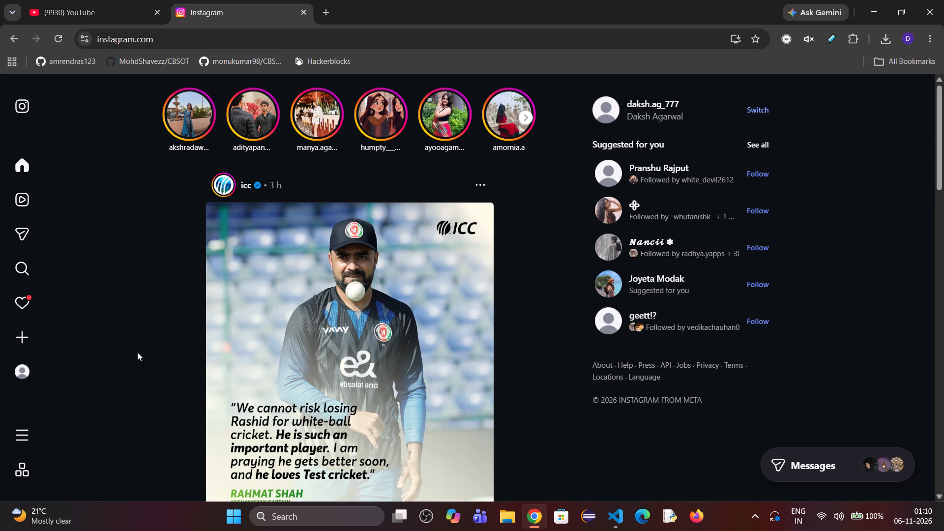
scroll(327, 397, down, 2)
scroll(367, 413, down, 2)
scroll(284, 178, down, 4)
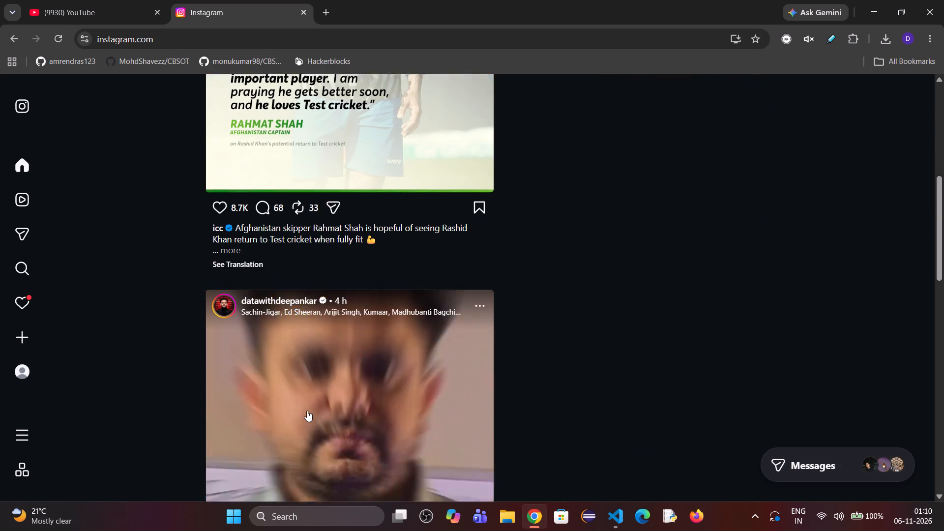
scroll(287, 369, down, 4)
scroll(300, 324, down, 4)
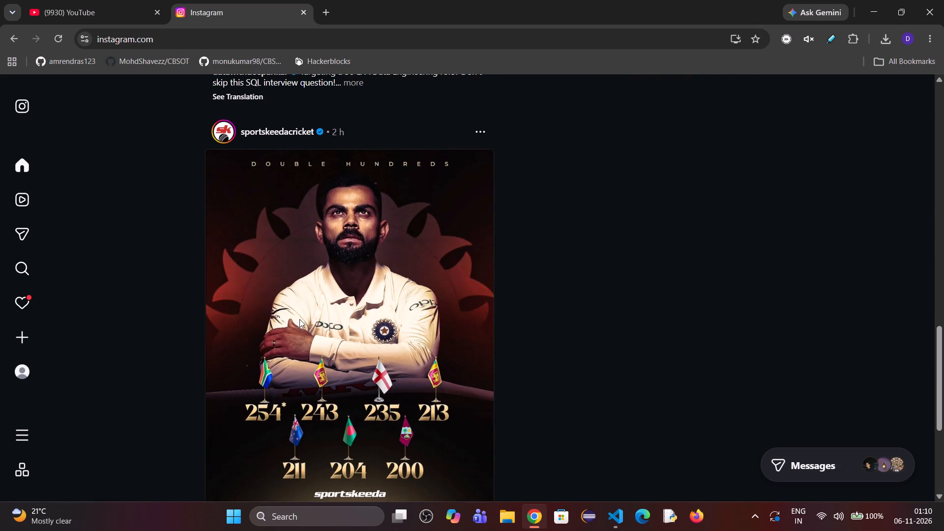
scroll(299, 311, down, 8)
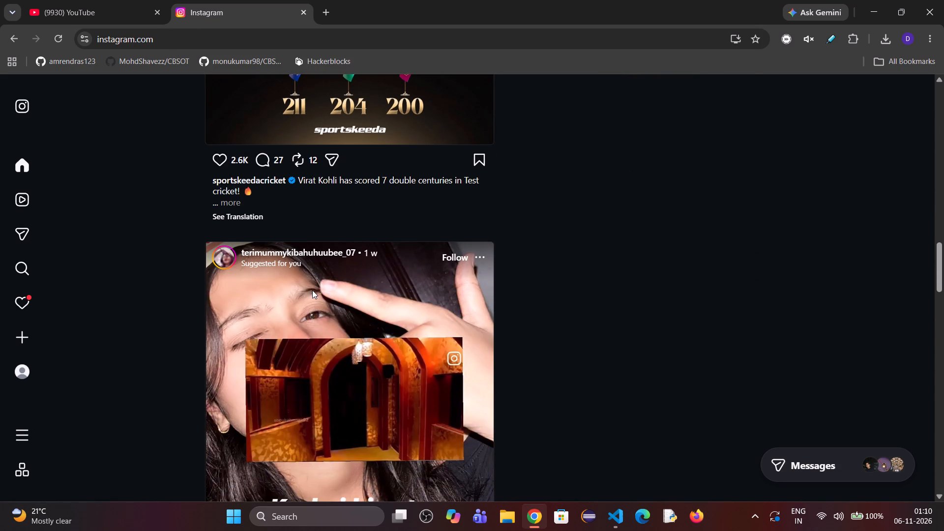
scroll(312, 290, down, 2)
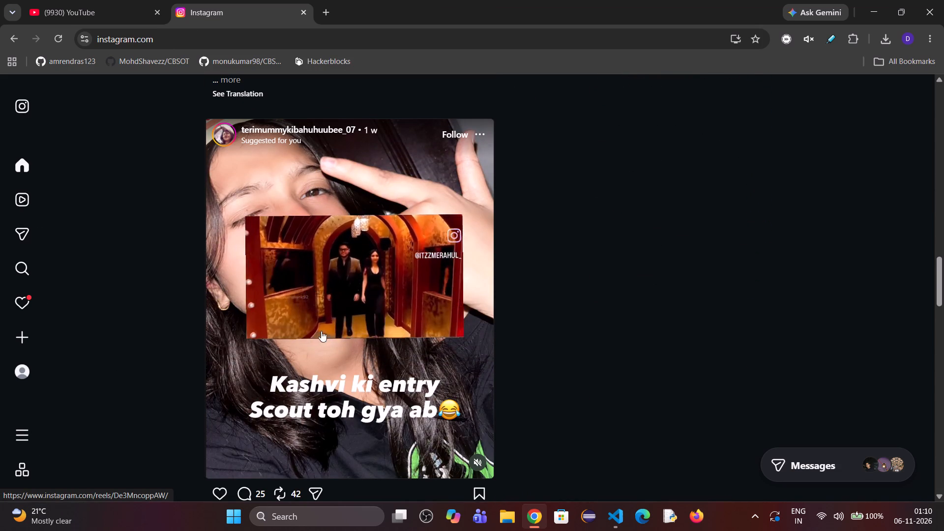
scroll(326, 340, down, 1)
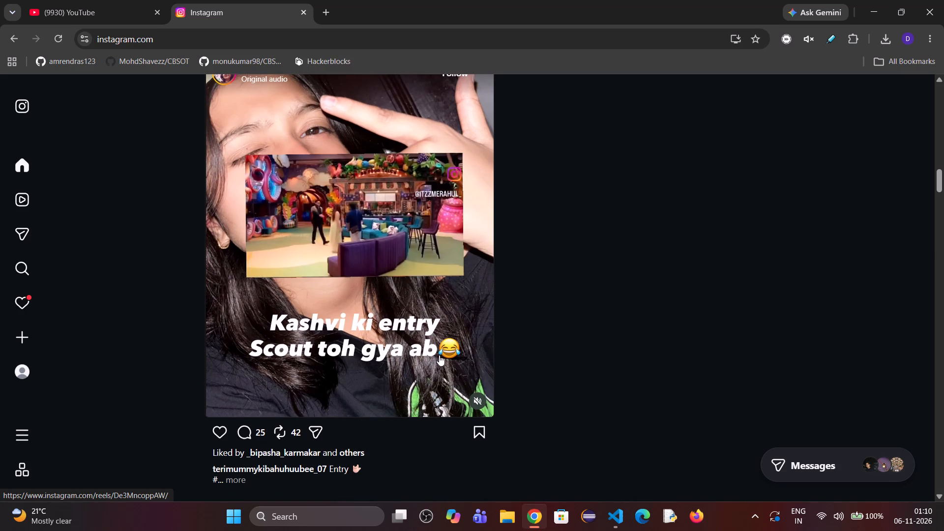
click(471, 398)
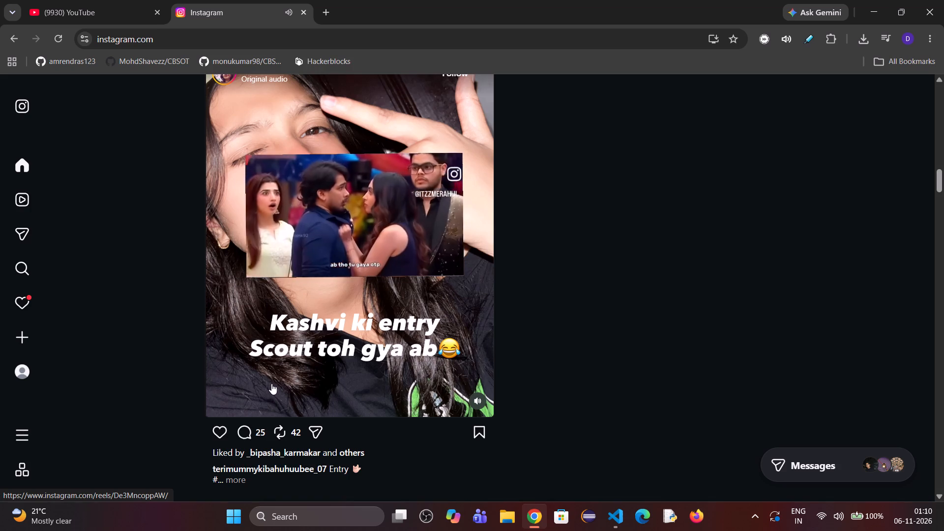
Load YouTube in place of Instagram and look through the recommended videos on its home page.
click(349, 43)
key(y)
key(Return)
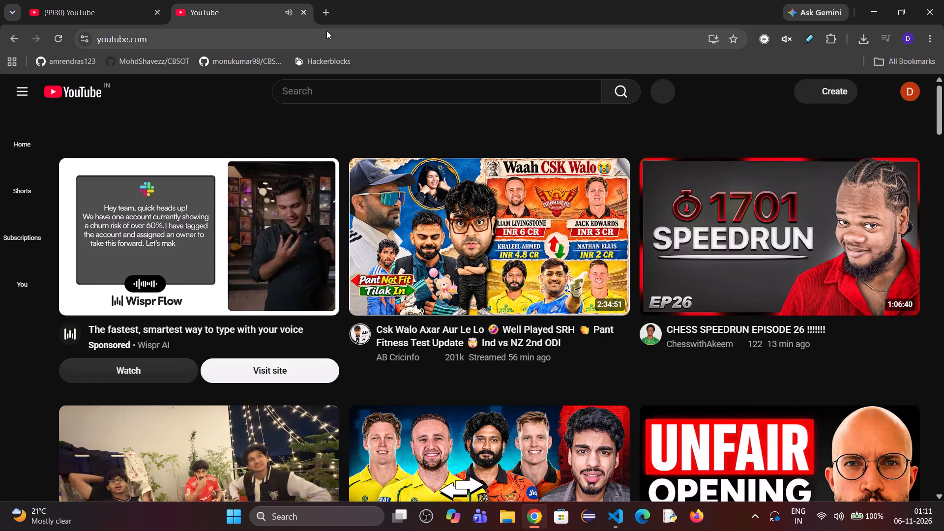
scroll(456, 181, down, 2)
scroll(468, 231, down, 2)
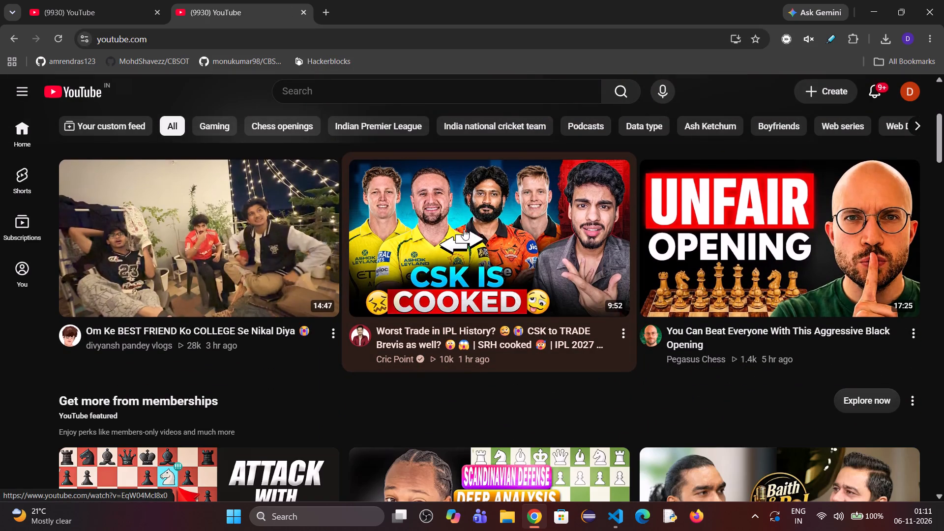
scroll(464, 229, down, 5)
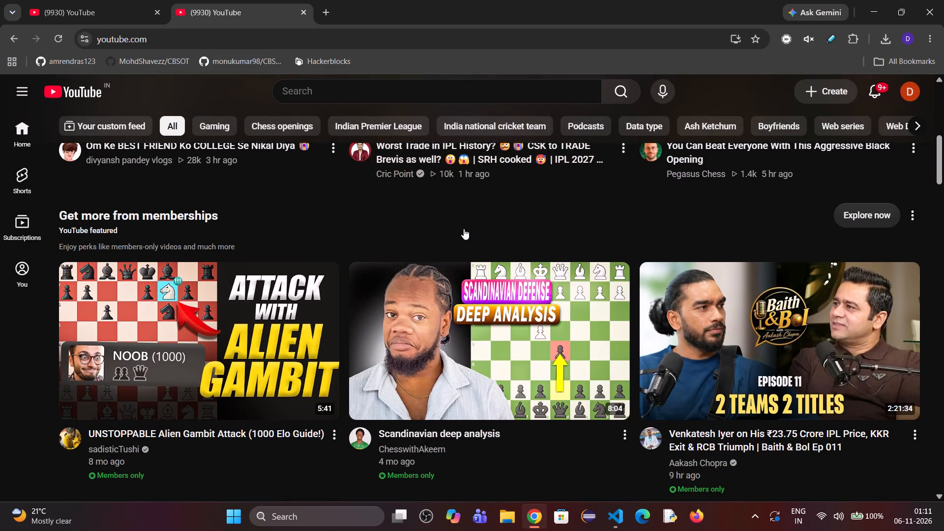